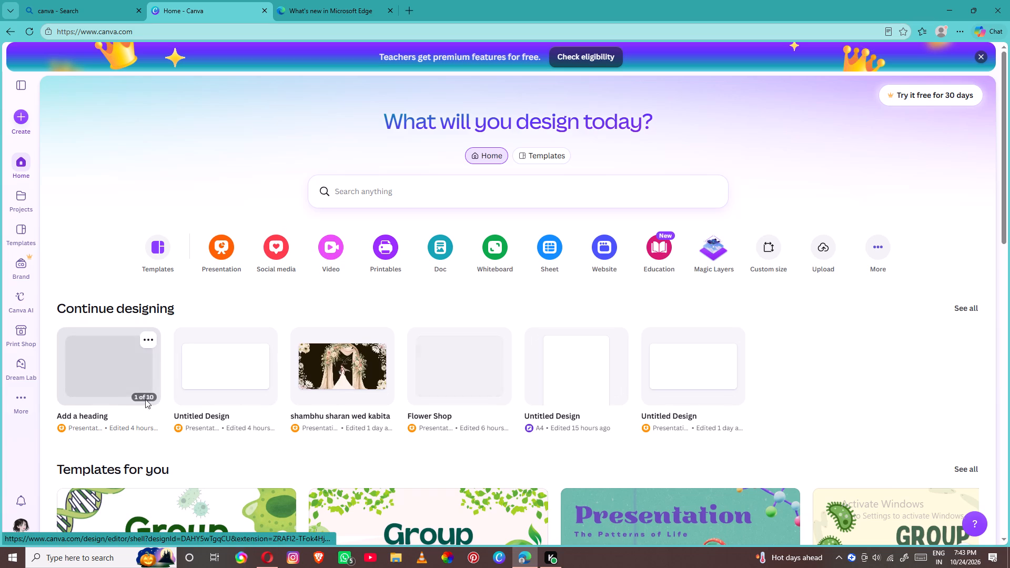
# Open the "Add a heading" presentation and go to its blank green page 10.
pyautogui.click(144, 372)
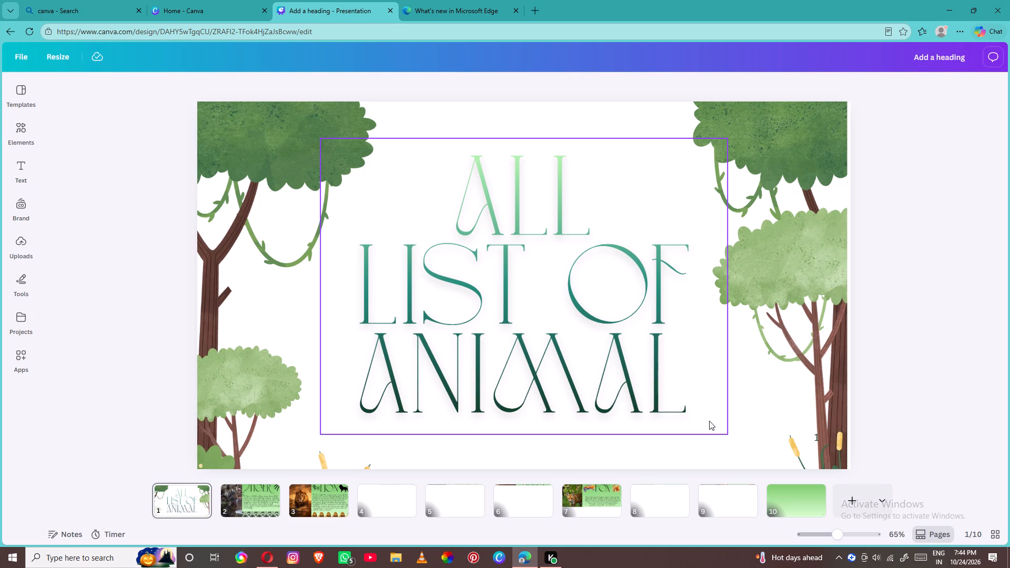
pyautogui.click(776, 507)
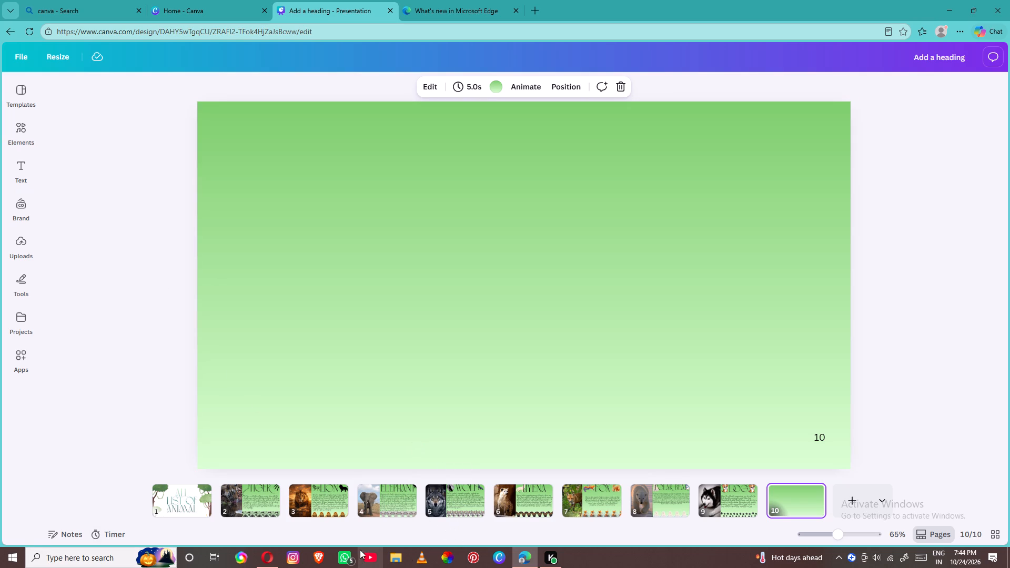
# Switch to Opera and search Google Images for "cow" in a new tab.
pyautogui.click(262, 560)
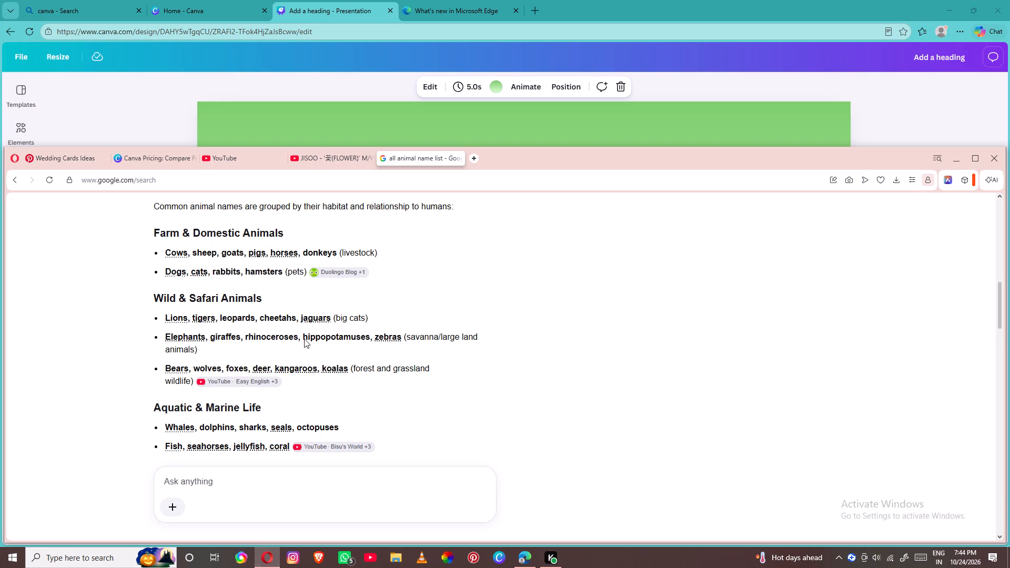
pyautogui.click(476, 157)
pyautogui.click(416, 282)
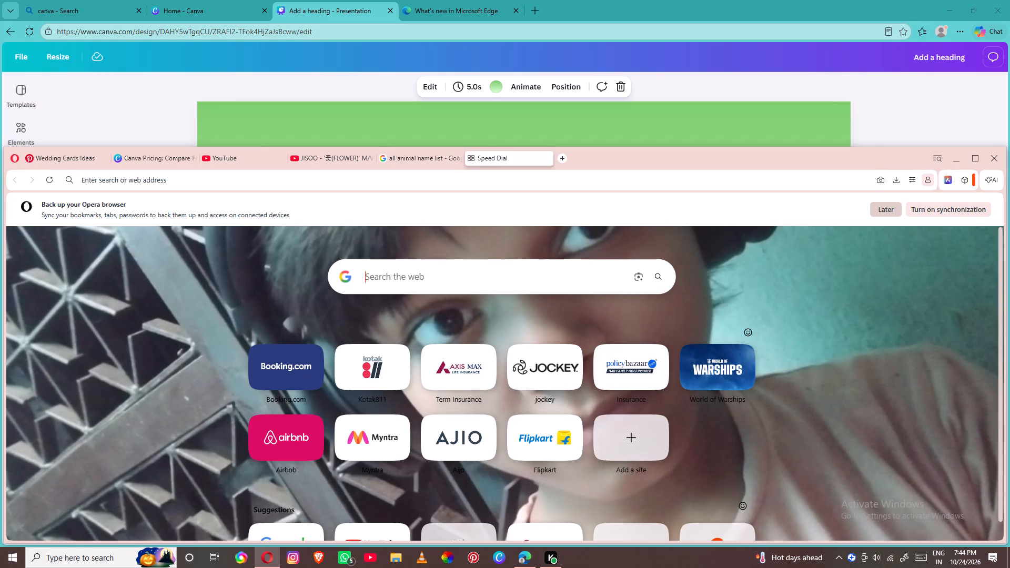
pyautogui.press('c')
pyautogui.press('o')
pyautogui.press('w')
pyautogui.press('Return')
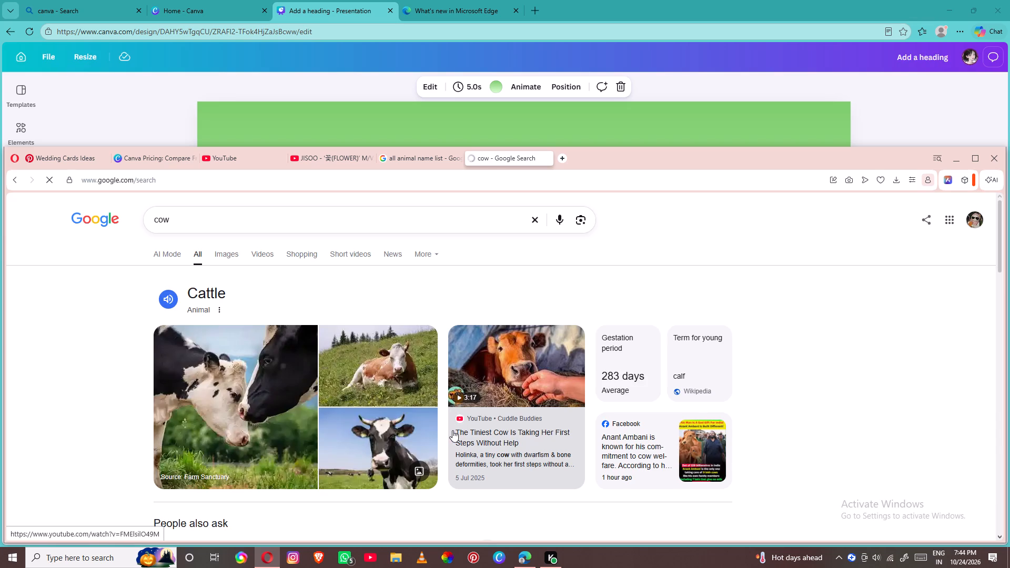
pyautogui.click(236, 258)
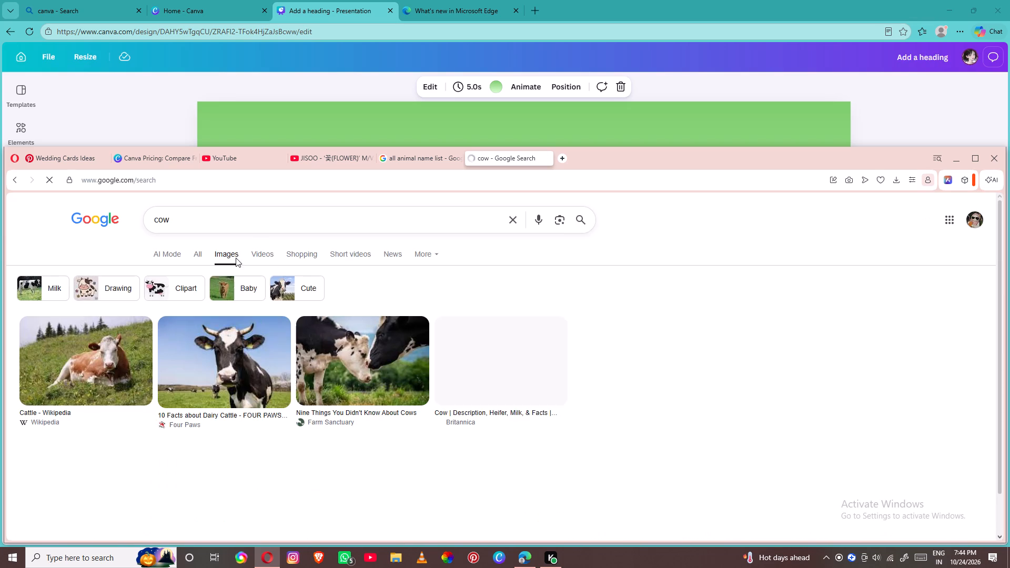
# Browse the cow image results for a photo suitable for the animal slide.
pyautogui.scroll(-4, 261, 313)
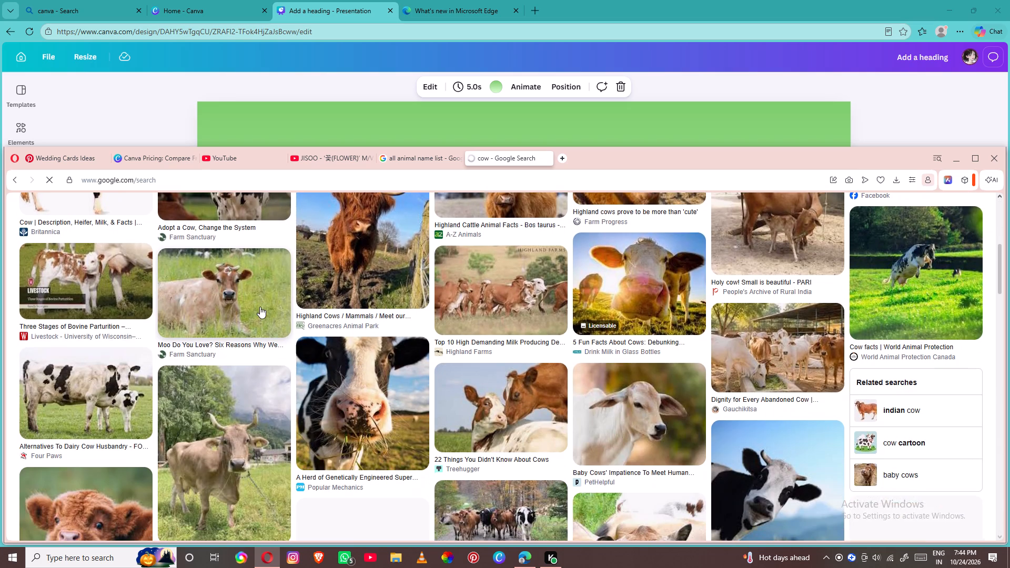
pyautogui.scroll(-3, 282, 295)
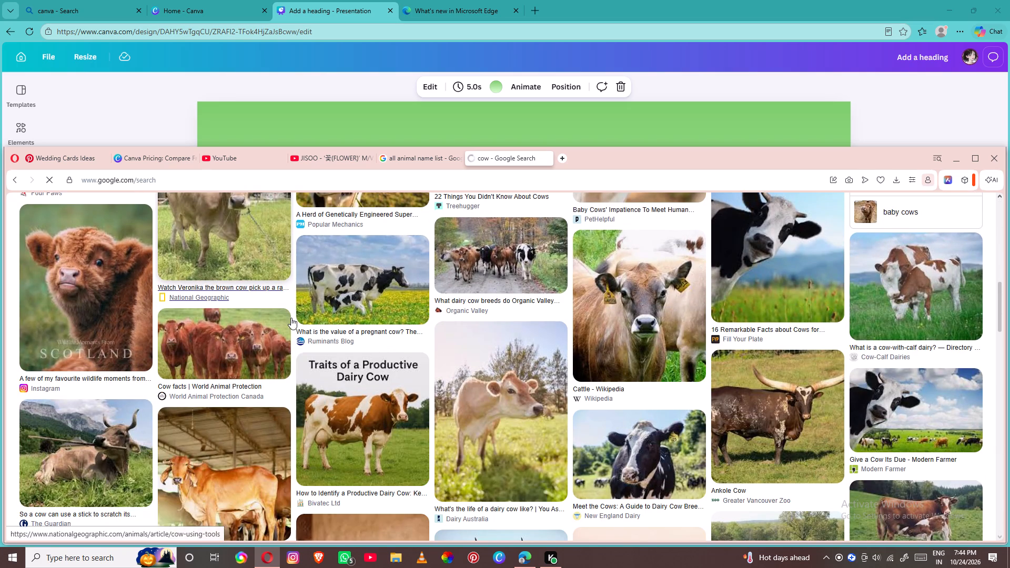
pyautogui.scroll(-3, 302, 323)
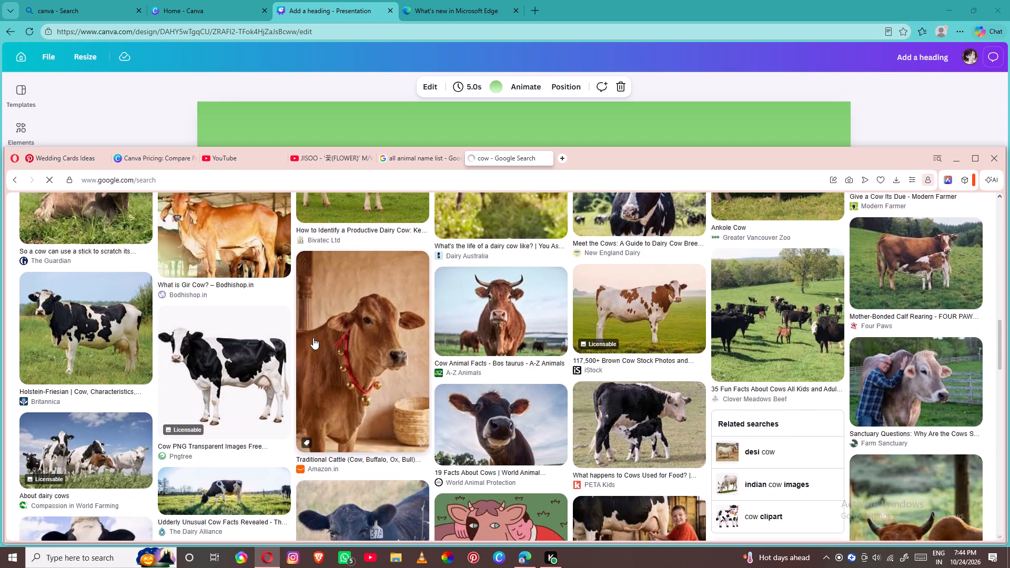
pyautogui.scroll(-1, 339, 320)
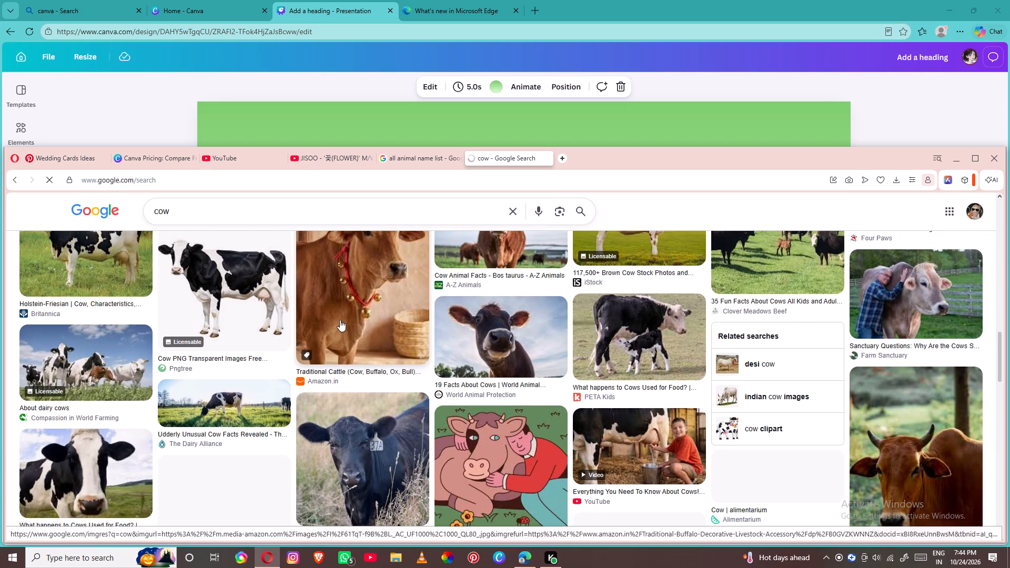
pyautogui.scroll(-2, 340, 320)
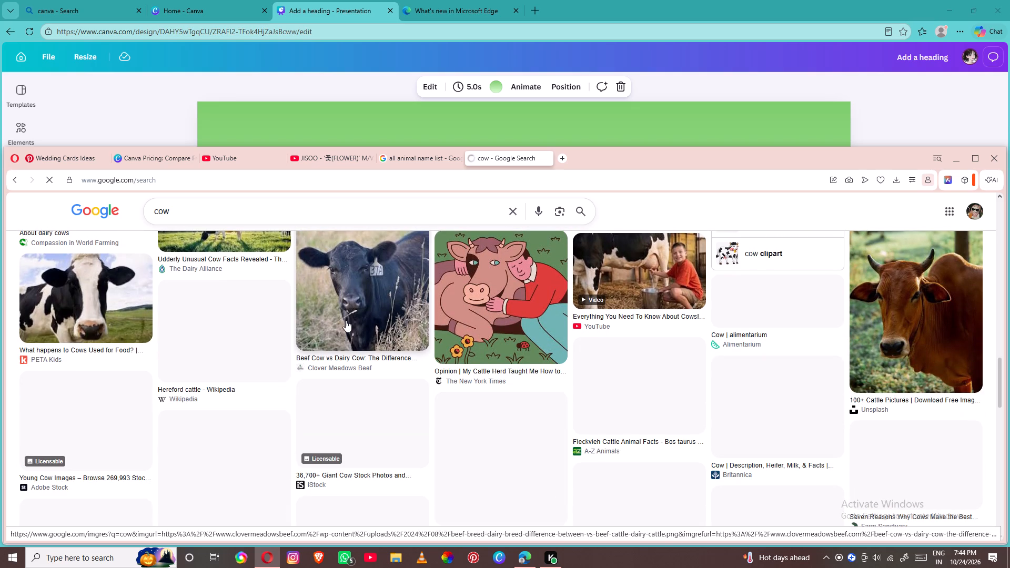
pyautogui.scroll(6, 346, 320)
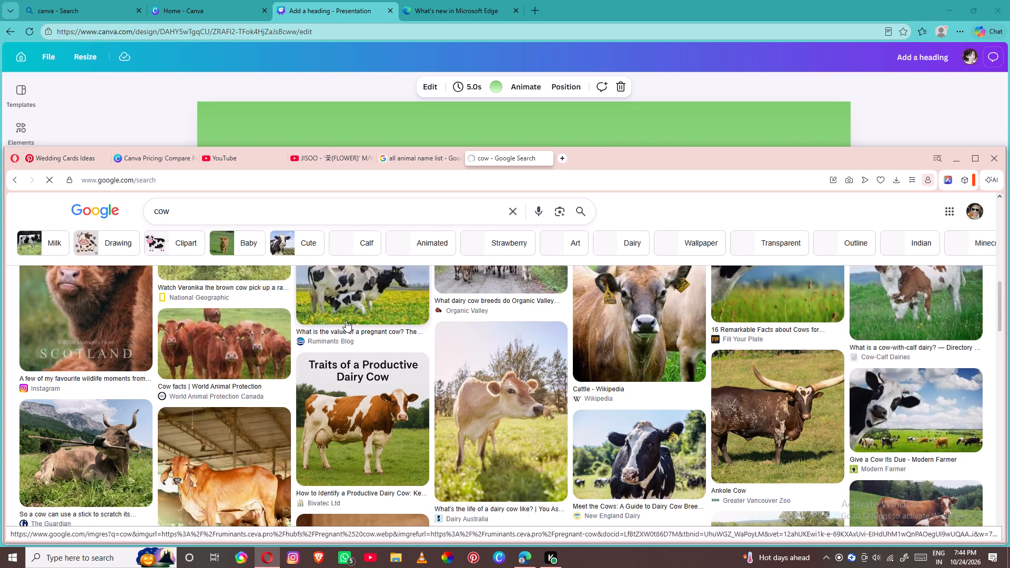
pyautogui.scroll(-2, 346, 320)
pyautogui.scroll(3, 346, 320)
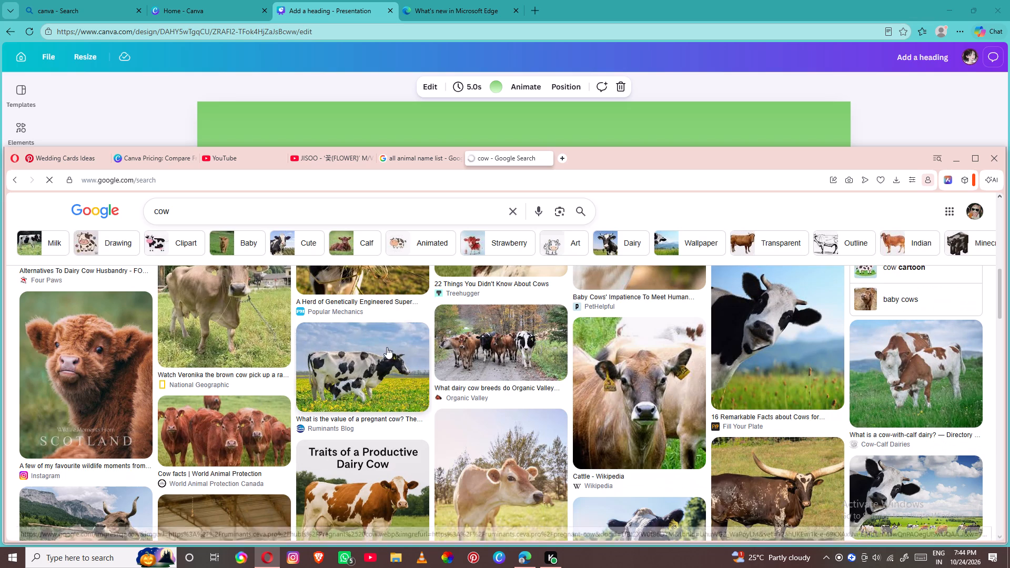
pyautogui.scroll(3, 511, 335)
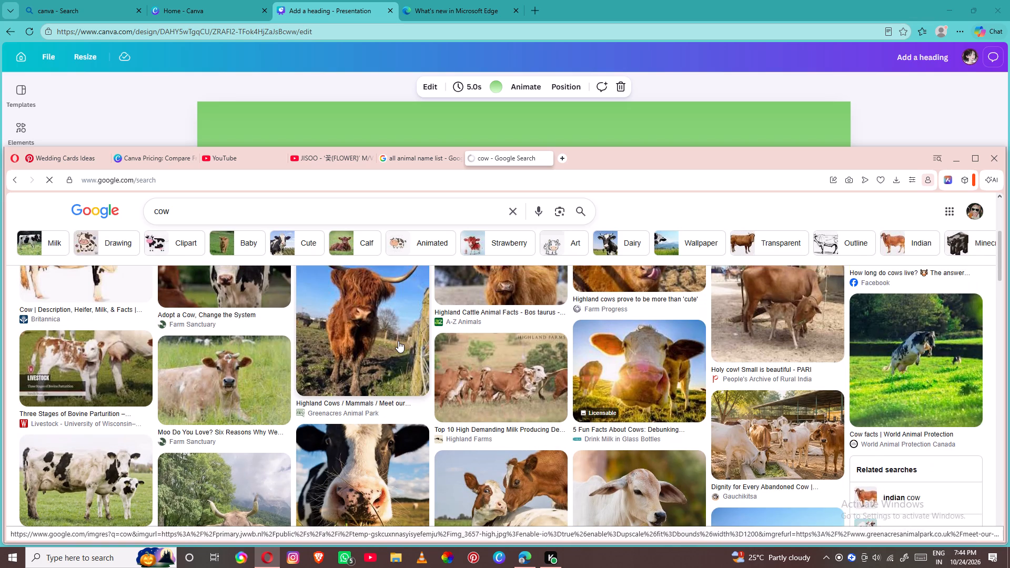
pyautogui.scroll(2, 398, 340)
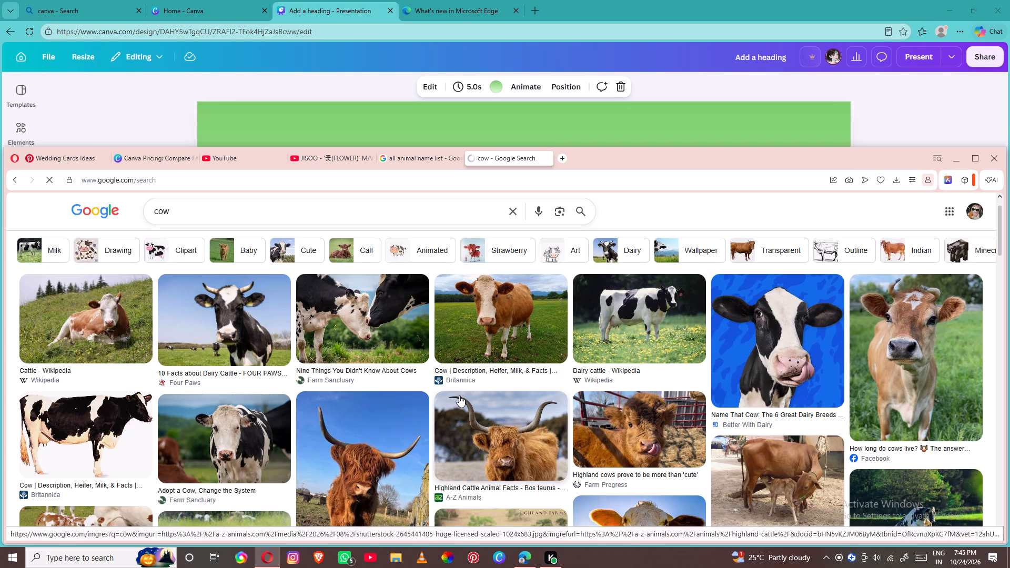
pyautogui.scroll(2, 459, 395)
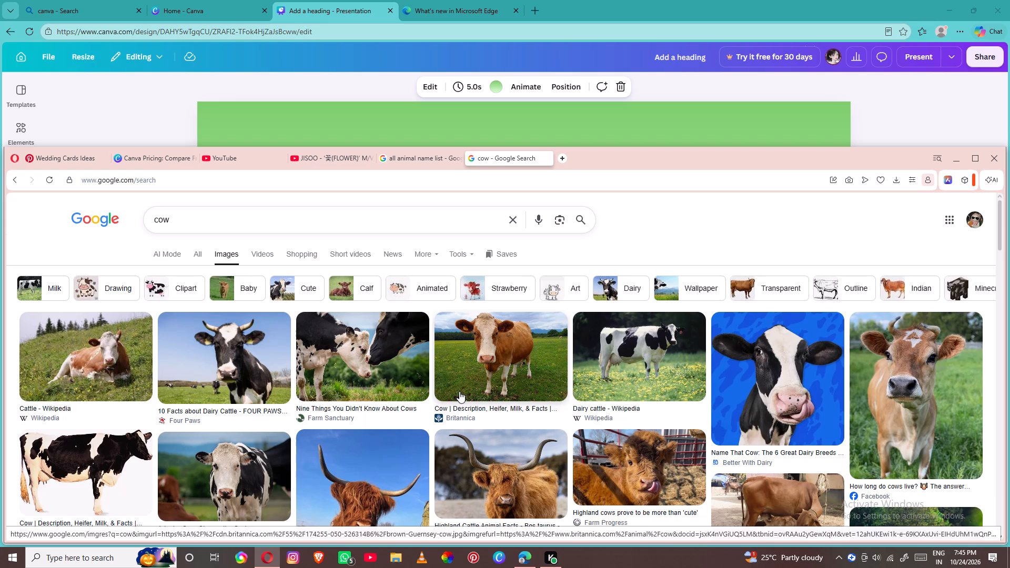
# Copy the National Geographic photo of the horned brown cow in a meadow and paste it onto page 10 in Canva.
pyautogui.scroll(-2, 363, 419)
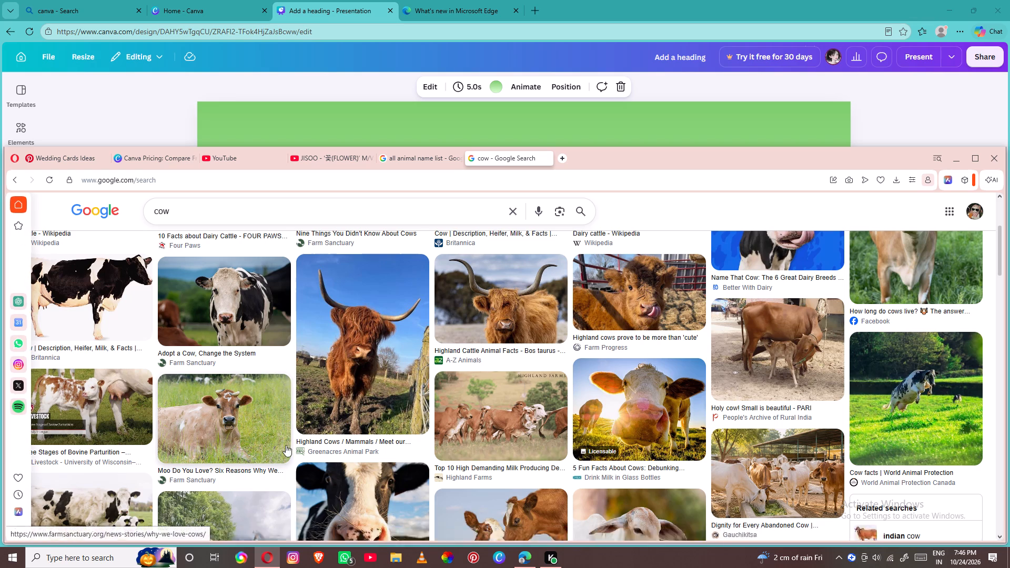
pyautogui.scroll(-2, 367, 360)
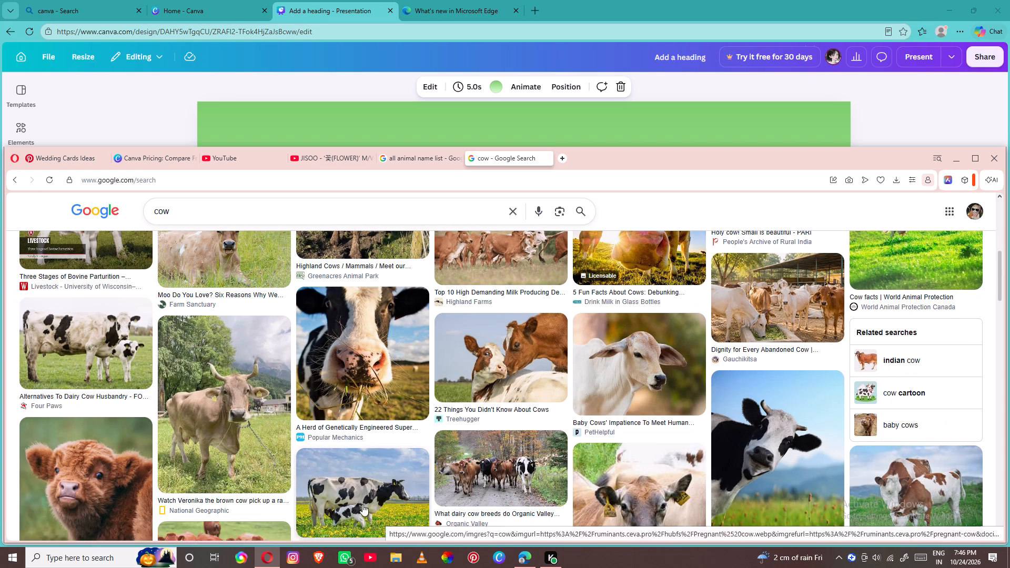
pyautogui.rightClick(198, 398)
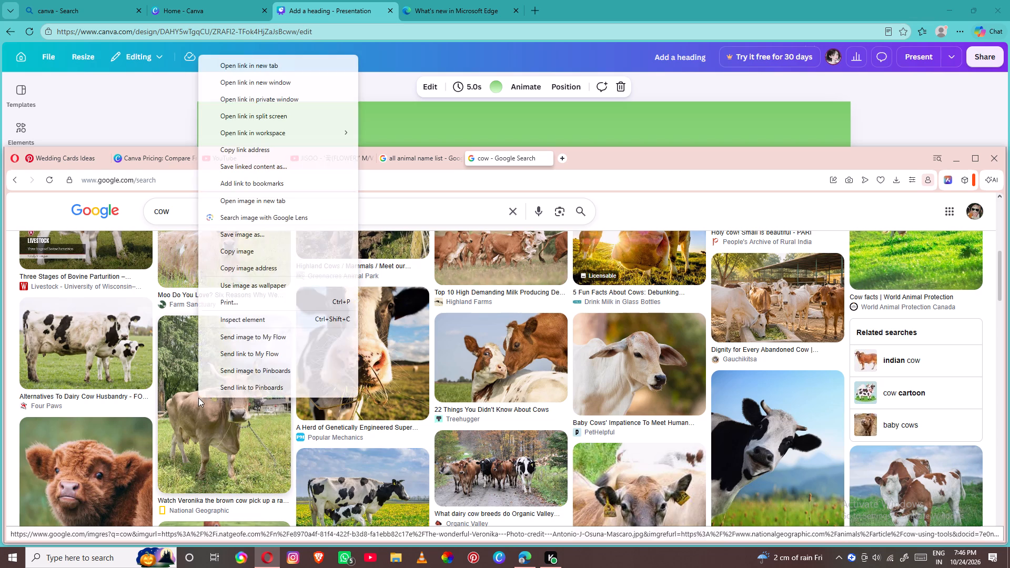
pyautogui.click(249, 253)
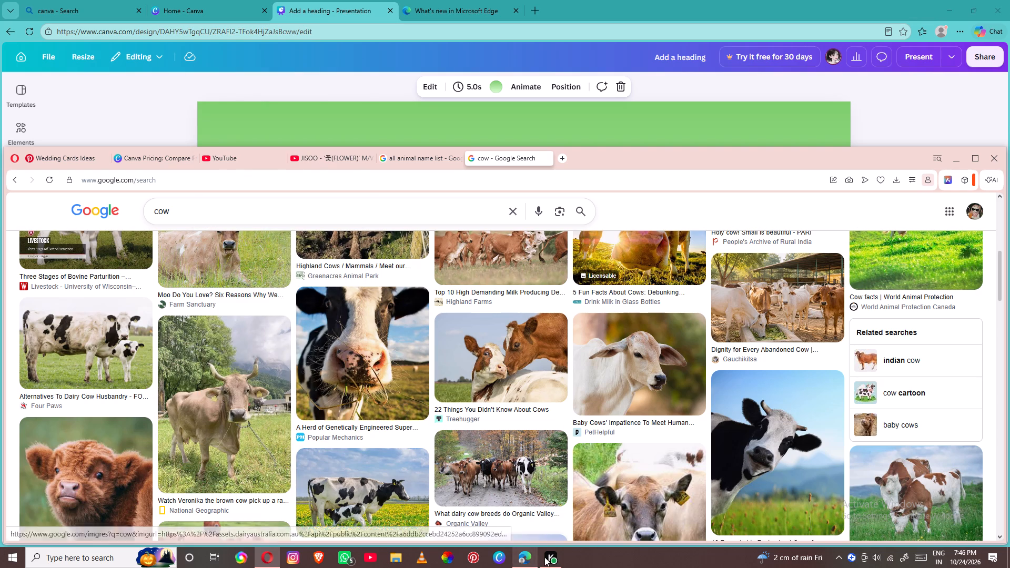
pyautogui.click(521, 565)
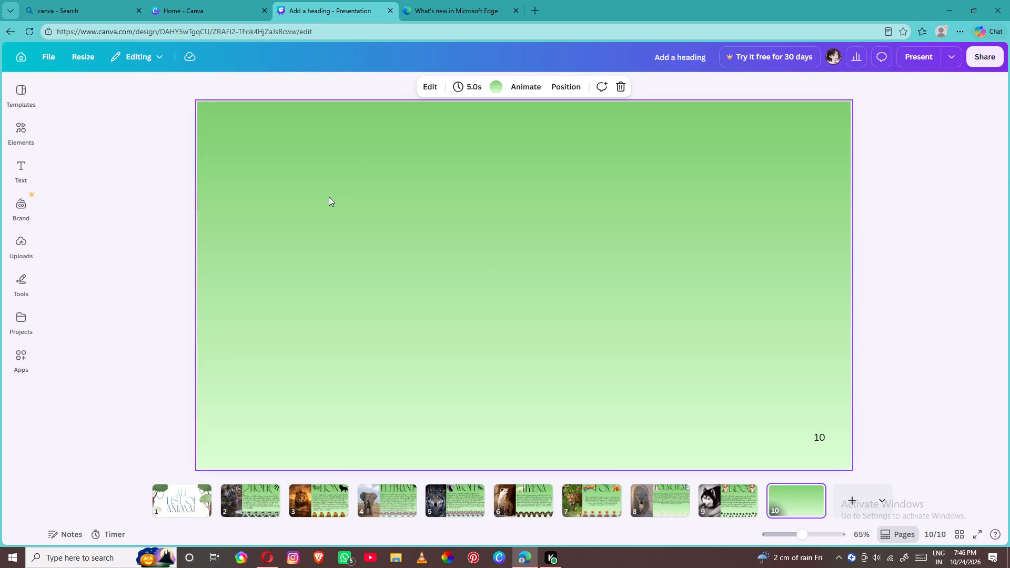
pyautogui.rightClick(329, 197)
pyautogui.click(360, 258)
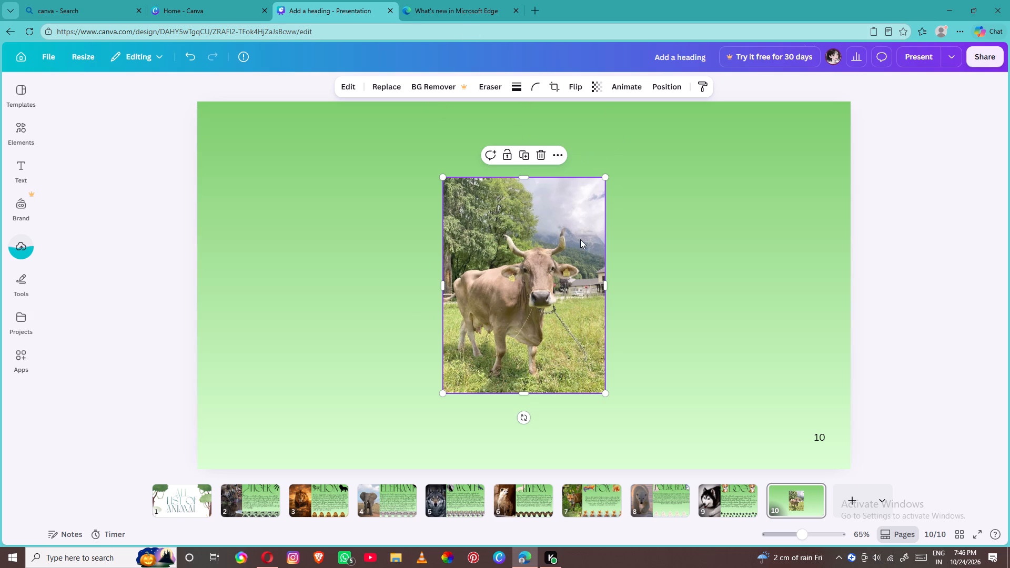
# Place the cow photo in the page's top-left corner and enlarge it to the full page height.
pyautogui.moveTo(555, 244); pyautogui.dragTo(334, 98)
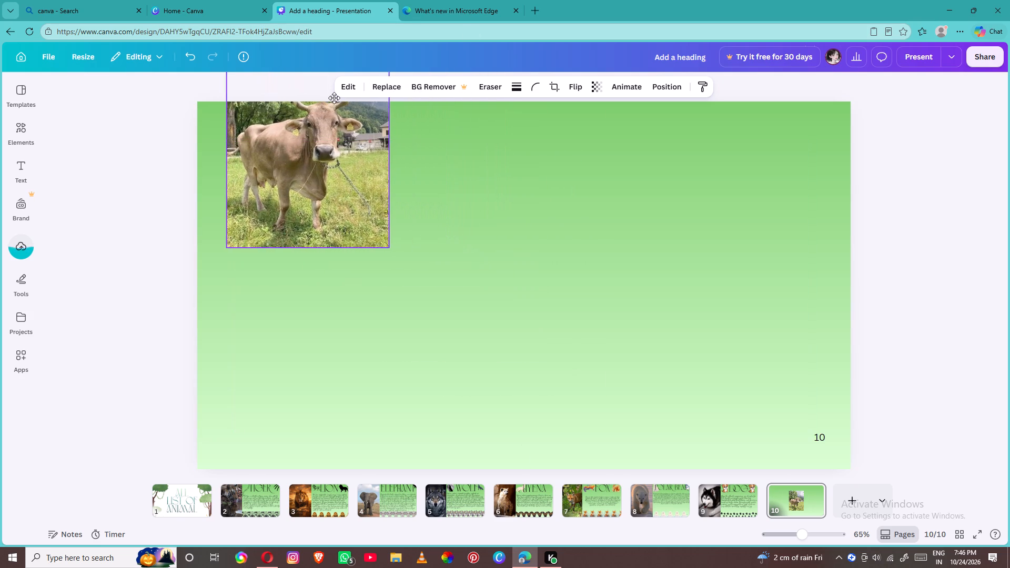
pyautogui.moveTo(334, 98); pyautogui.dragTo(311, 167)
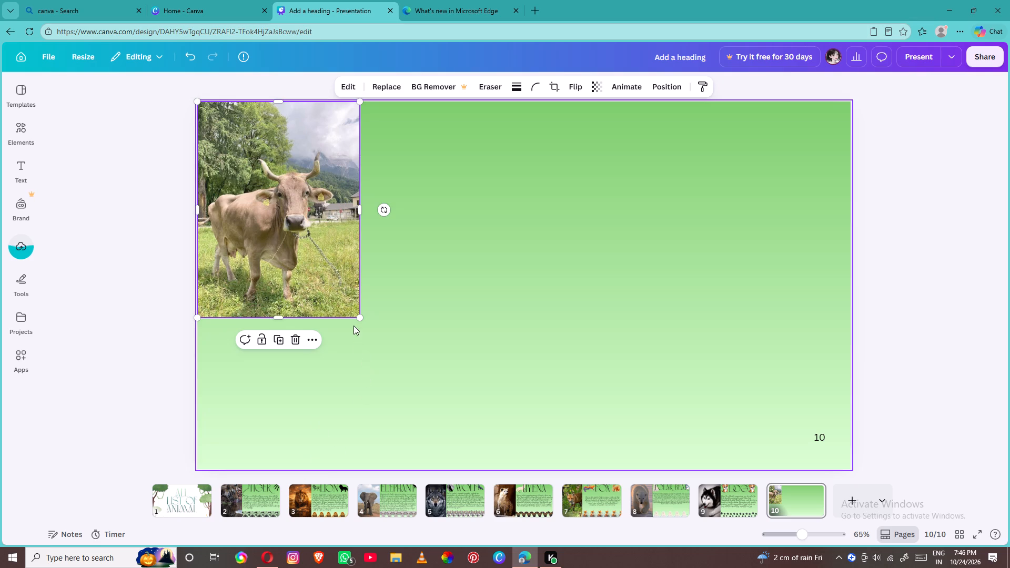
pyautogui.moveTo(359, 317); pyautogui.dragTo(401, 509)
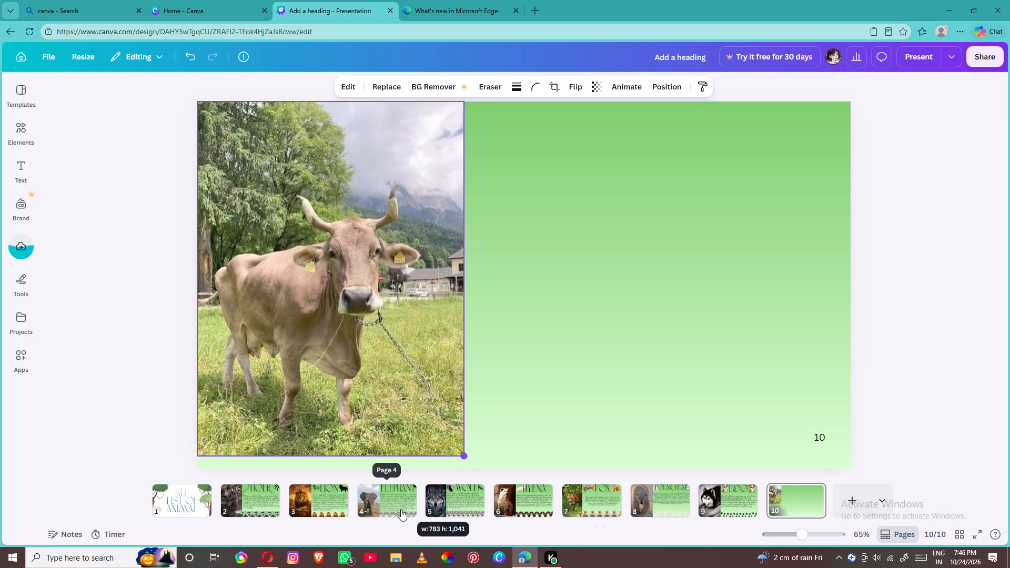
pyautogui.moveTo(401, 509); pyautogui.dragTo(400, 525)
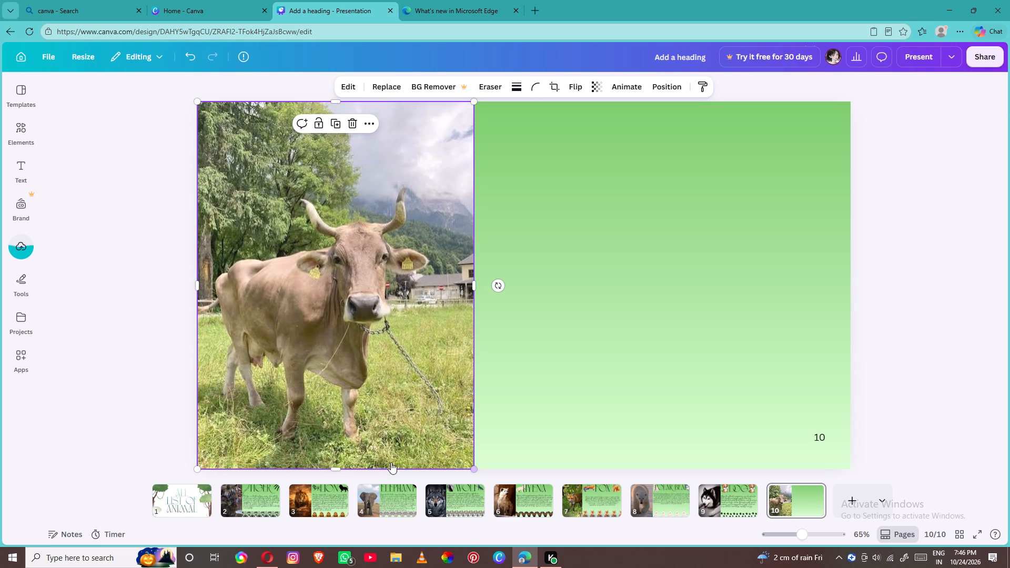
# Add the recently used "AES THE TIC" text style to page 10 and replace its text with "cow".
pyautogui.click(14, 167)
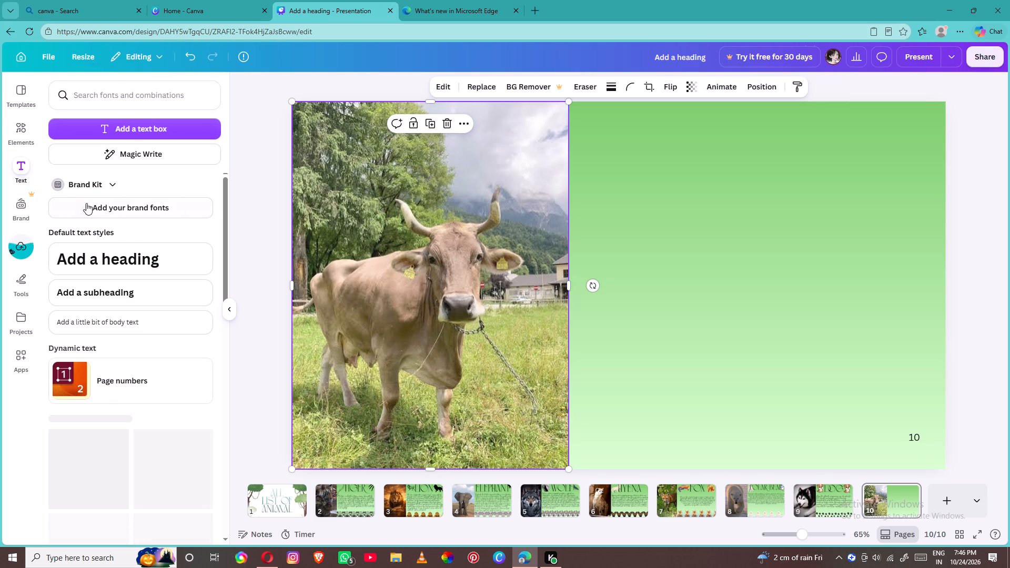
pyautogui.scroll(-1, 97, 303)
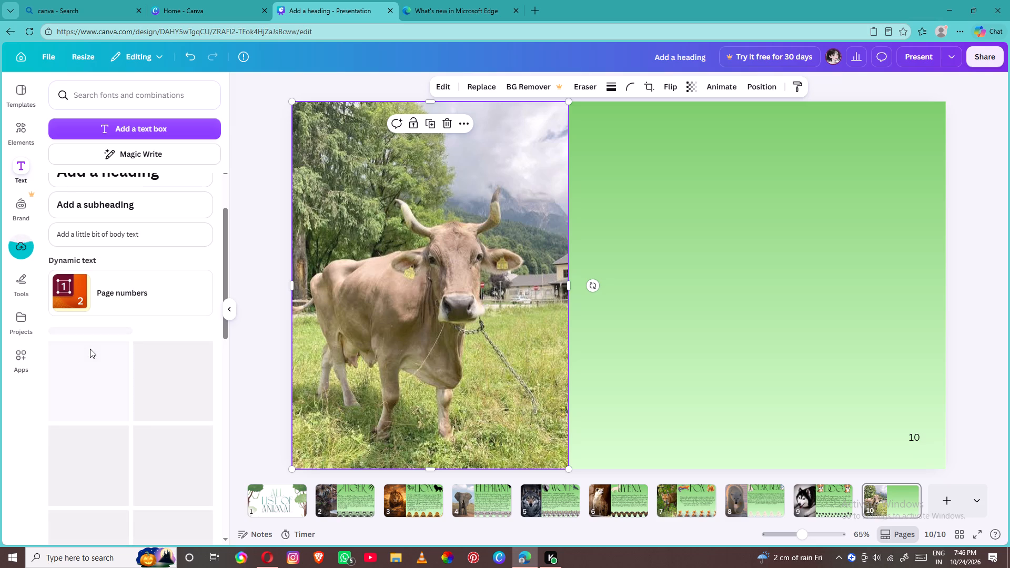
pyautogui.scroll(-1, 90, 349)
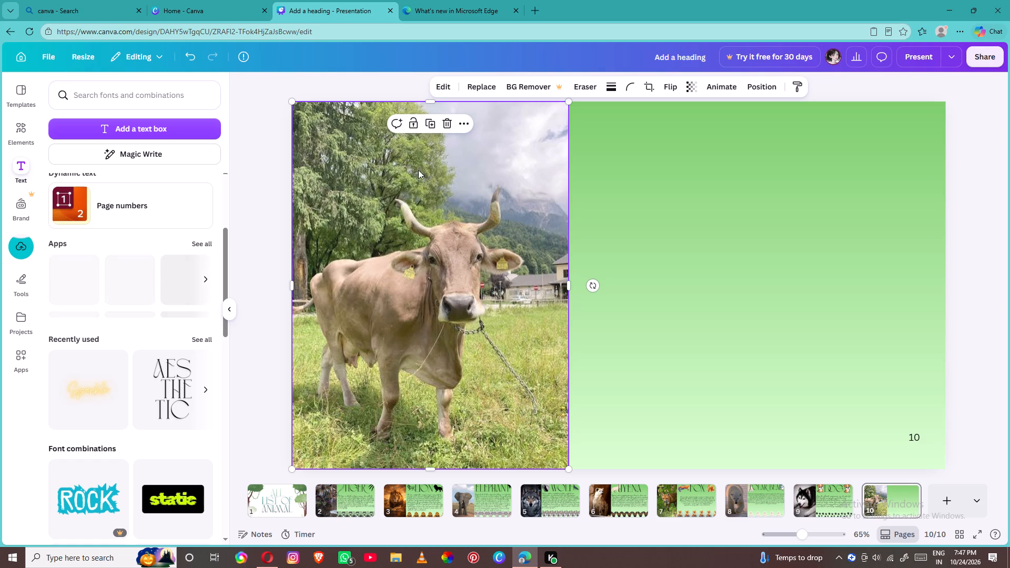
pyautogui.click(169, 390)
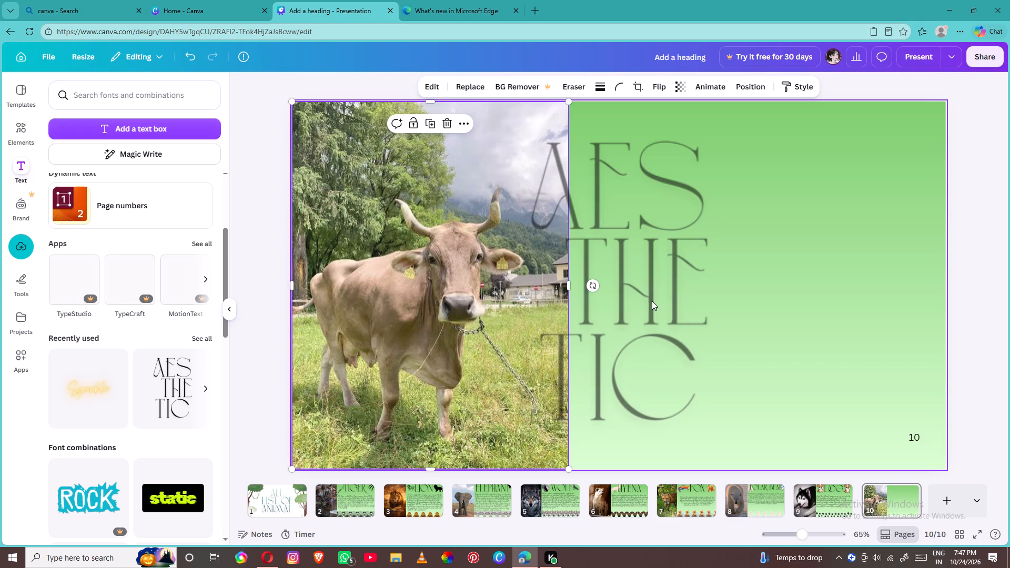
pyautogui.click(676, 320)
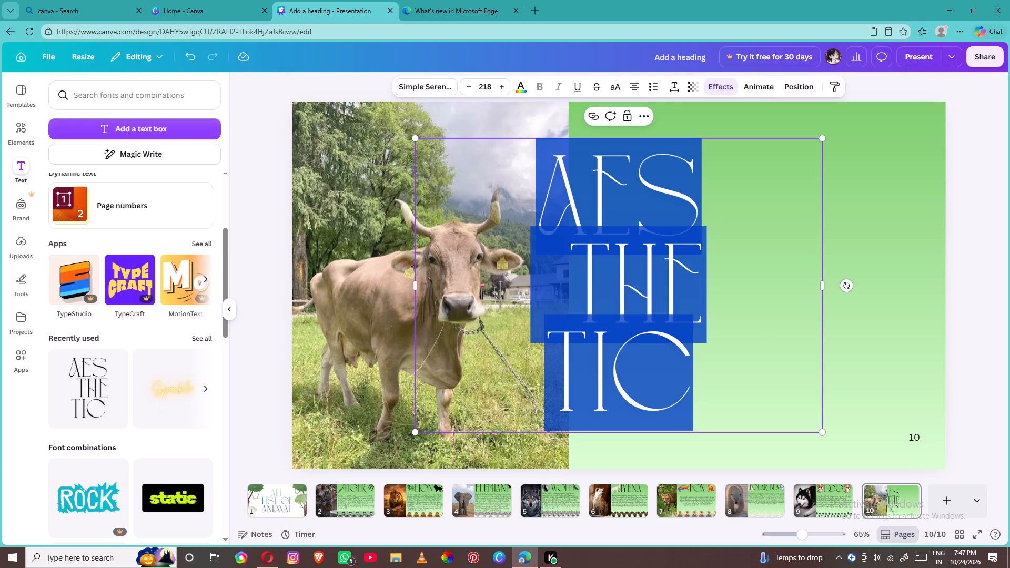
pyautogui.press('BackSpace')
pyautogui.write('co')
pyautogui.press('w')
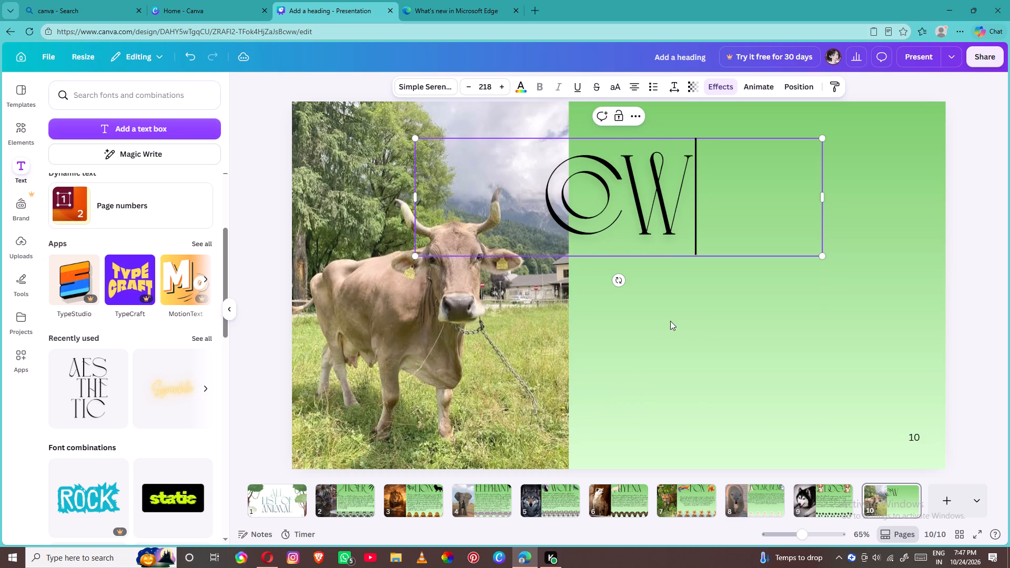
# Insert a space after the C in the cow heading and move the heading to the top of the green area.
pyautogui.click(576, 216)
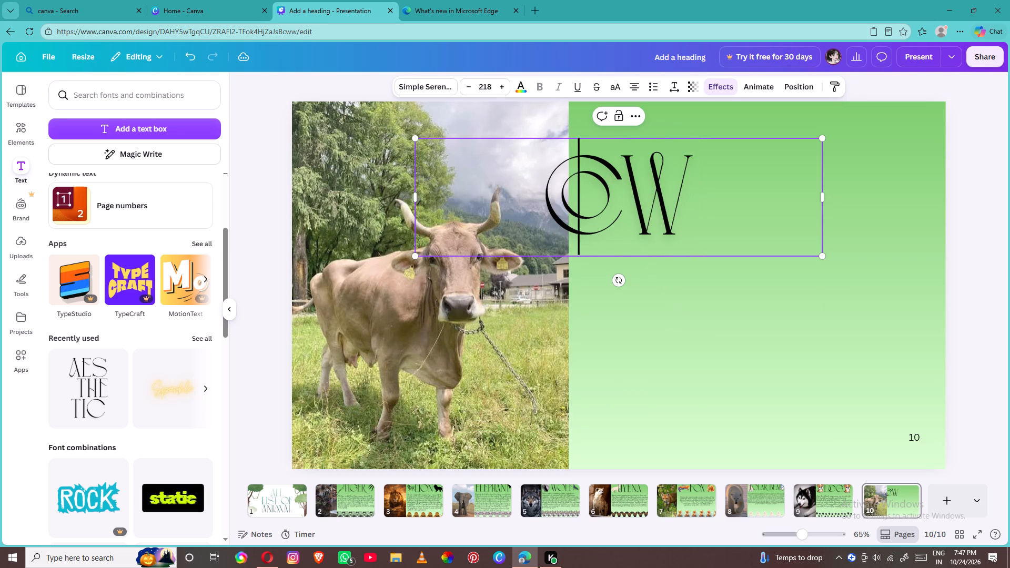
pyautogui.press('space')
pyautogui.click(682, 355)
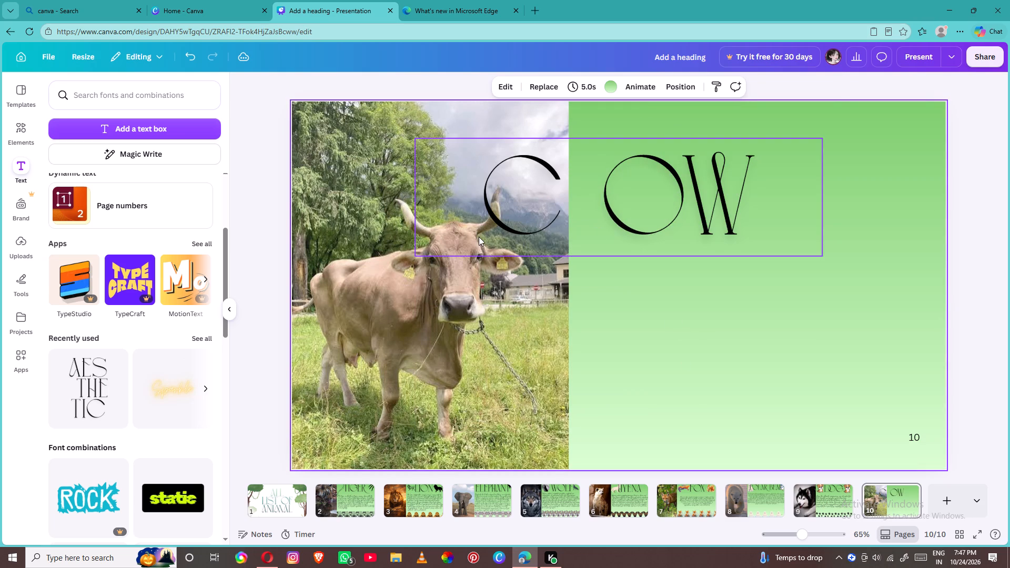
pyautogui.moveTo(450, 229); pyautogui.dragTo(586, 231)
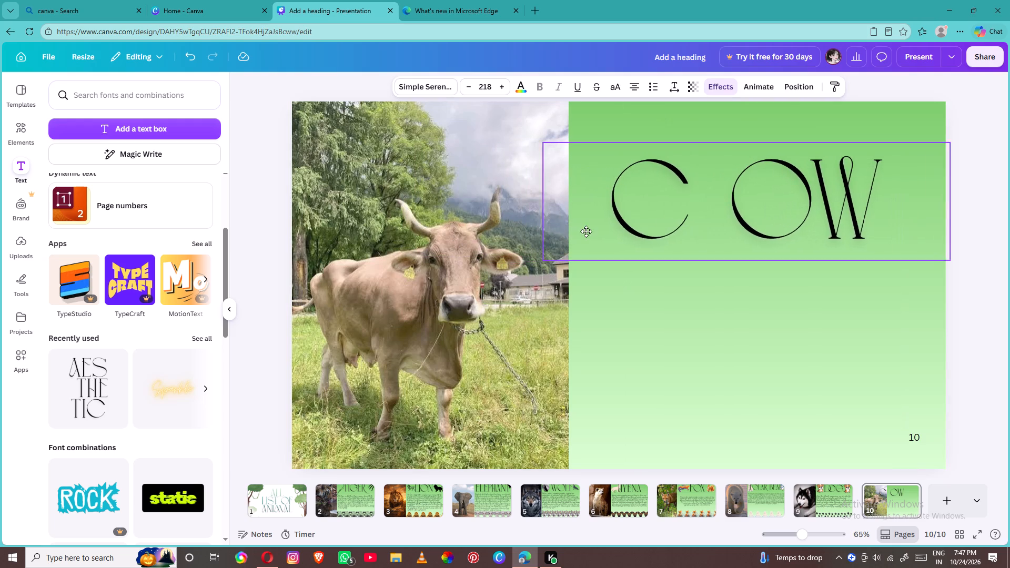
pyautogui.moveTo(586, 231); pyautogui.dragTo(589, 190)
pyautogui.click(641, 382)
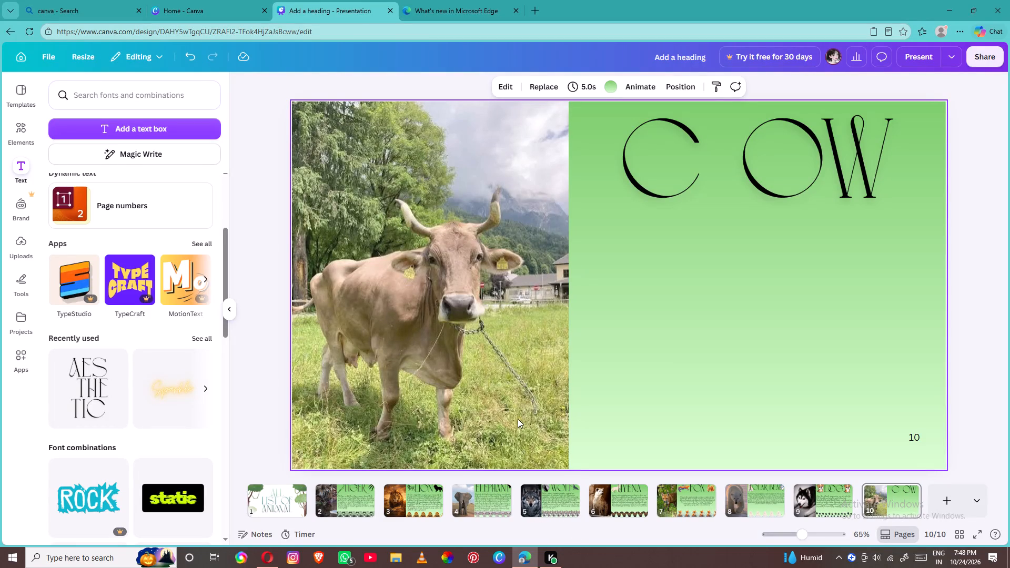
# Search the elements library for "cow" and show all the graphics results.
pyautogui.click(120, 92)
pyautogui.click(35, 130)
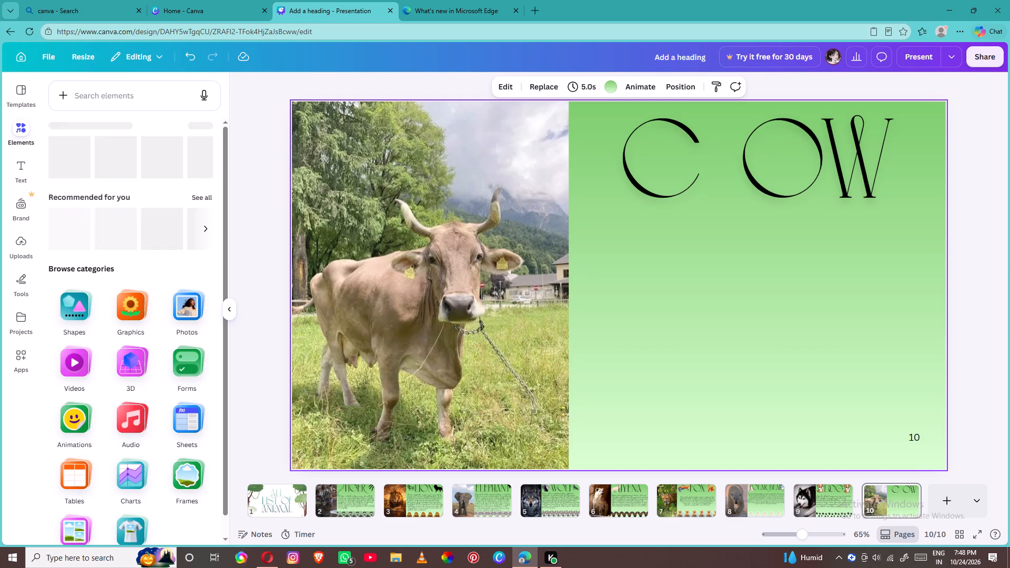
pyautogui.click(114, 100)
pyautogui.write('cow')
pyautogui.press('Return')
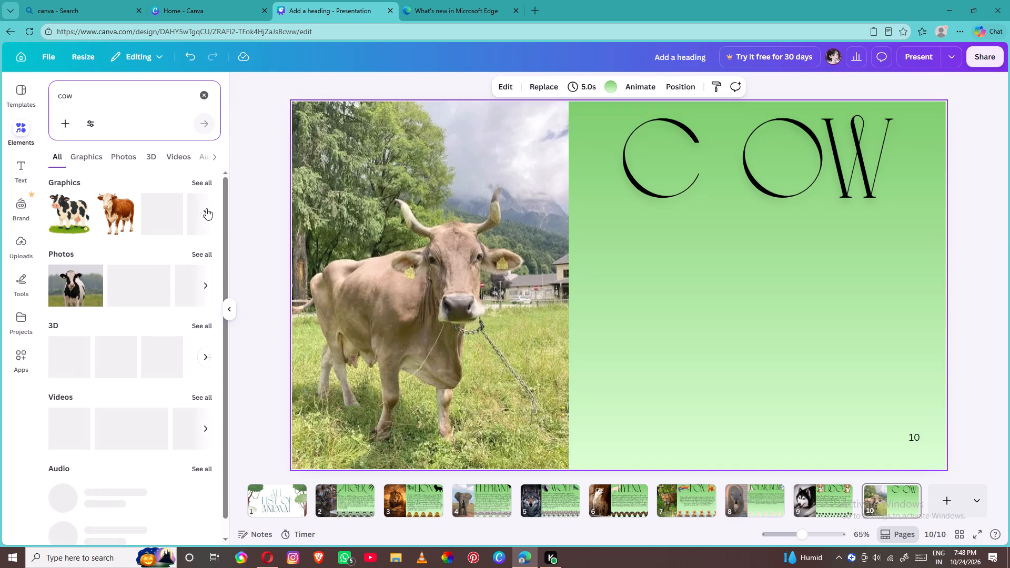
pyautogui.click(206, 182)
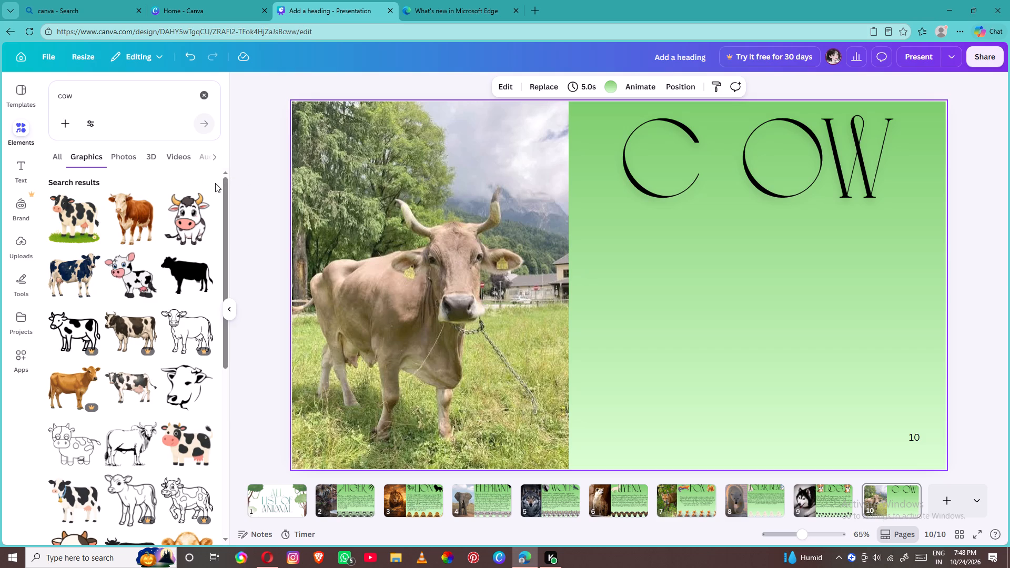
# Add the black cow silhouette, shrink it and place it on the page's bottom edge, overlapping the photo's right border.
pyautogui.click(195, 273)
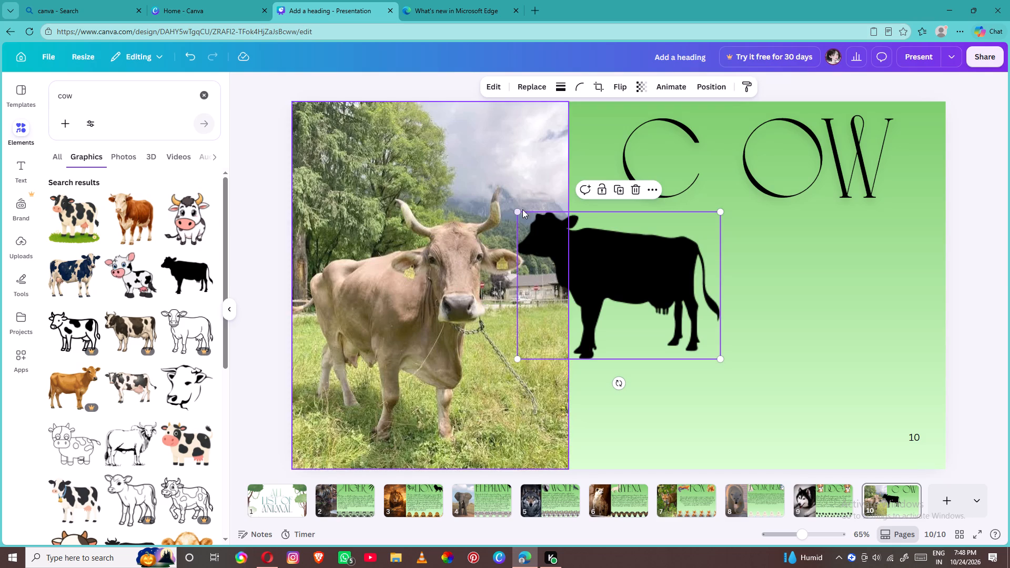
pyautogui.moveTo(517, 212); pyautogui.dragTo(634, 315)
pyautogui.moveTo(673, 327); pyautogui.dragTo(616, 410)
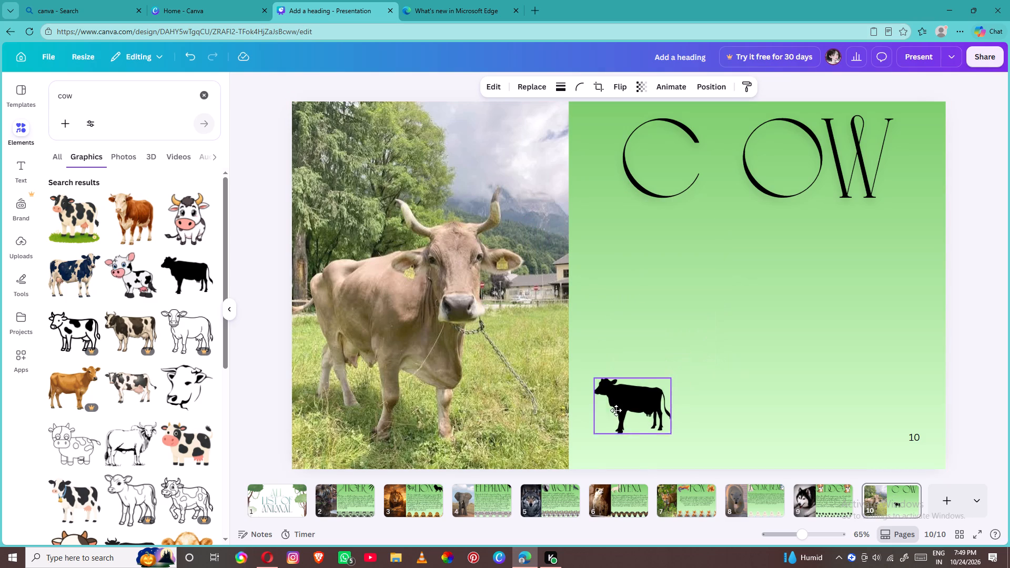
pyautogui.moveTo(616, 410); pyautogui.dragTo(574, 445)
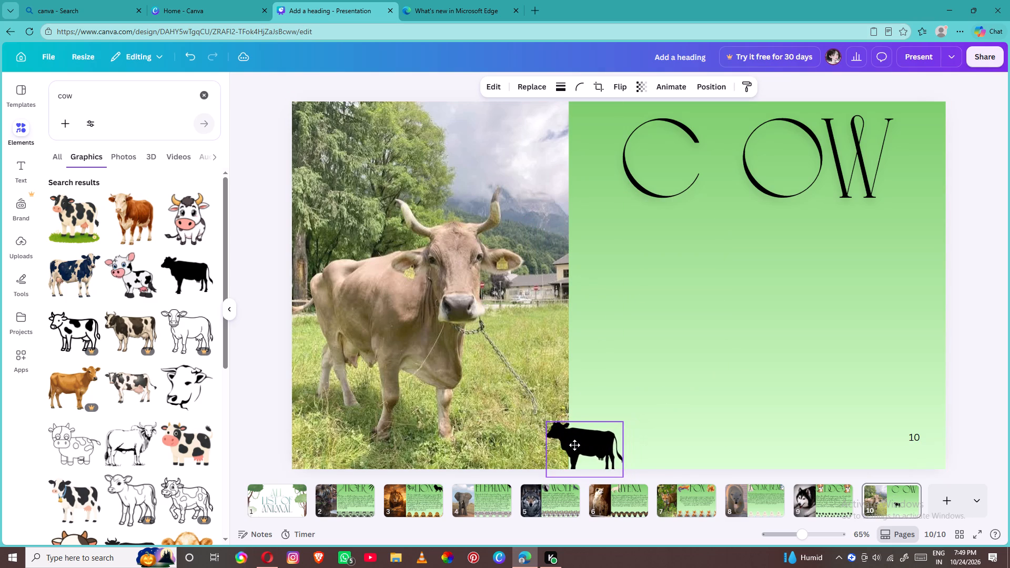
pyautogui.moveTo(574, 445); pyautogui.dragTo(570, 447)
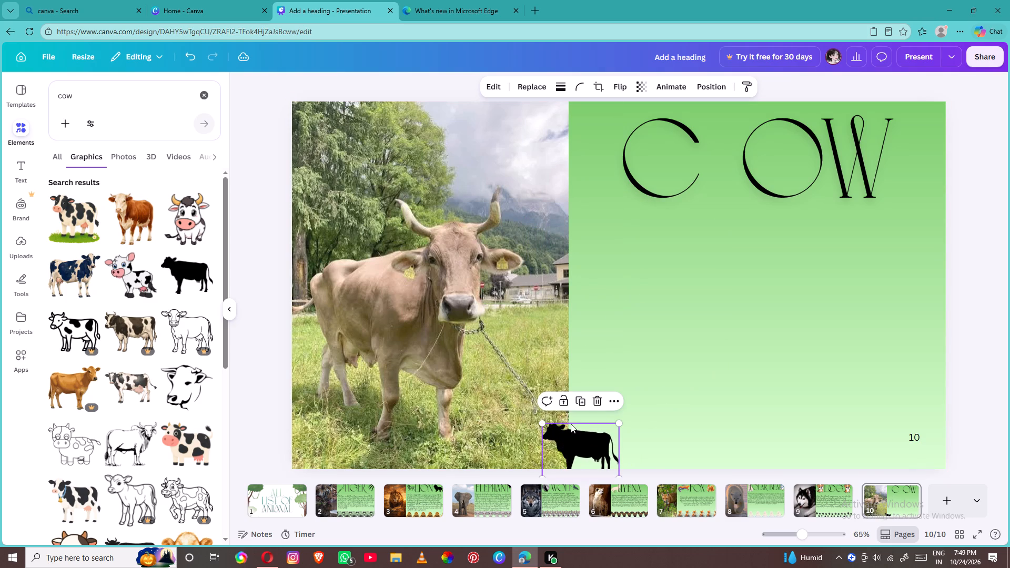
# Duplicate the cow silhouette into an evenly spaced row of seven along the bottom edge, reaching the page's right edge.
pyautogui.click(578, 398)
pyautogui.moveTo(599, 457); pyautogui.dragTo(632, 454)
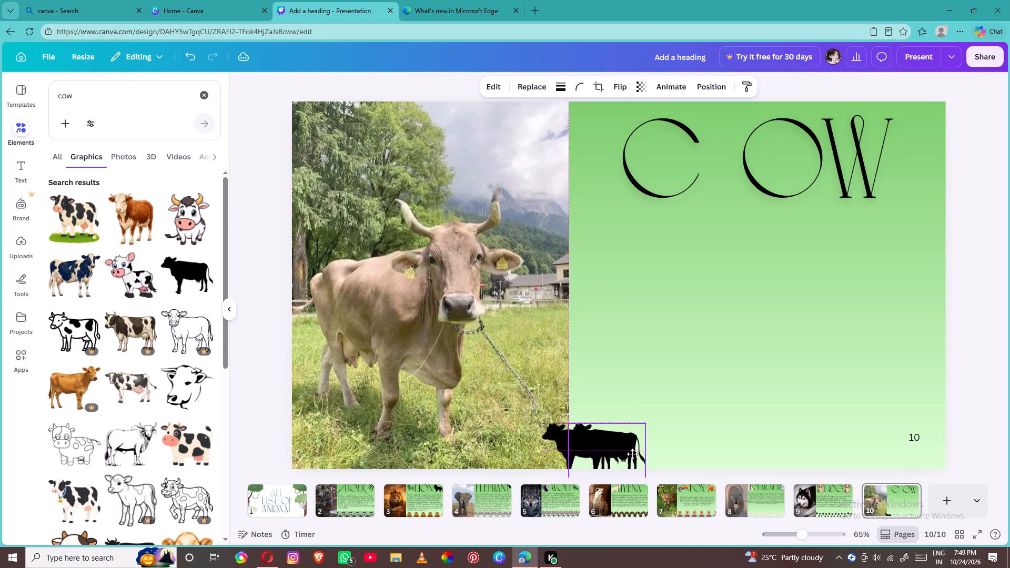
pyautogui.moveTo(632, 454); pyautogui.dragTo(651, 444)
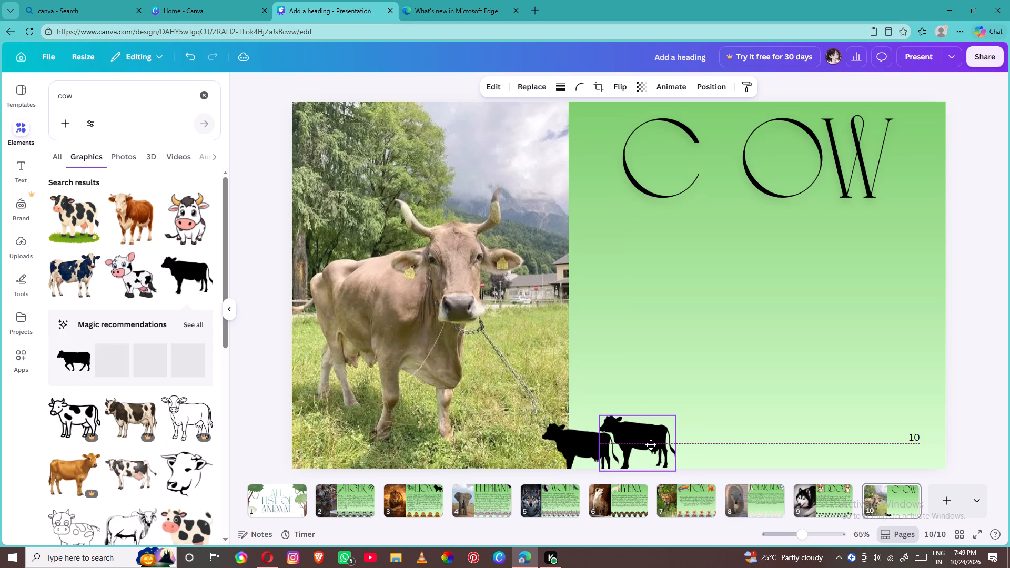
pyautogui.moveTo(651, 444); pyautogui.dragTo(652, 450)
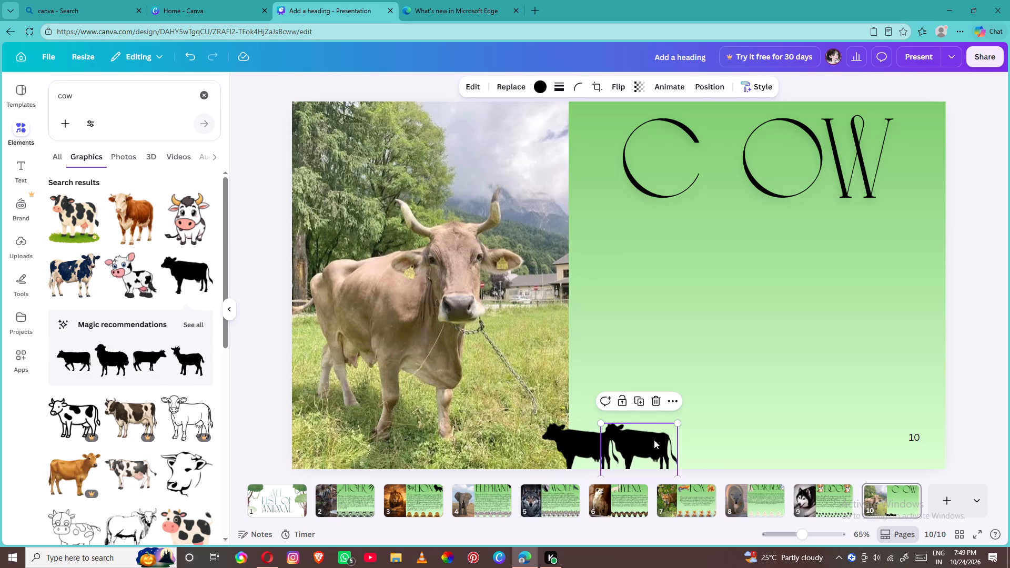
pyautogui.click(646, 401)
pyautogui.click(695, 400)
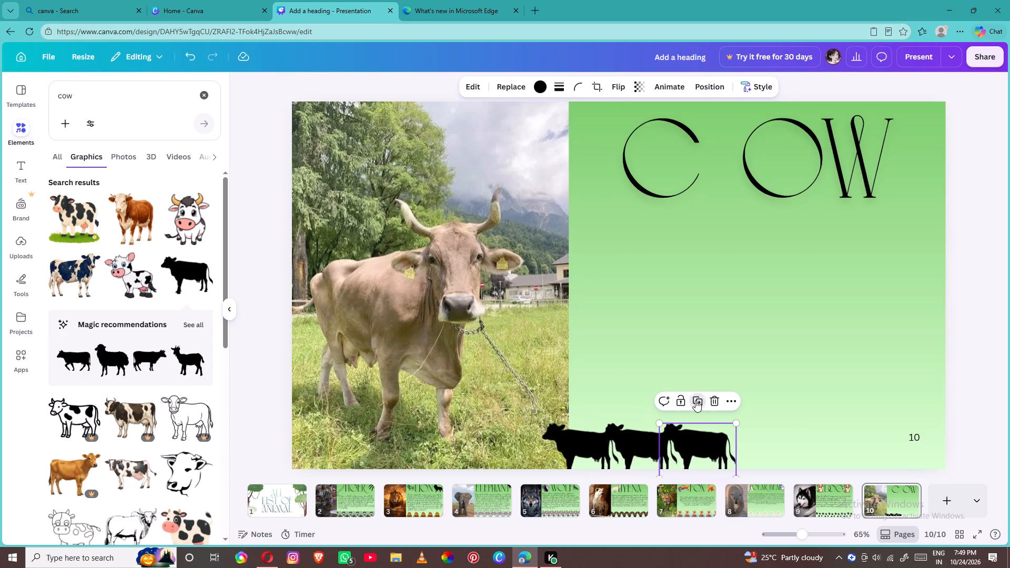
pyautogui.click(754, 400)
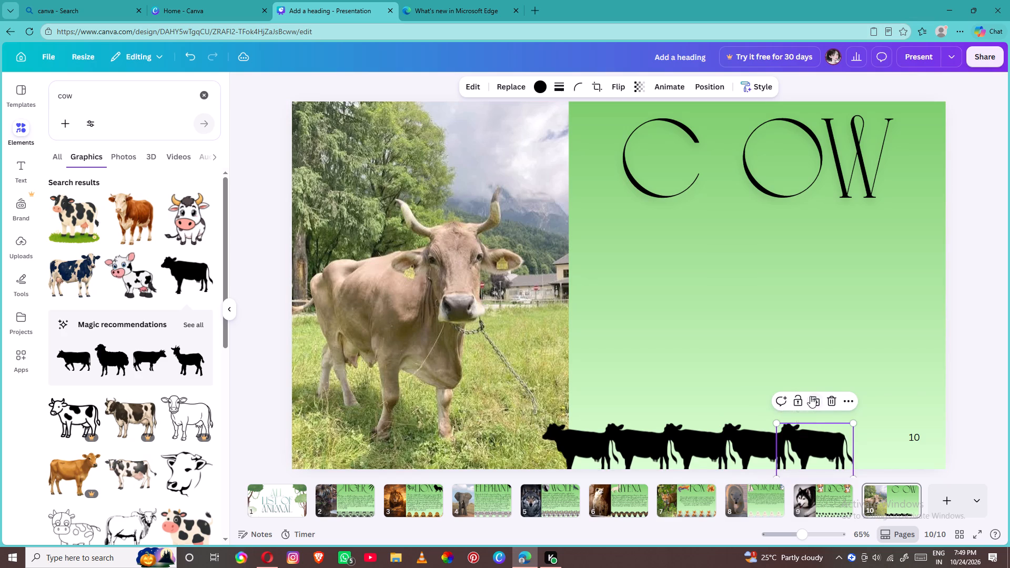
pyautogui.click(810, 396)
pyautogui.click(871, 402)
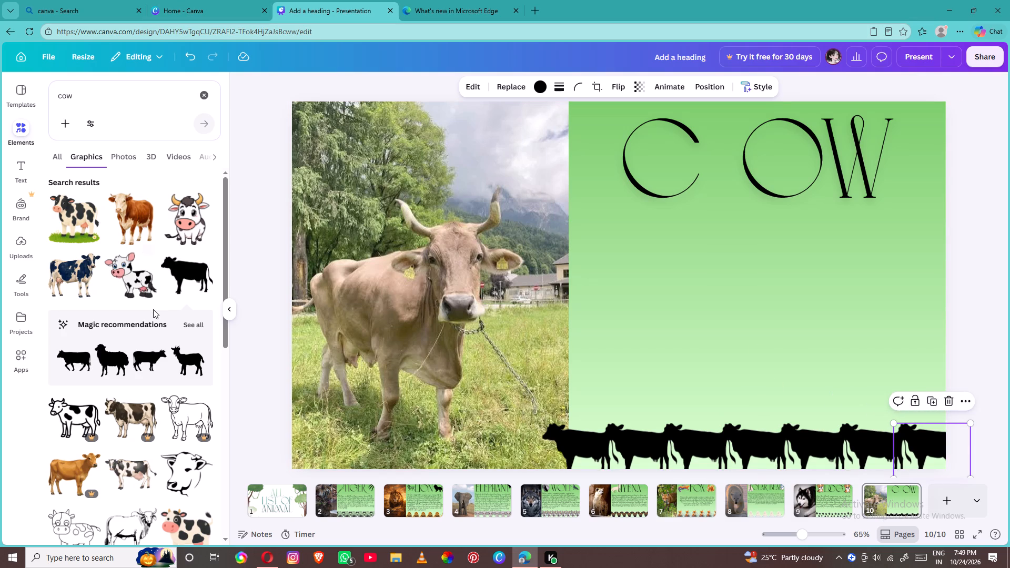
# Add the cartoon cow with yellow horns, shrink it and place it in the green area's top-left corner beside the heading.
pyautogui.click(189, 238)
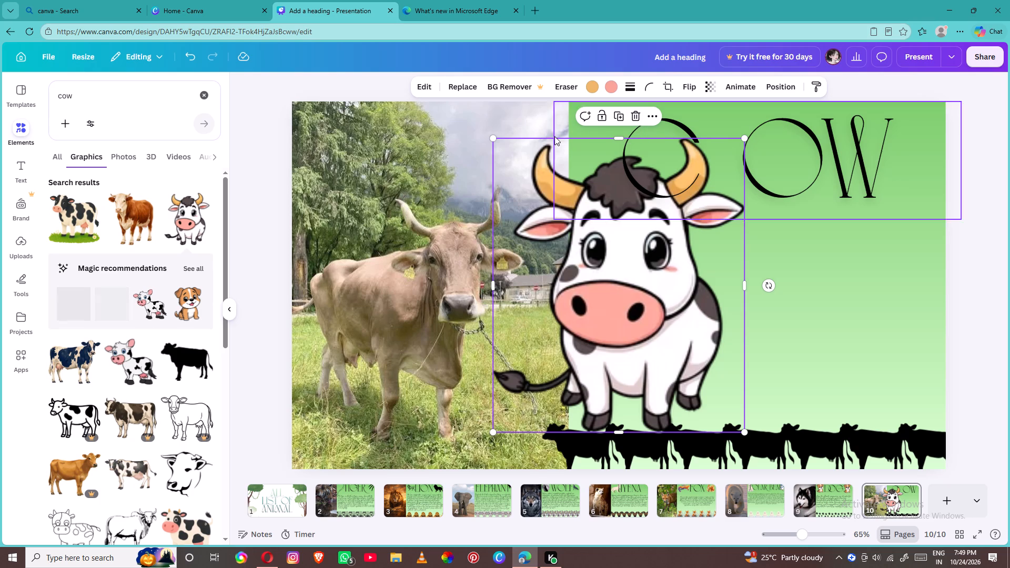
pyautogui.moveTo(492, 138); pyautogui.dragTo(537, 208)
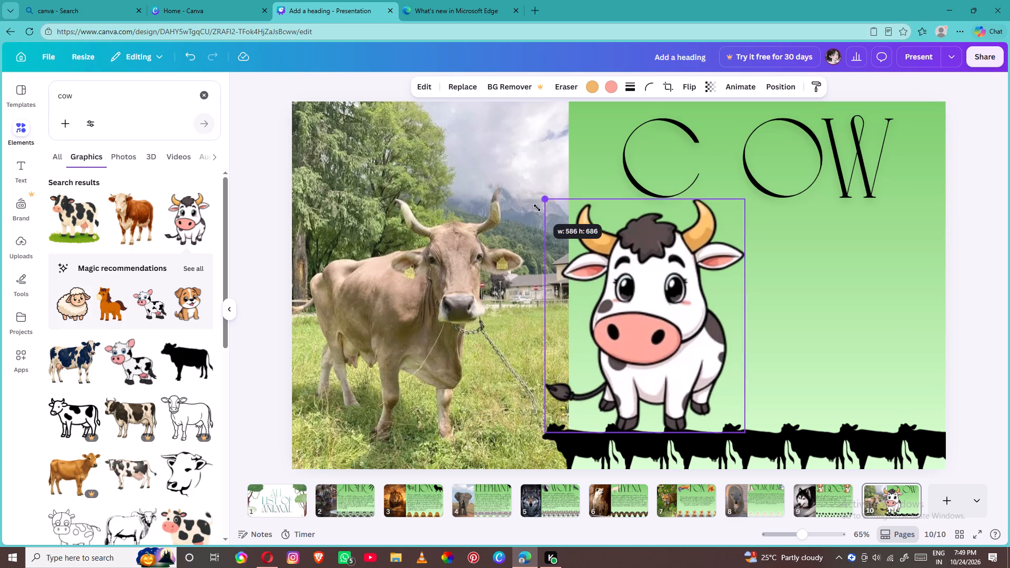
pyautogui.moveTo(537, 208); pyautogui.dragTo(544, 226)
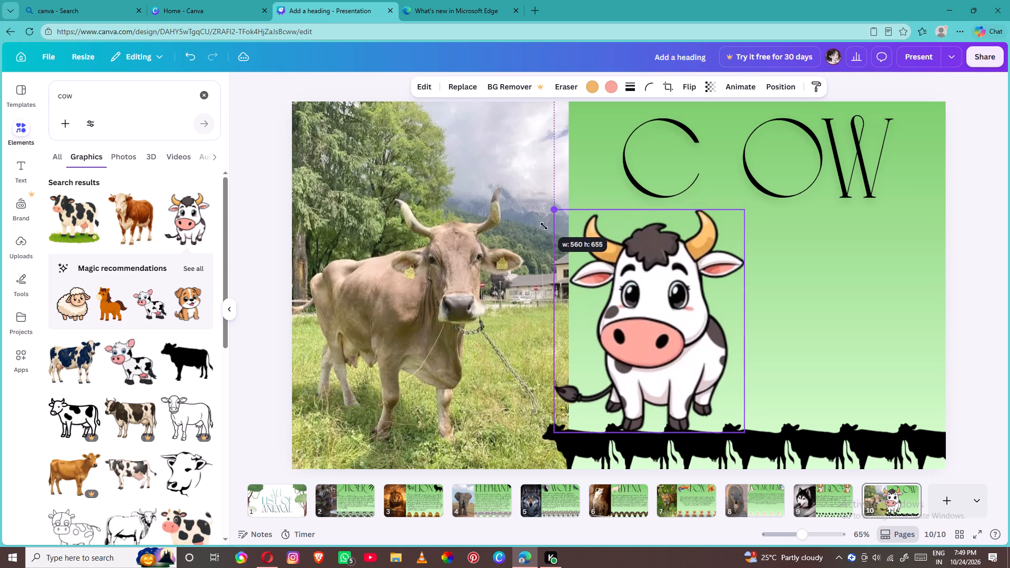
pyautogui.moveTo(544, 226); pyautogui.dragTo(598, 347)
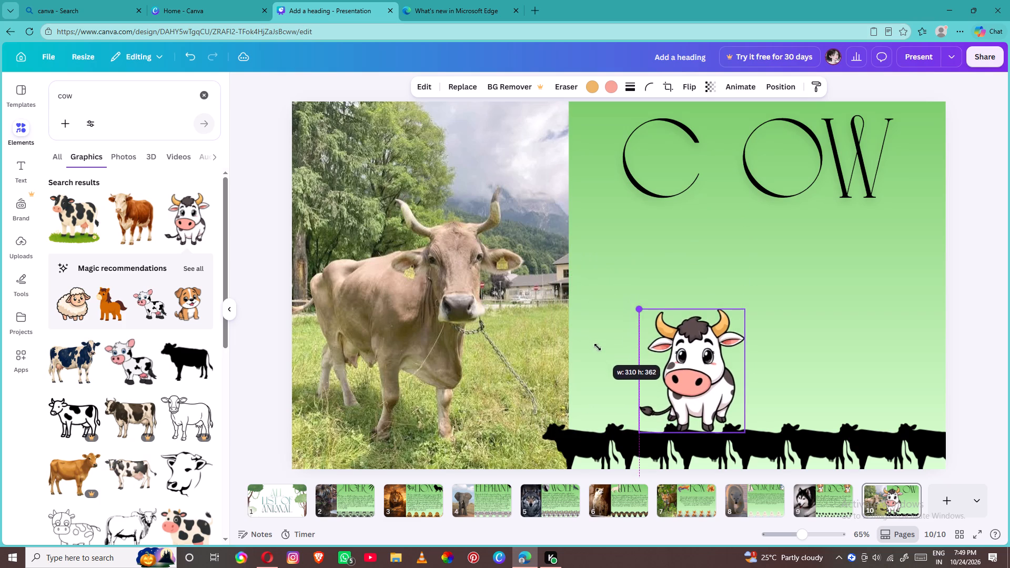
pyautogui.moveTo(598, 347); pyautogui.dragTo(623, 360)
pyautogui.moveTo(681, 381); pyautogui.dragTo(628, 208)
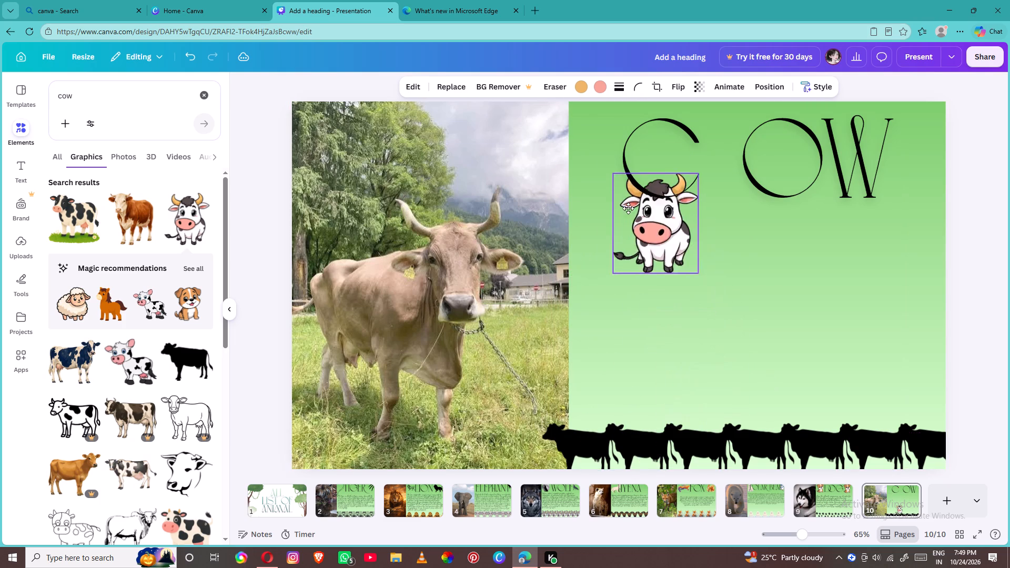
pyautogui.moveTo(628, 208); pyautogui.dragTo(593, 192)
pyautogui.moveTo(575, 144); pyautogui.dragTo(587, 174)
pyautogui.click(587, 174)
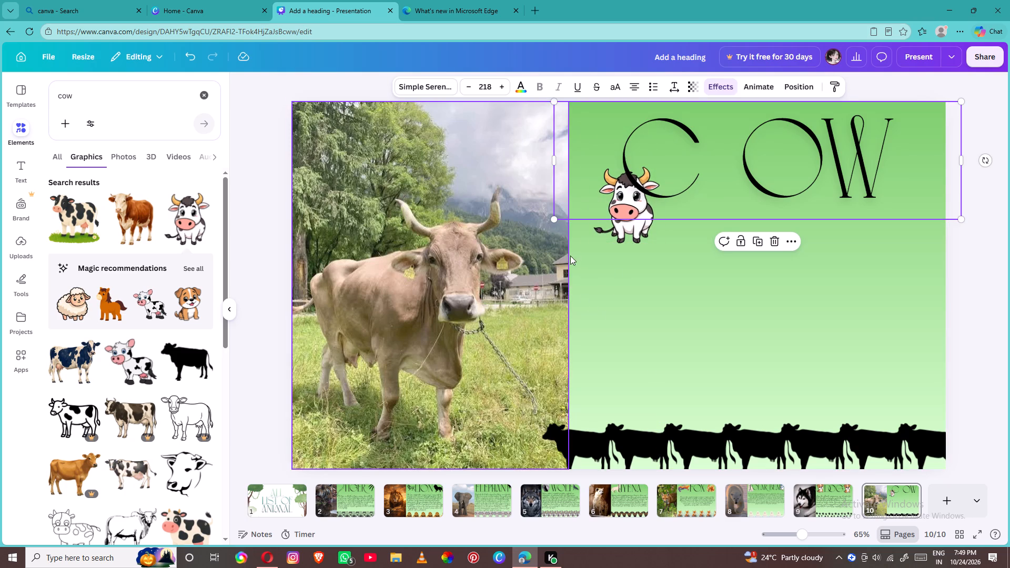
pyautogui.click(624, 261)
pyautogui.moveTo(622, 227); pyautogui.dragTo(600, 170)
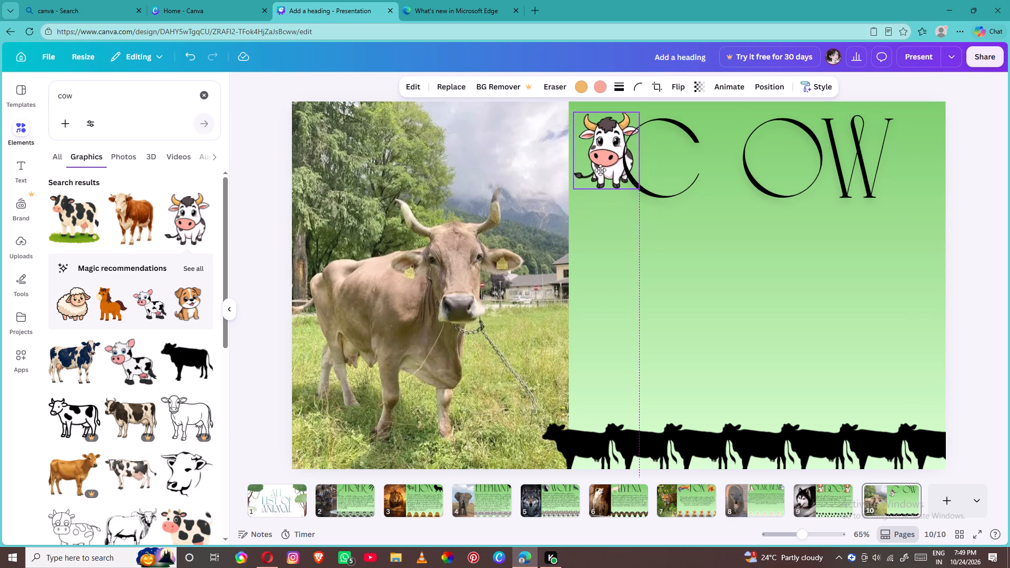
pyautogui.moveTo(600, 170); pyautogui.dragTo(598, 158)
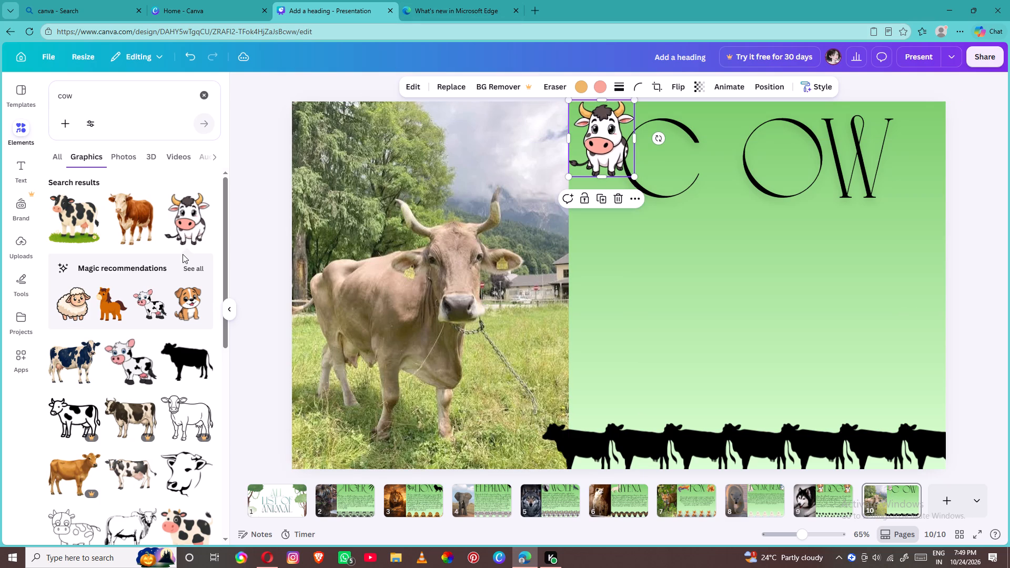
# Add the black-and-white spotted cow with the blue collar and bell, shrink it and place it over the heading's letter W.
pyautogui.scroll(-1, 183, 254)
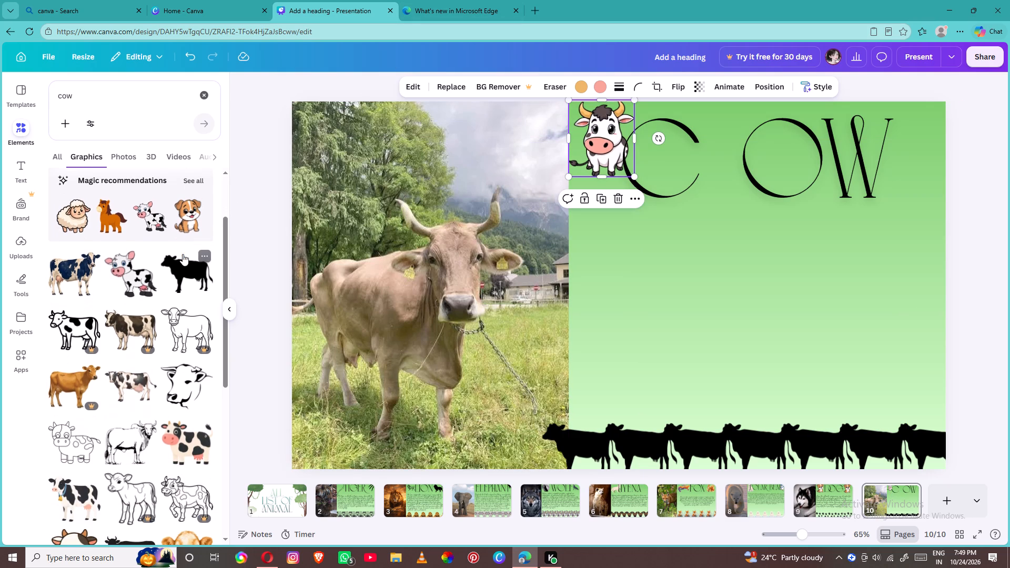
pyautogui.scroll(-1, 183, 254)
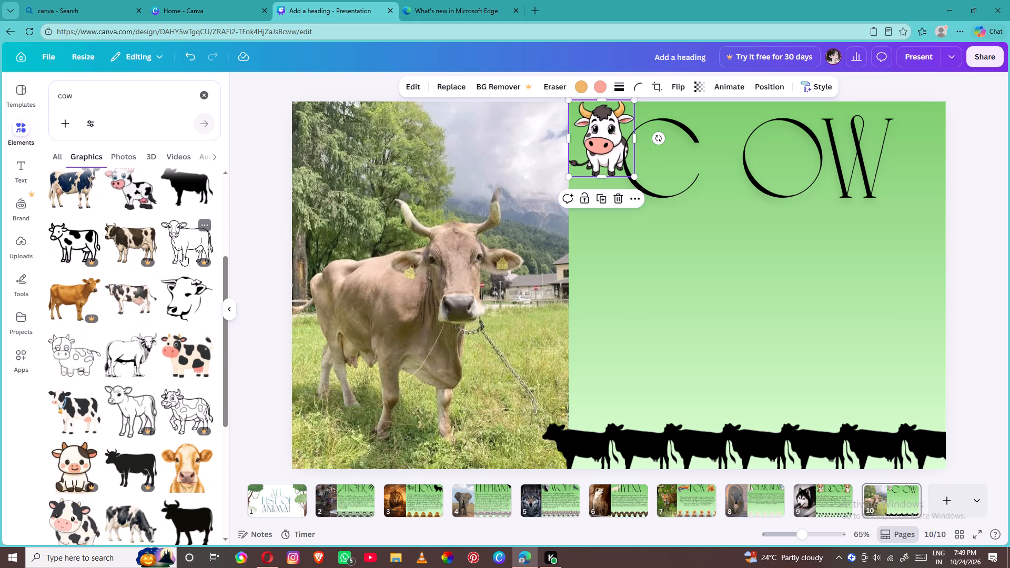
pyautogui.scroll(-1, 183, 254)
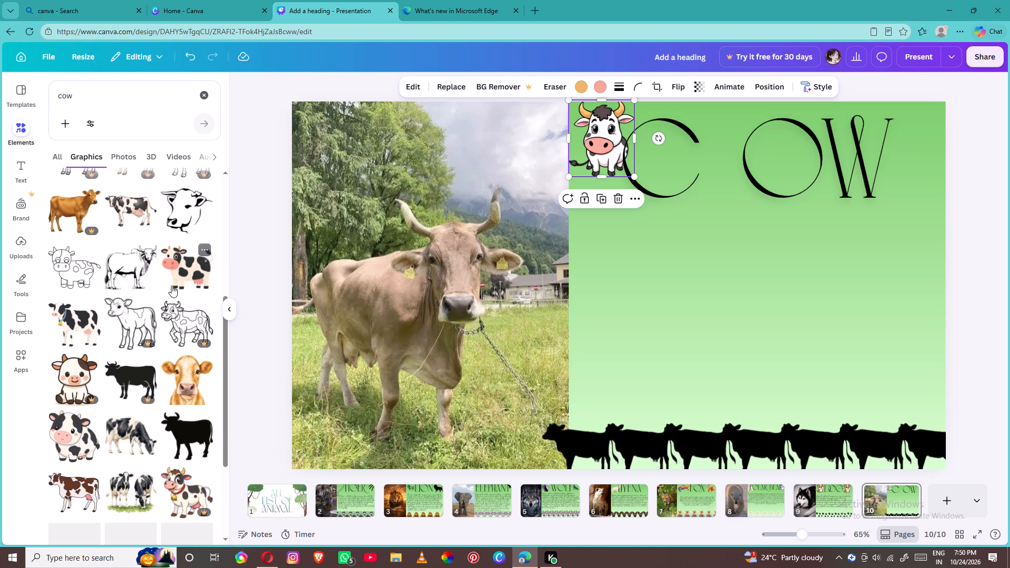
pyautogui.scroll(-2, 113, 318)
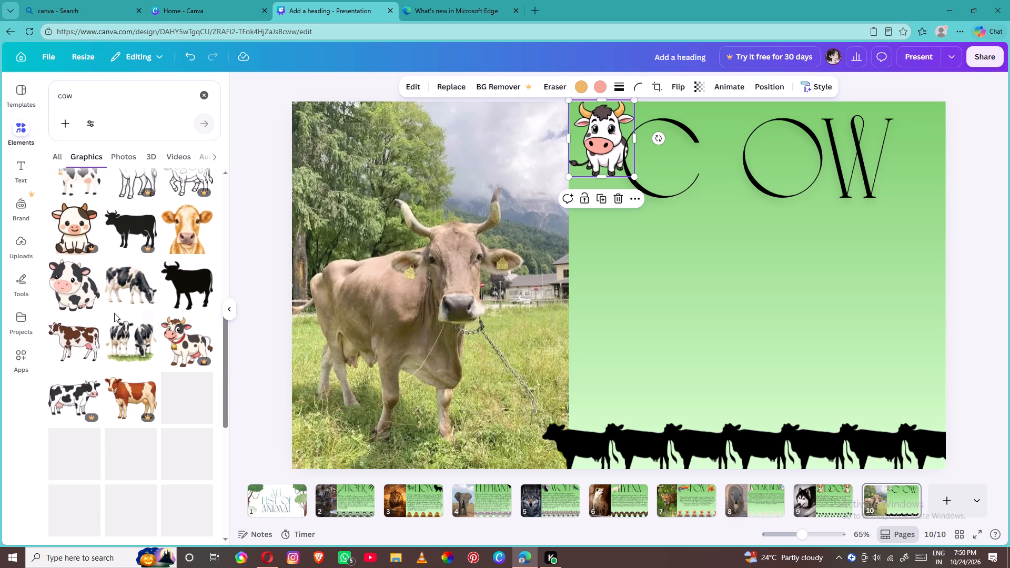
pyautogui.scroll(-2, 134, 319)
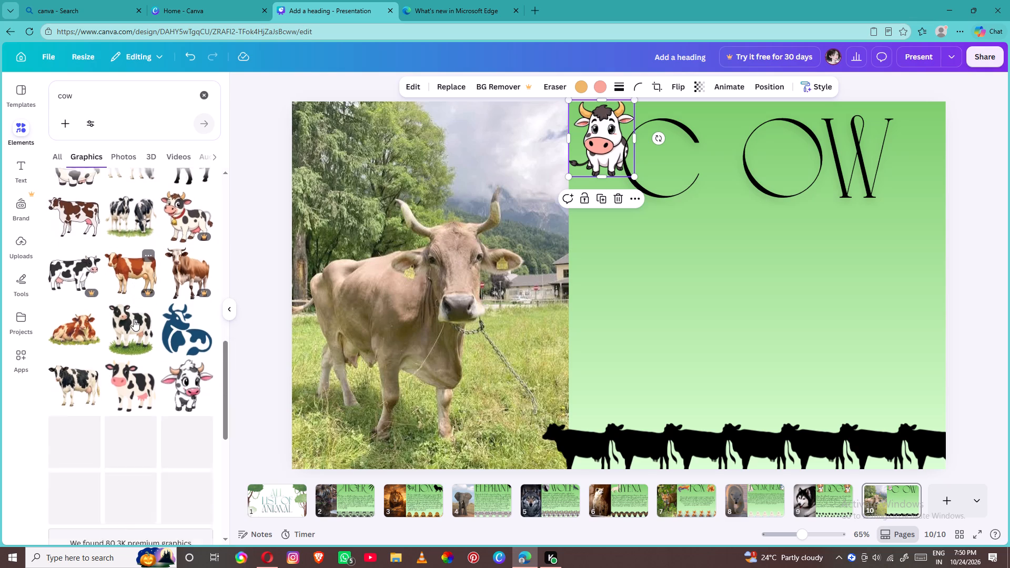
pyautogui.scroll(-2, 174, 316)
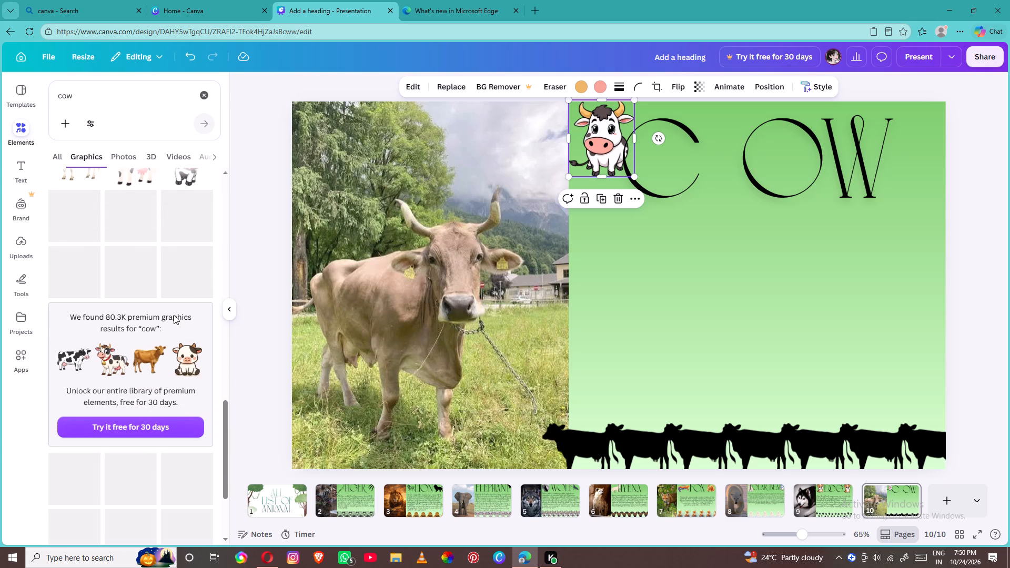
pyautogui.scroll(-1, 174, 315)
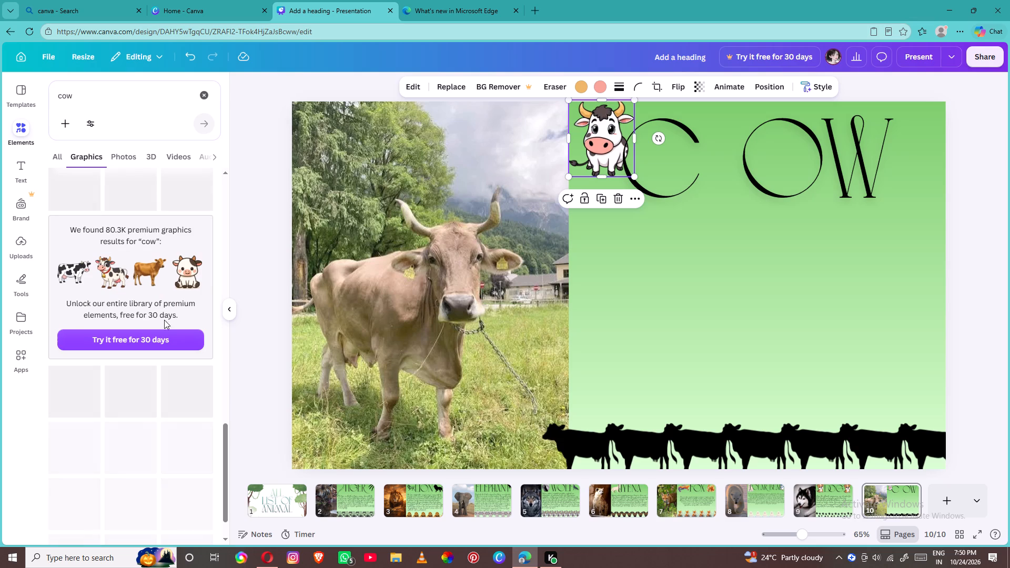
pyautogui.scroll(-1, 136, 322)
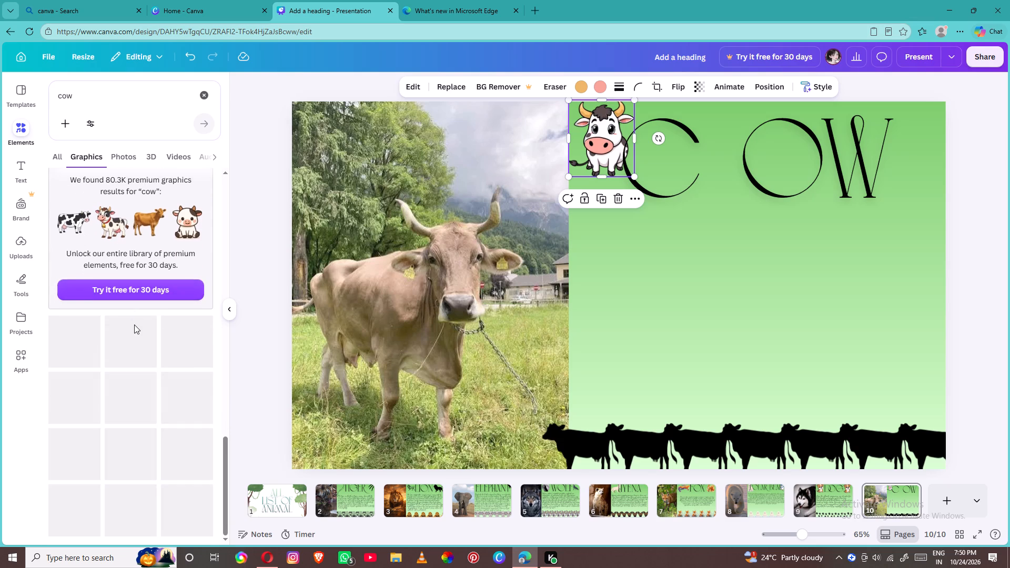
pyautogui.scroll(5, 129, 324)
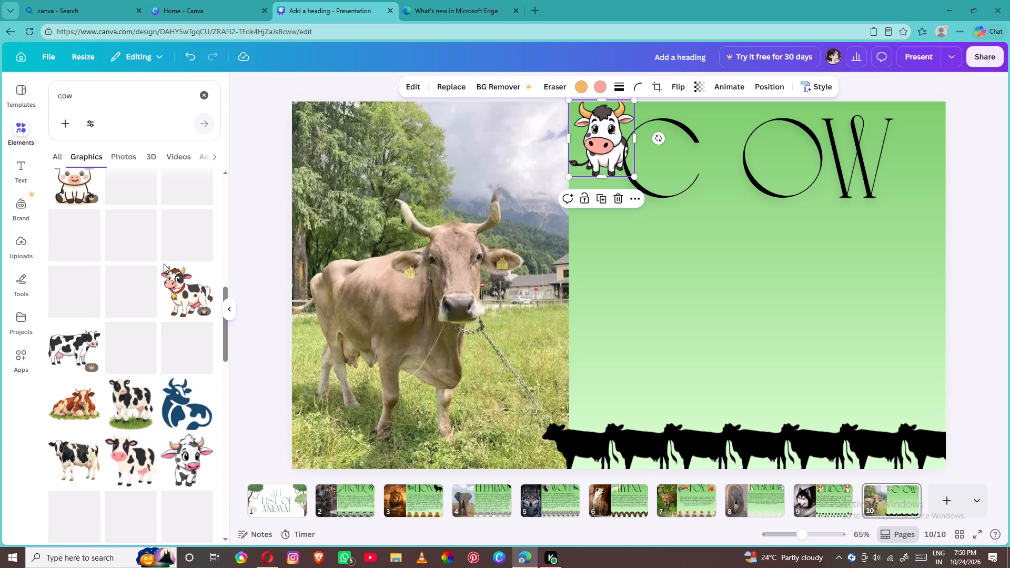
pyautogui.scroll(1, 163, 263)
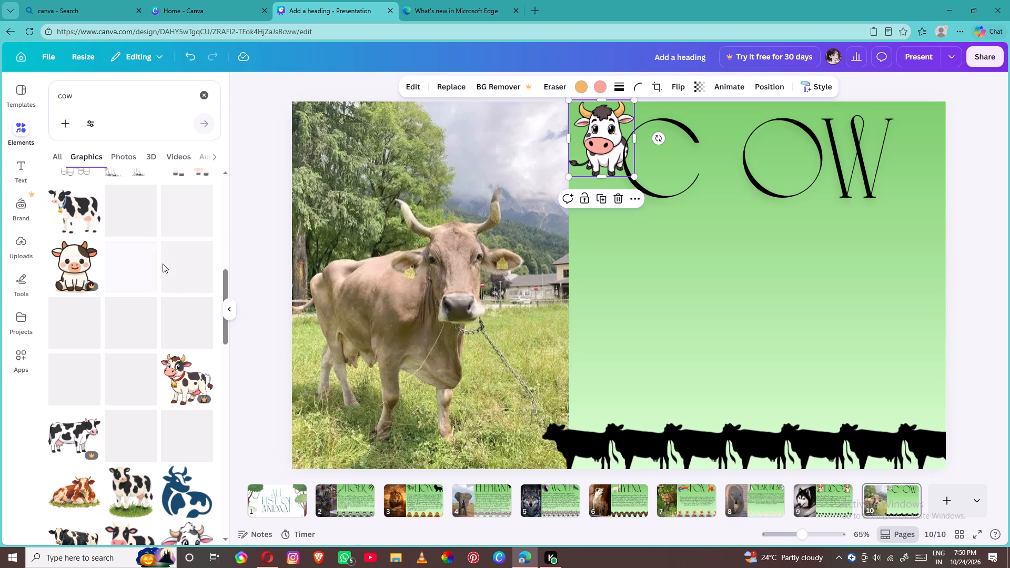
pyautogui.scroll(1, 163, 263)
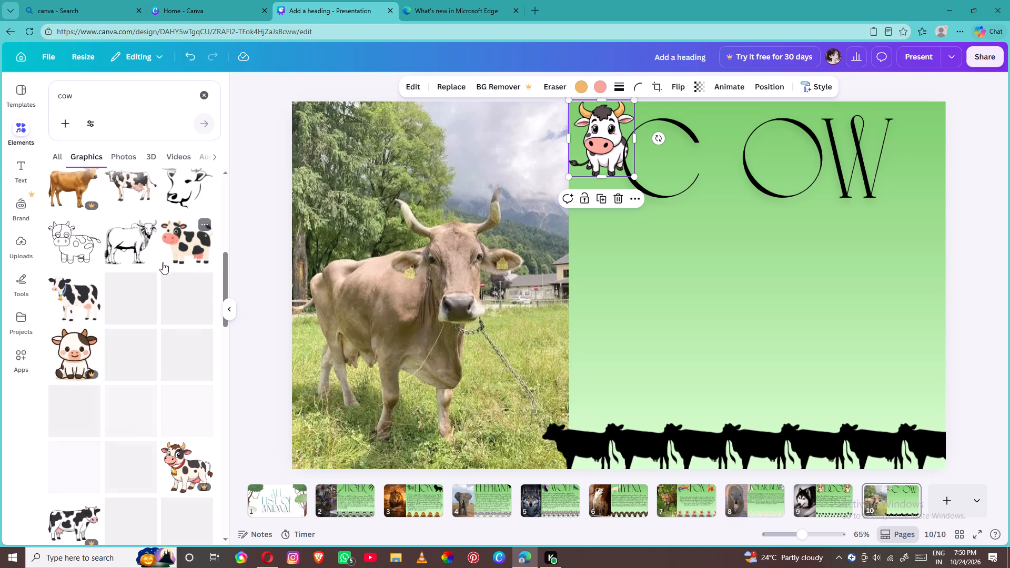
pyautogui.click(78, 304)
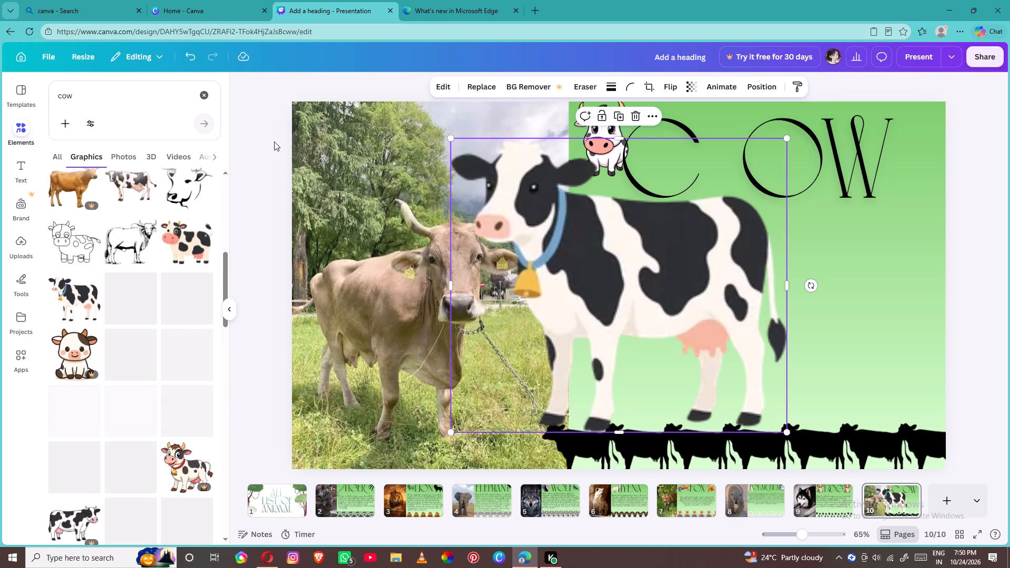
pyautogui.moveTo(449, 138); pyautogui.dragTo(672, 289)
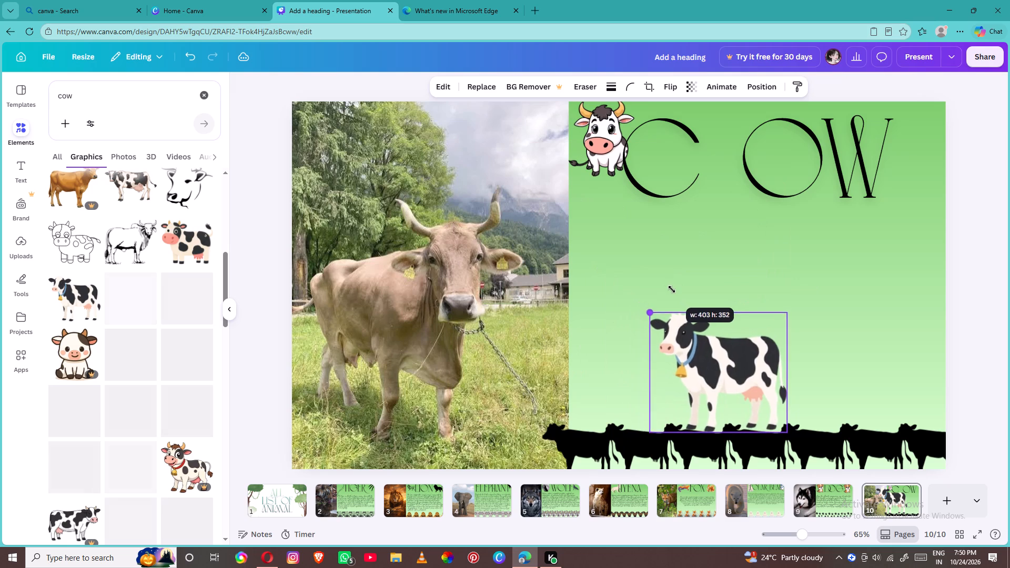
pyautogui.moveTo(672, 289); pyautogui.dragTo(706, 328)
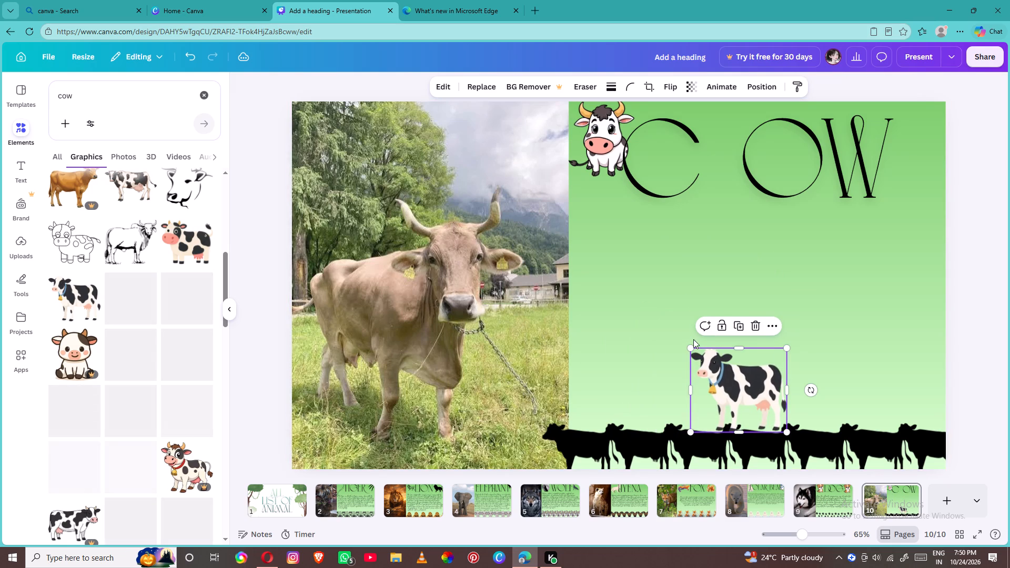
pyautogui.moveTo(689, 349); pyautogui.dragTo(709, 366)
pyautogui.click(709, 366)
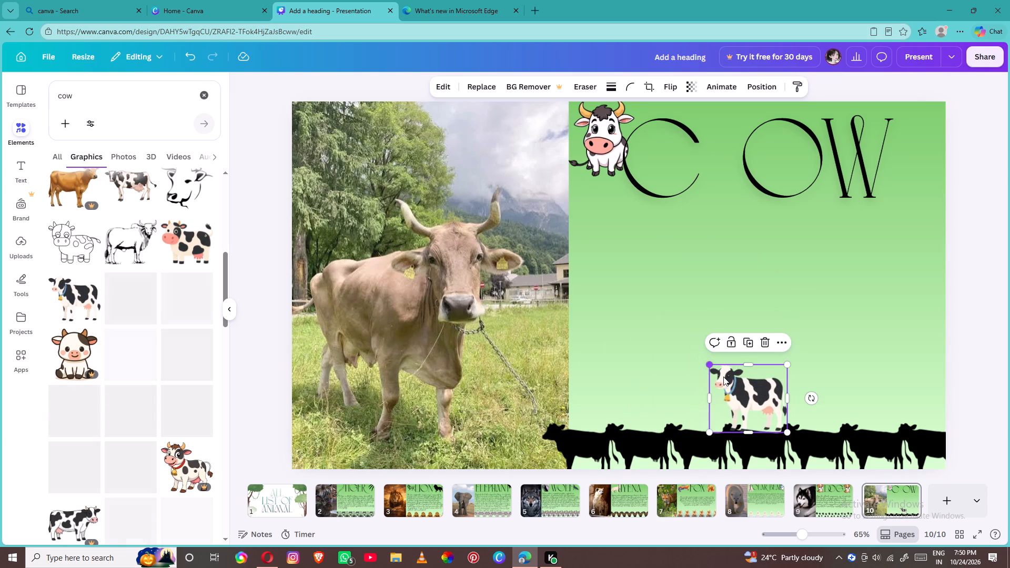
pyautogui.moveTo(708, 363); pyautogui.dragTo(712, 374)
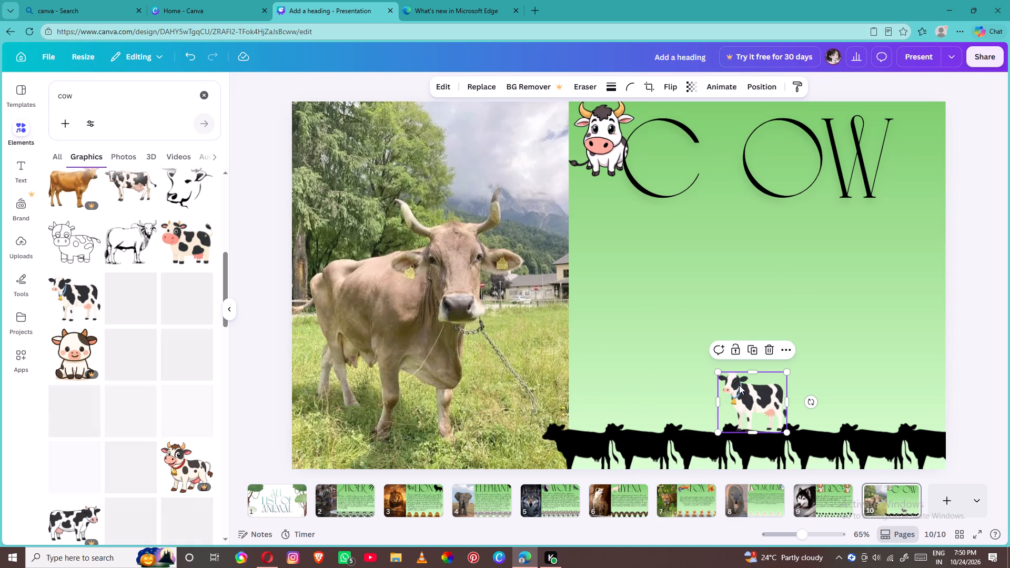
pyautogui.moveTo(739, 386); pyautogui.dragTo(877, 139)
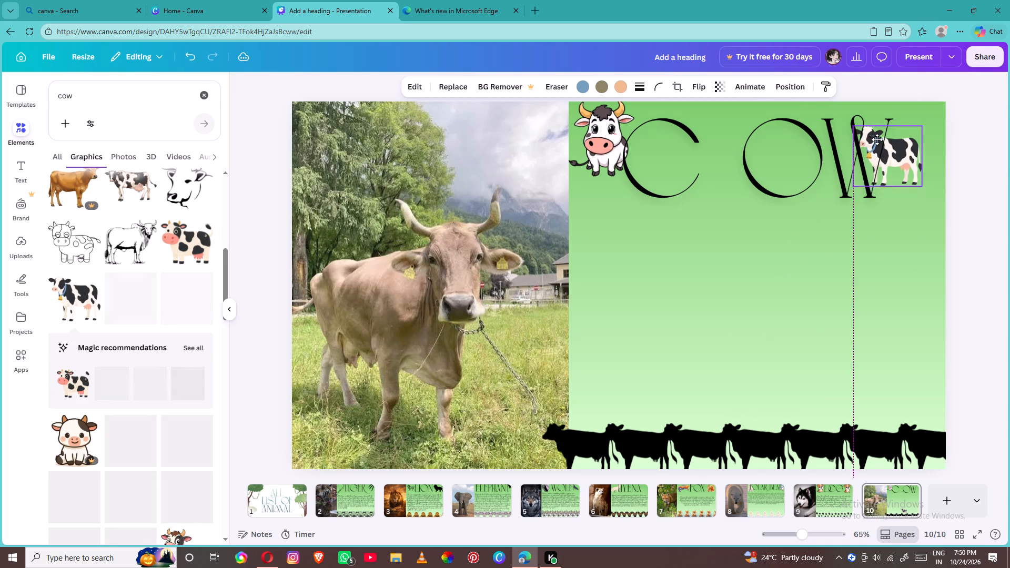
pyautogui.moveTo(877, 139); pyautogui.dragTo(878, 138)
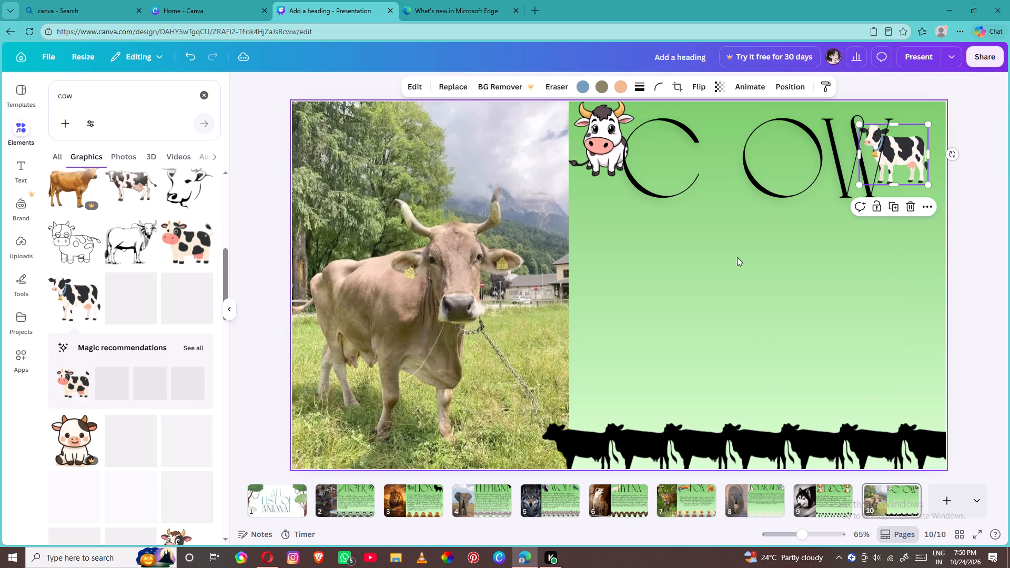
pyautogui.click(737, 257)
pyautogui.click(20, 165)
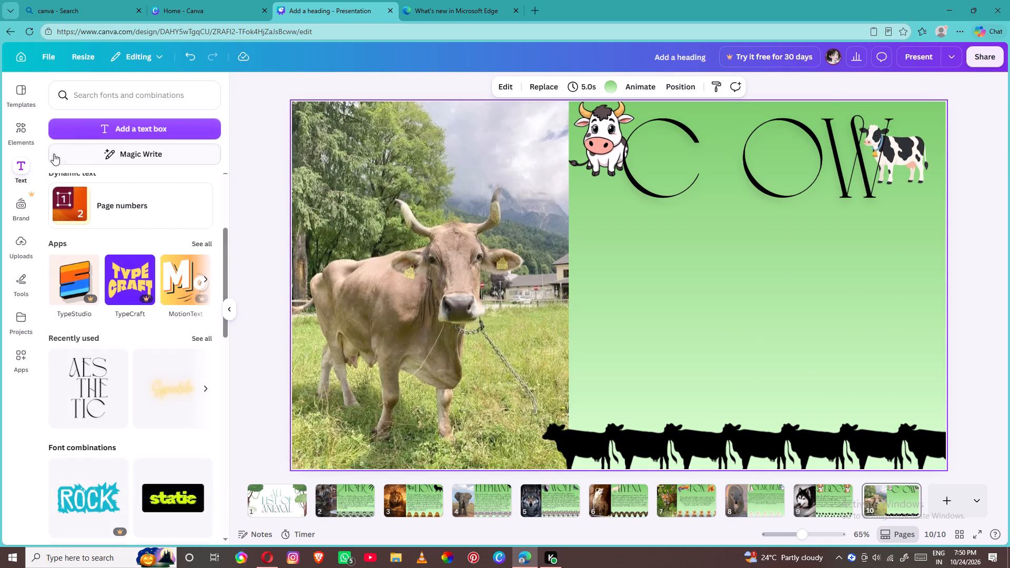
pyautogui.click(85, 163)
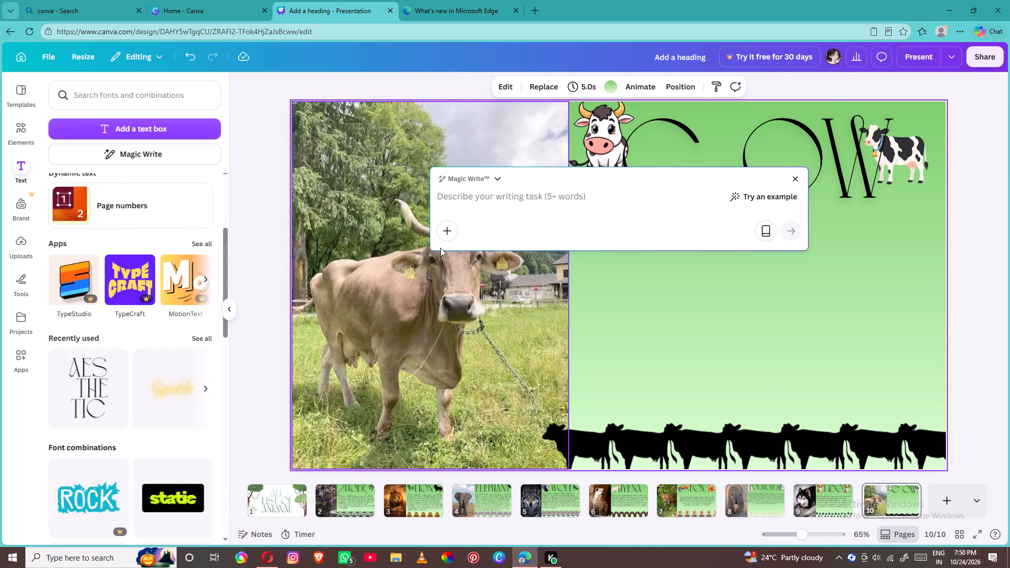
pyautogui.write('cow')
pyautogui.press('Return')
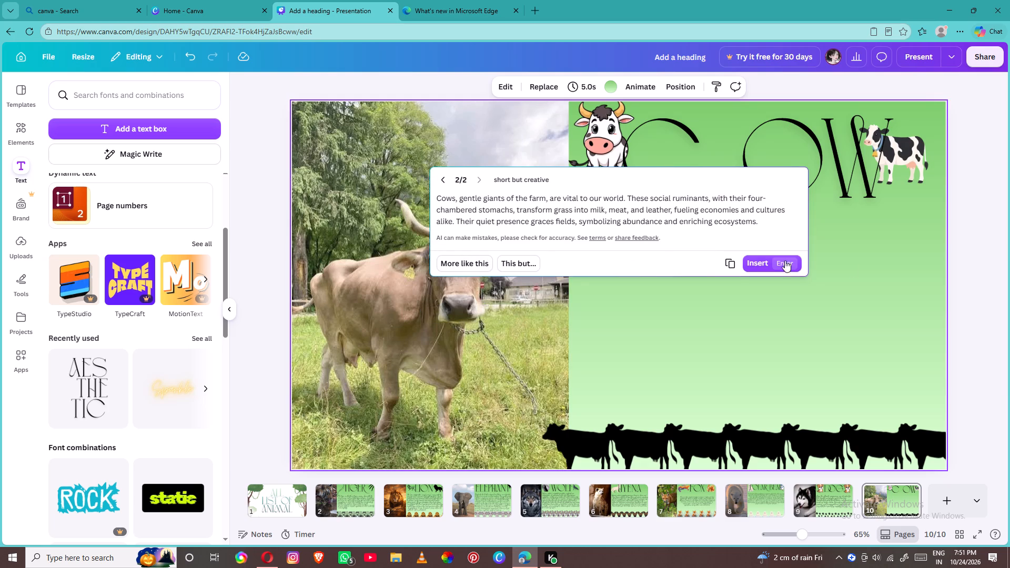
pyautogui.click(756, 259)
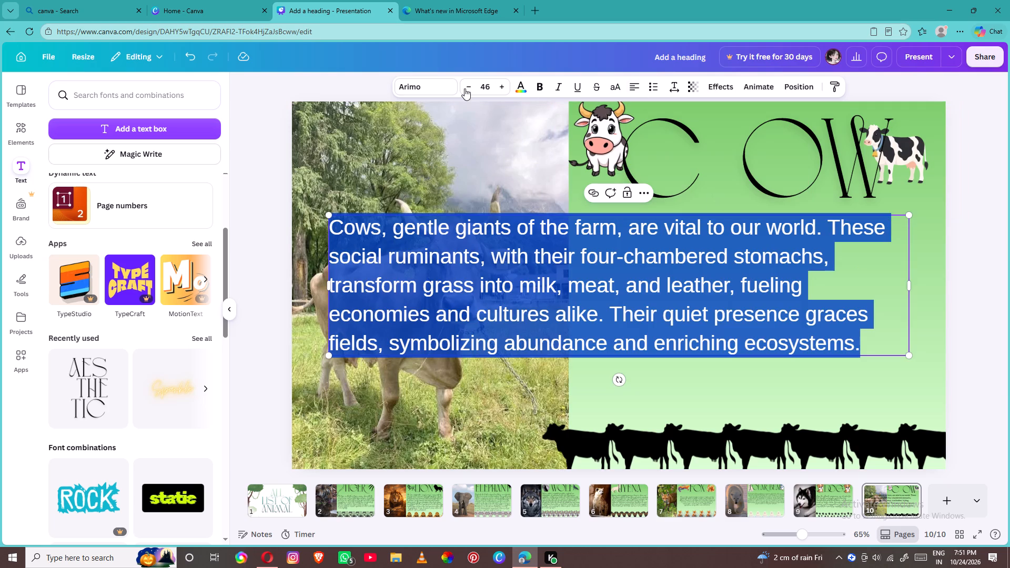
# Set the paragraph's font to Above the Beyond Script and scale its text box down to fit the green area.
pyautogui.click(412, 88)
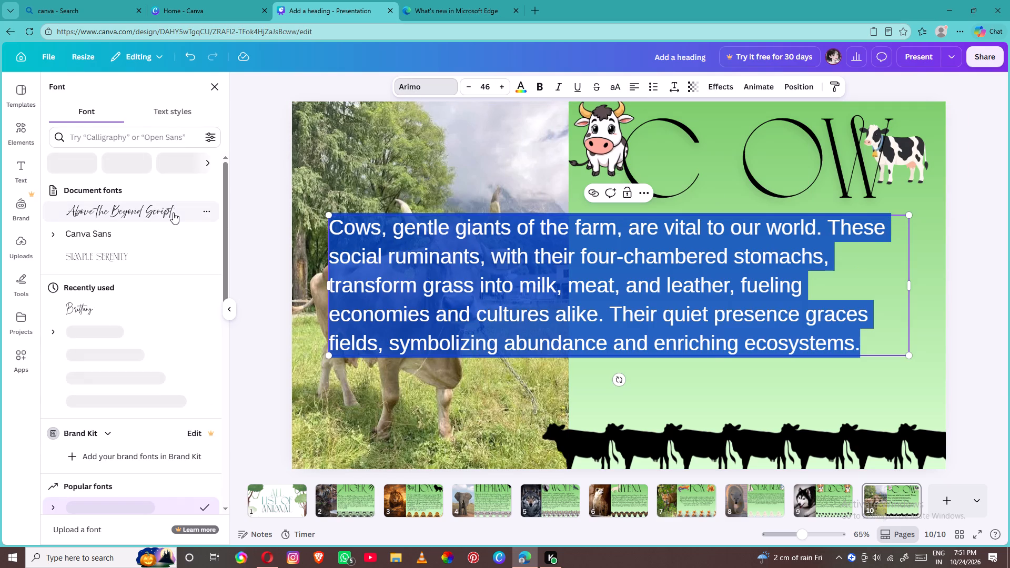
pyautogui.click(173, 212)
pyautogui.moveTo(326, 214); pyautogui.dragTo(583, 261)
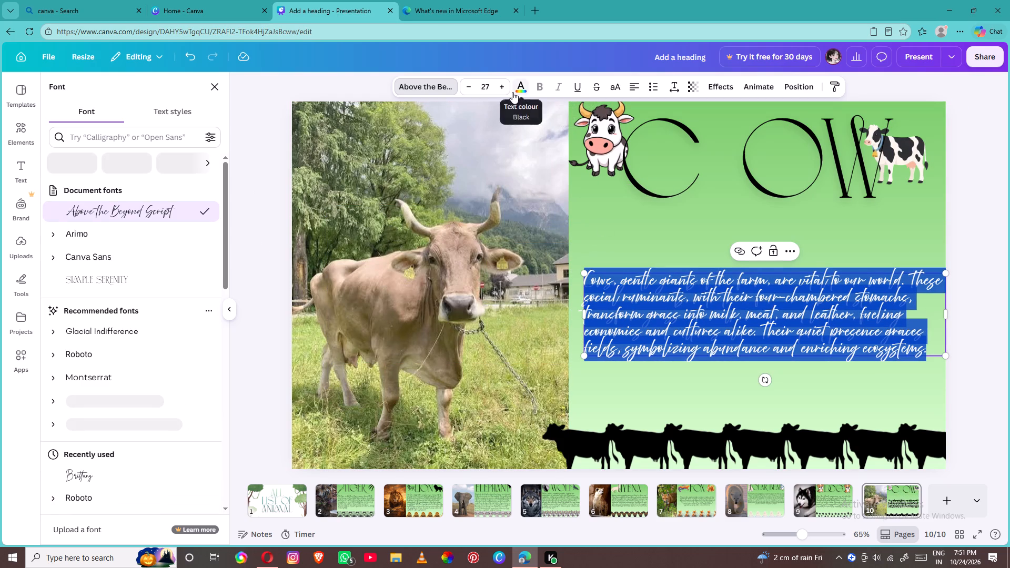
# Increase the paragraph's font size to 36 and move the text up to just below the COW heading.
pyautogui.tripleClick(499, 85)
pyautogui.tripleClick(499, 85)
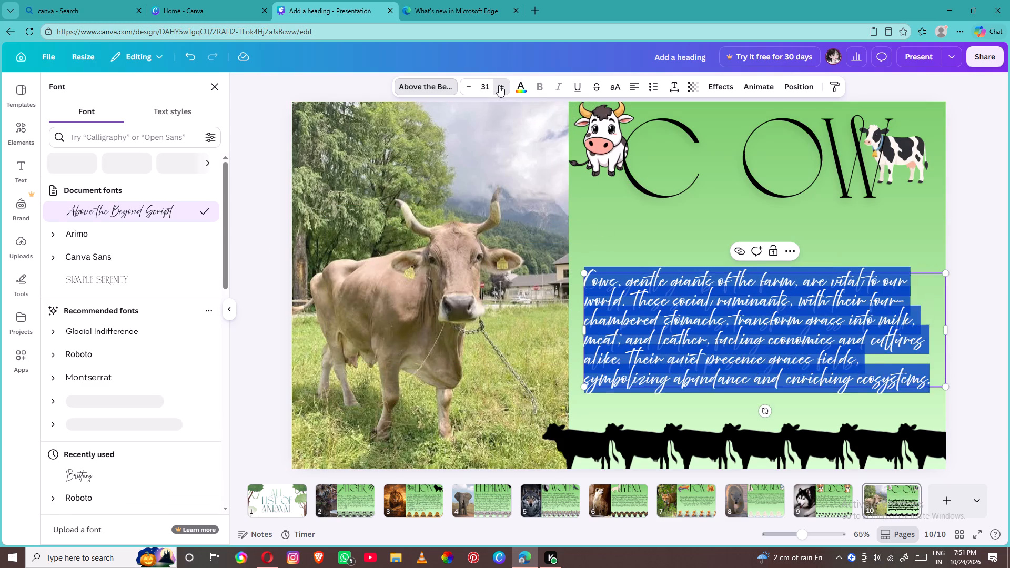
pyautogui.click(499, 85)
pyautogui.doubleClick(499, 85)
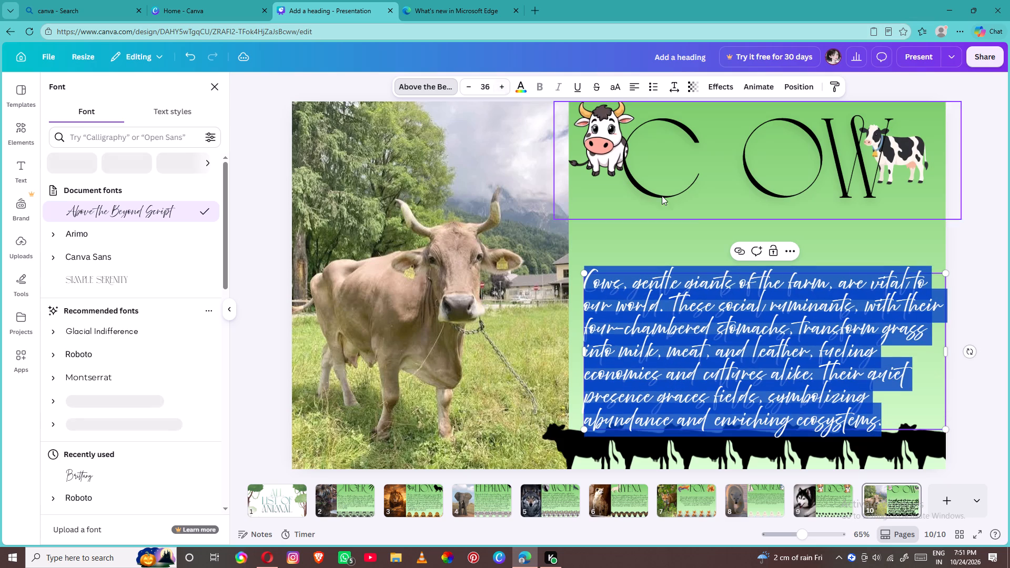
pyautogui.click(706, 231)
pyautogui.moveTo(710, 326); pyautogui.dragTo(708, 281)
pyautogui.click(708, 281)
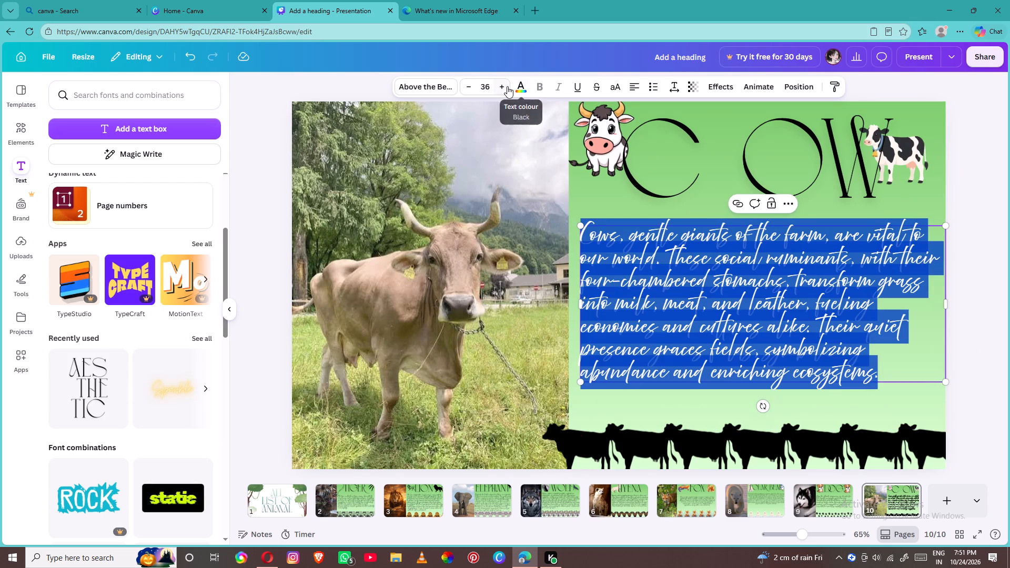
# Increase the cow paragraph's font size to 38.
pyautogui.doubleClick(507, 86)
pyautogui.click(608, 187)
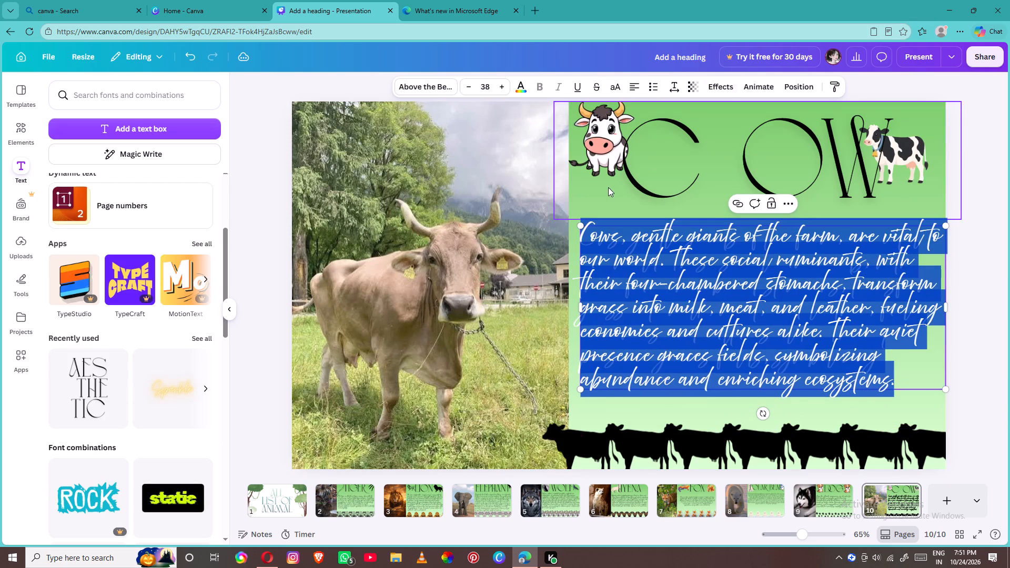
# Add a new blank page 11 after the cow page.
pyautogui.click(935, 502)
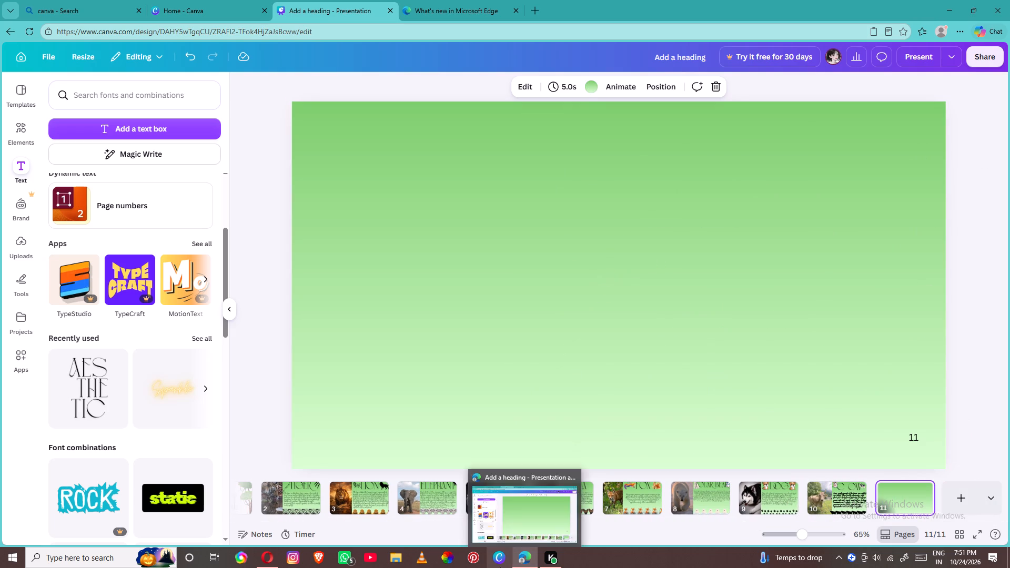
# In Opera, consult the animal name list, search Google Images for "leopard" and copy Britannica's photo of the seated leopard licking itself.
pyautogui.click(265, 560)
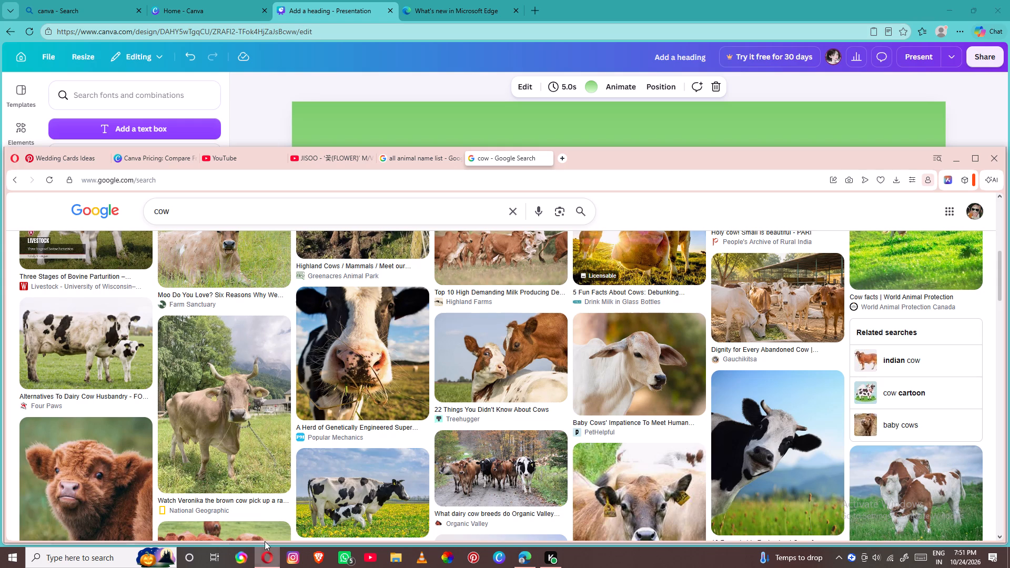
pyautogui.click(407, 157)
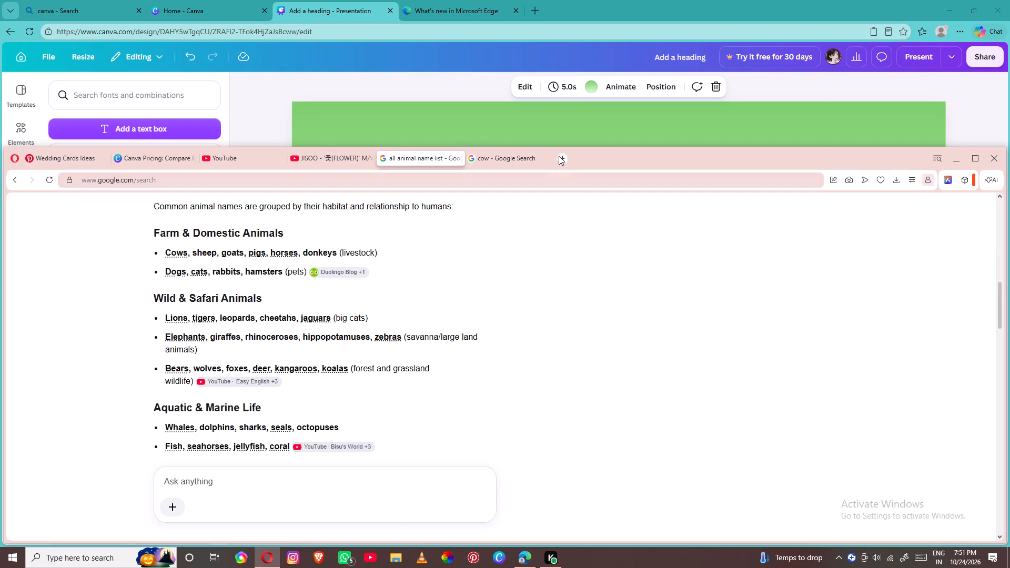
pyautogui.click(532, 157)
pyautogui.click(516, 210)
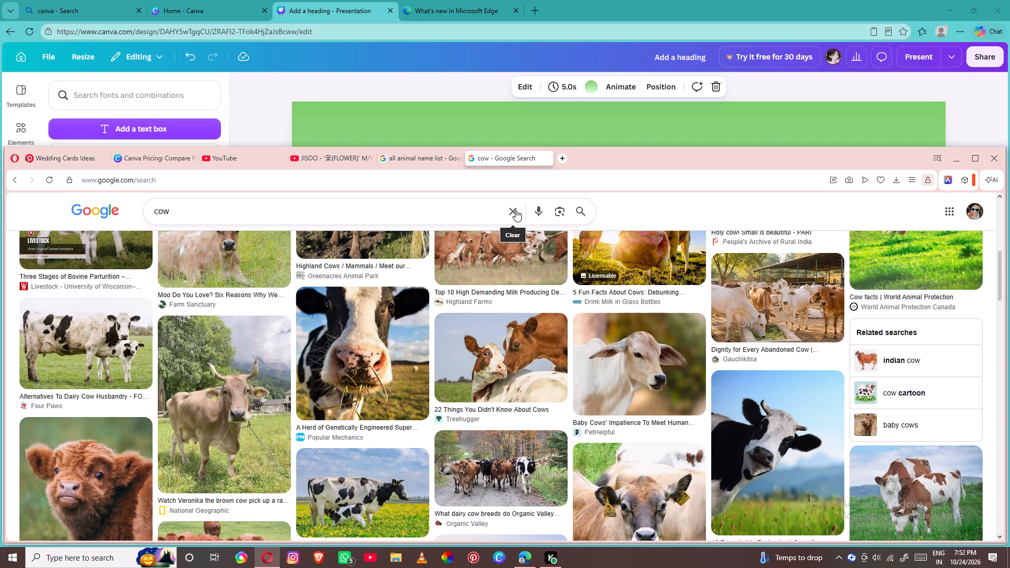
pyautogui.write('le')
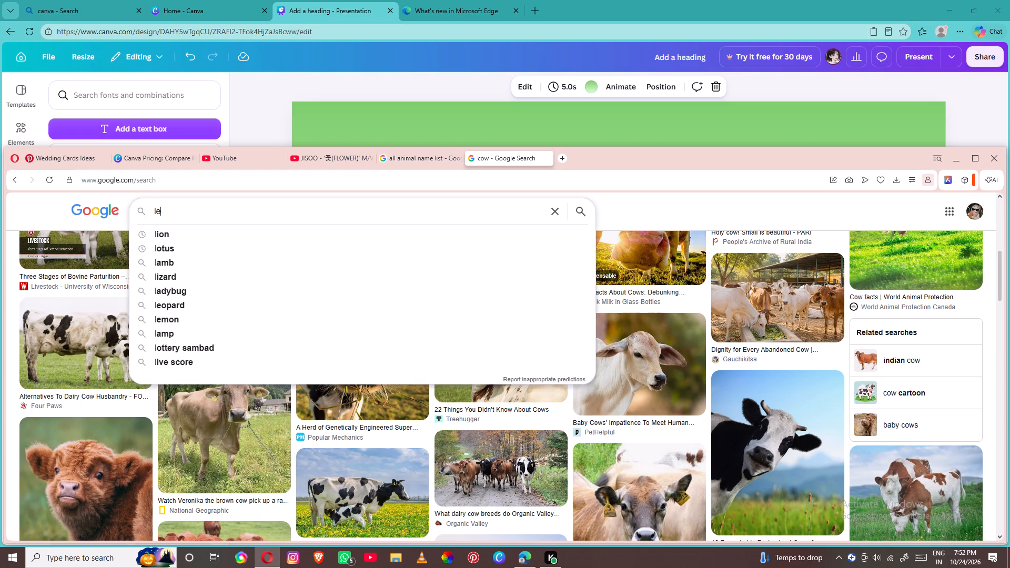
pyautogui.write('opard')
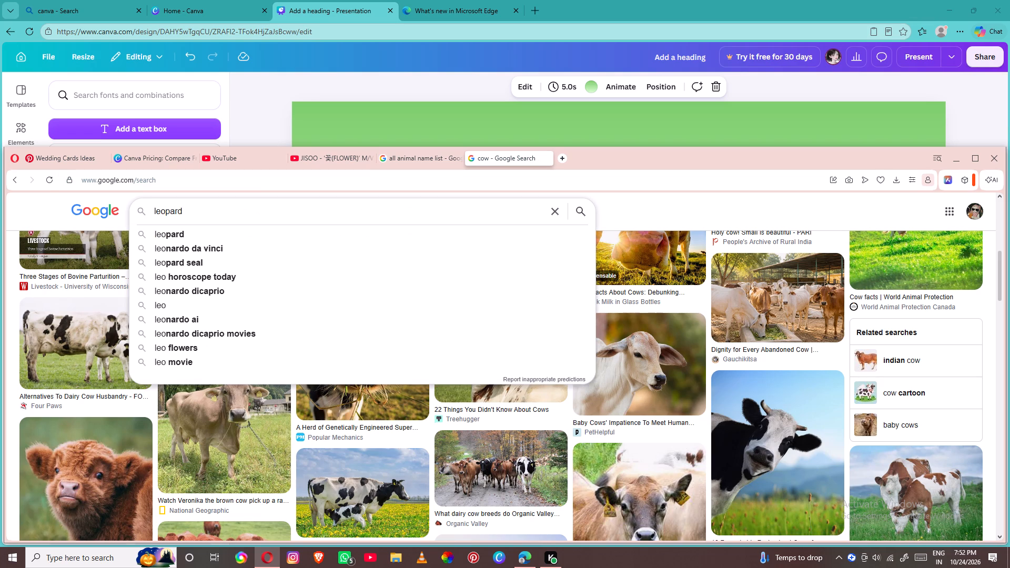
pyautogui.press('Return')
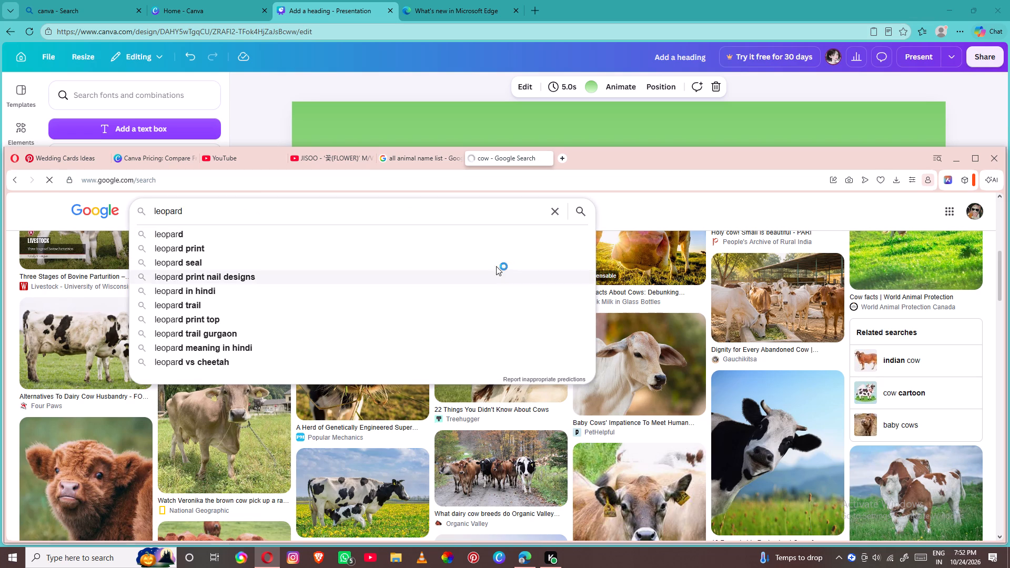
pyautogui.click(454, 238)
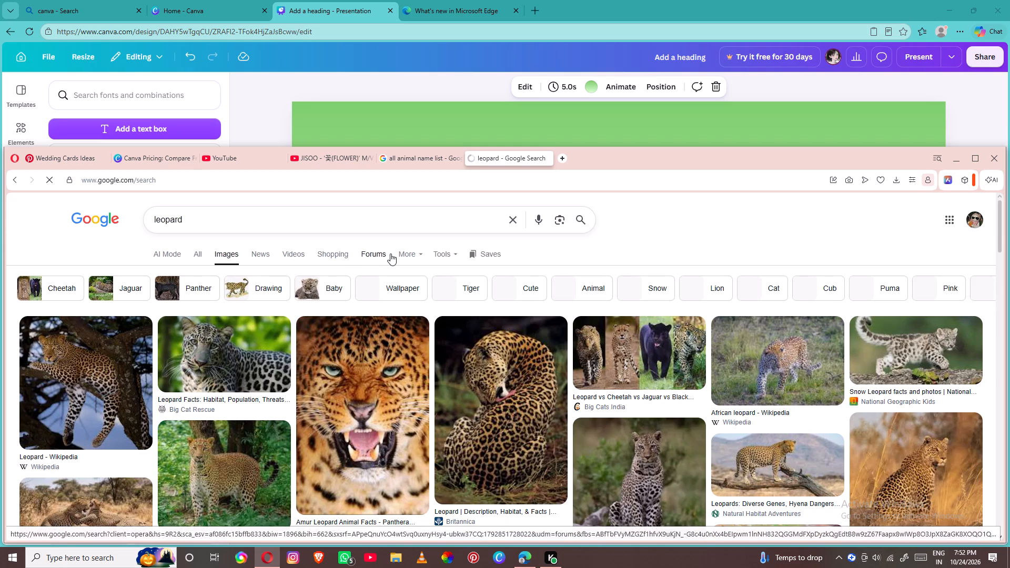
pyautogui.scroll(-3, 399, 325)
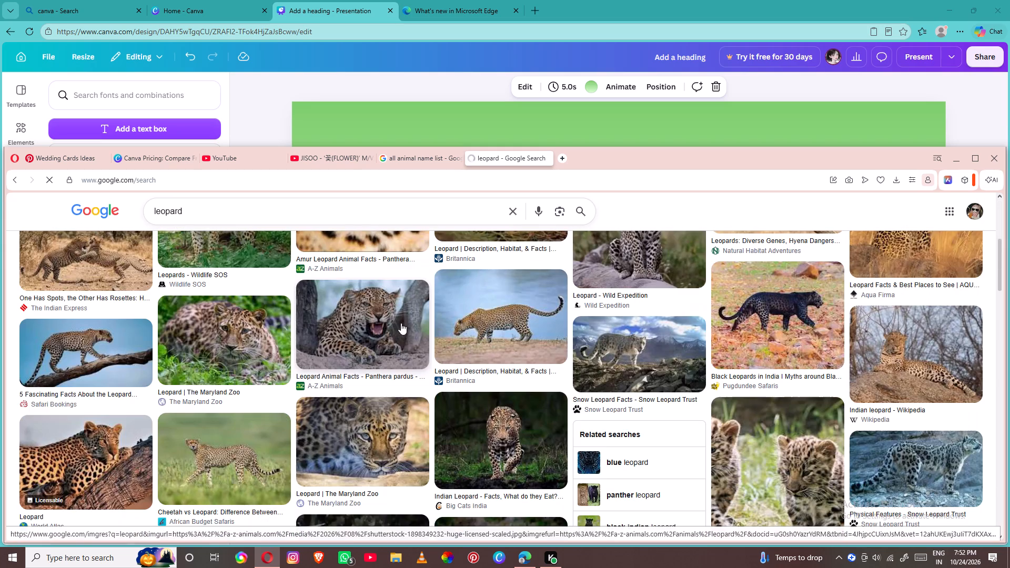
pyautogui.scroll(2, 404, 324)
pyautogui.scroll(1, 457, 351)
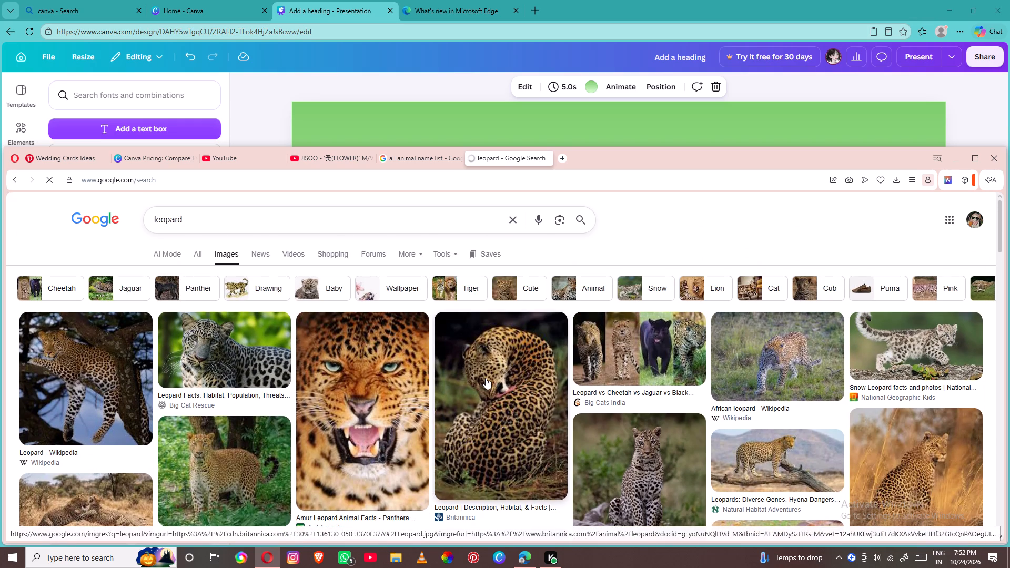
pyautogui.rightClick(486, 378)
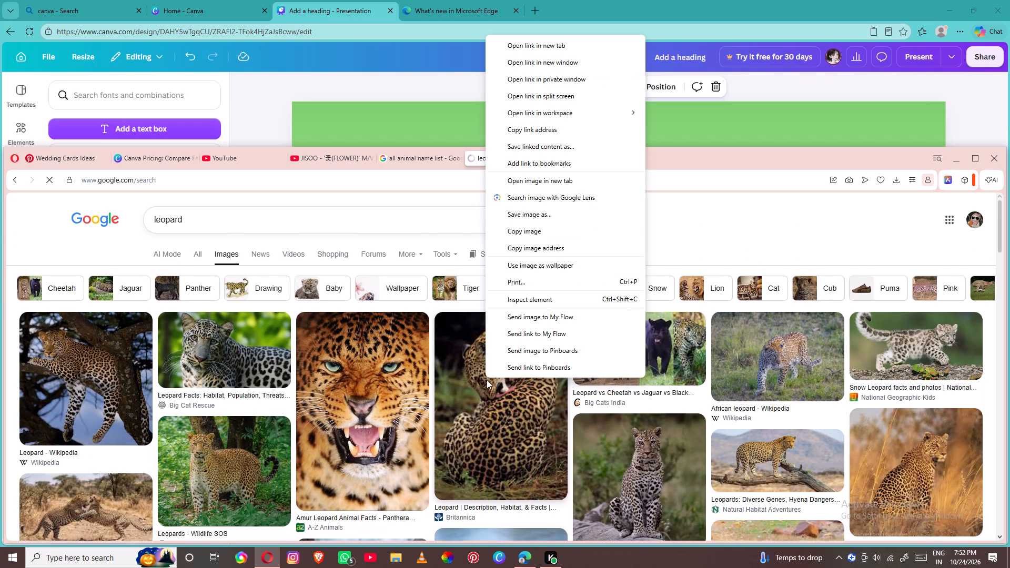
pyautogui.click(591, 234)
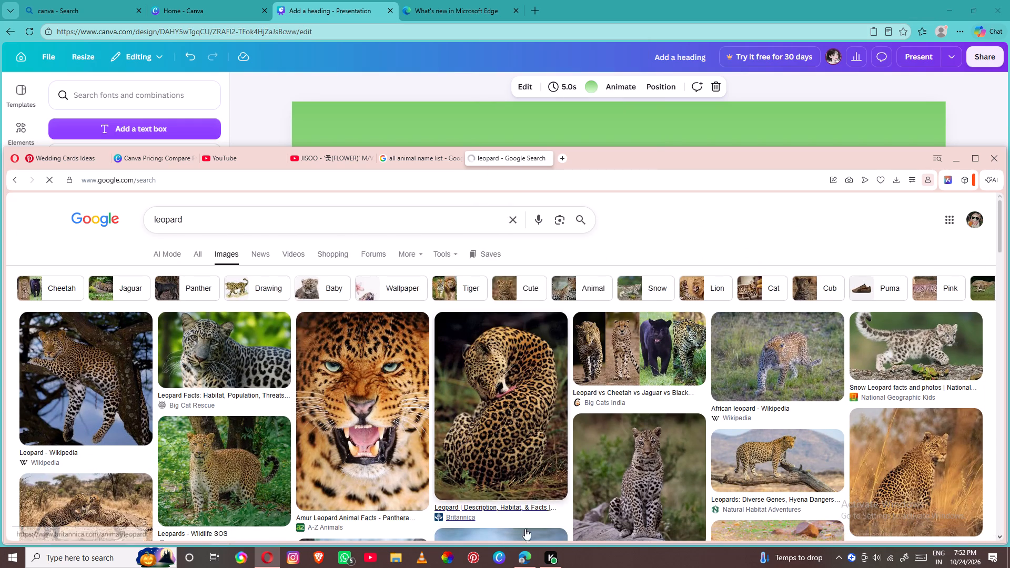
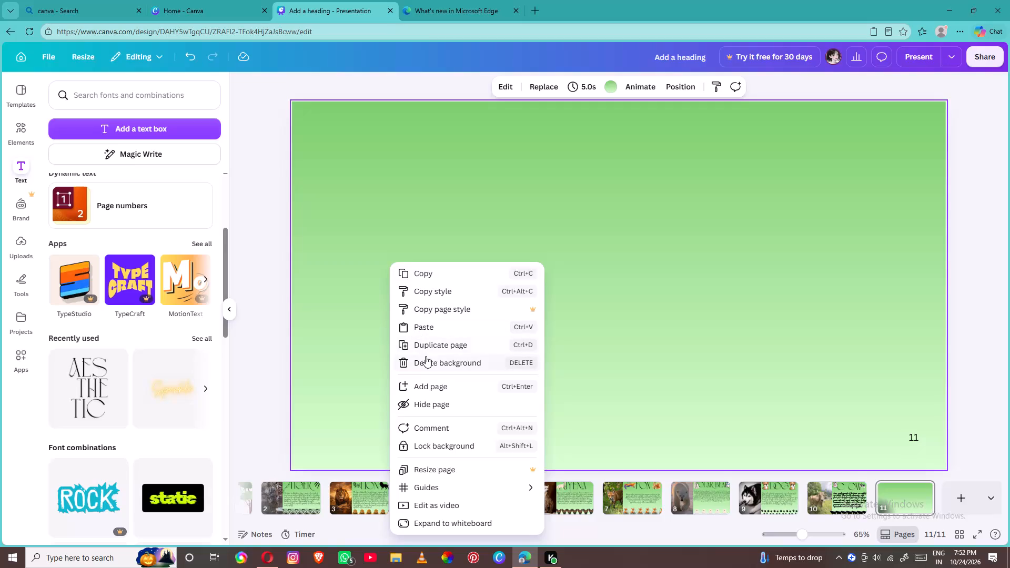
# Paste the copied leopard photo onto page 11, align it to the page's top-left corner and enlarge it to full page height.
pyautogui.click(423, 331)
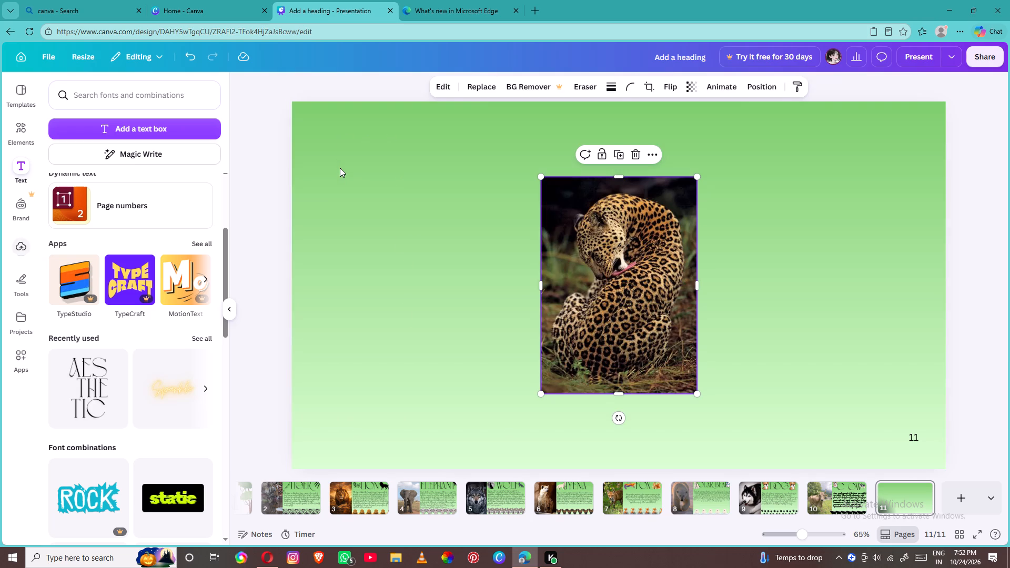
pyautogui.moveTo(610, 282); pyautogui.dragTo(339, 226)
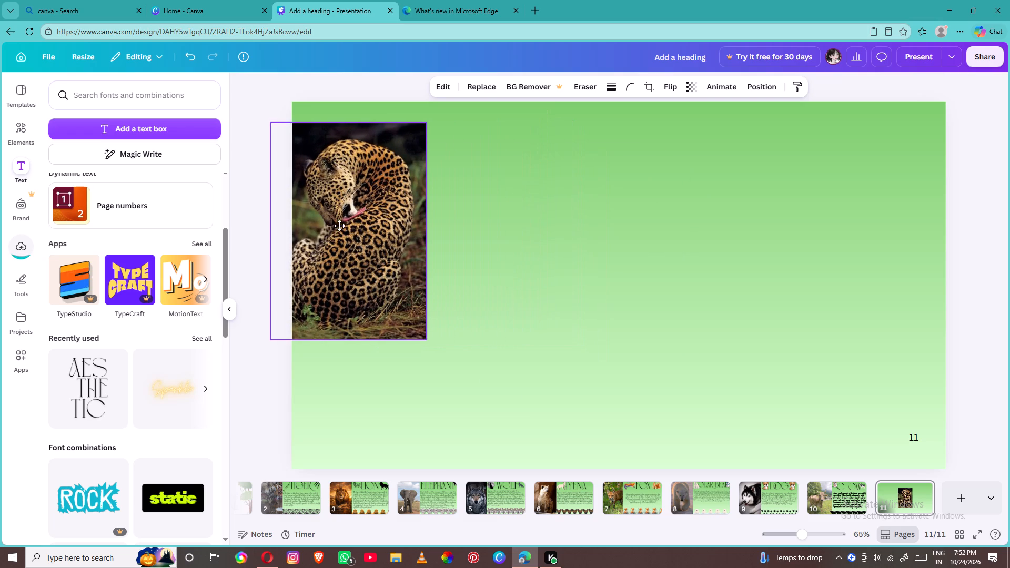
pyautogui.moveTo(339, 226); pyautogui.dragTo(363, 204)
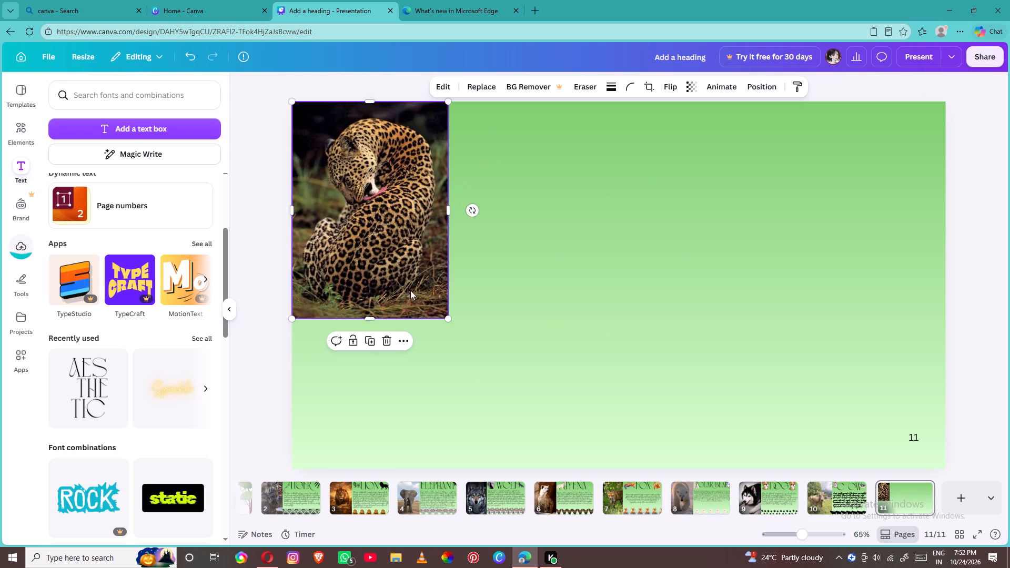
pyautogui.moveTo(444, 315); pyautogui.dragTo(524, 429)
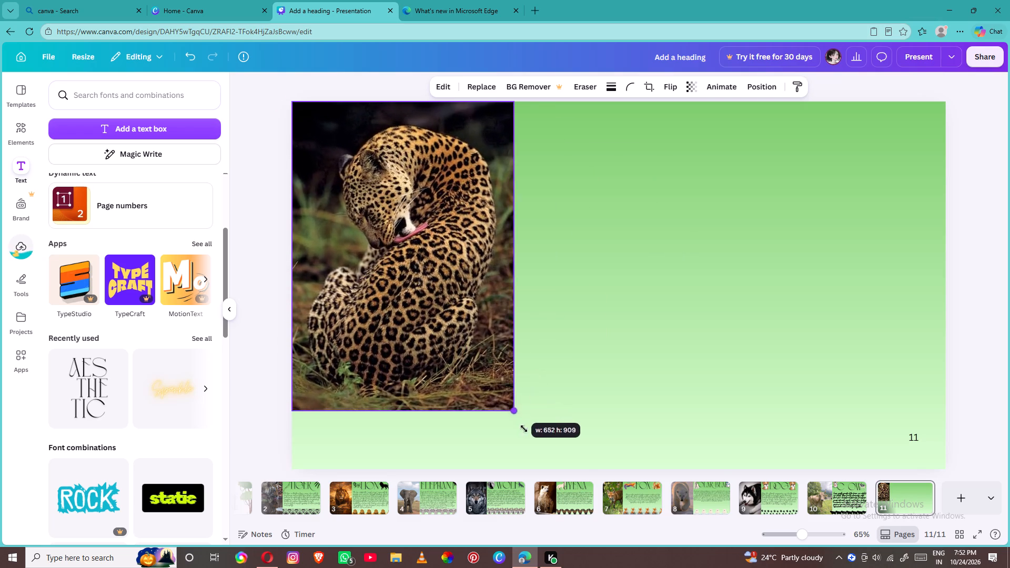
pyautogui.moveTo(524, 429); pyautogui.dragTo(520, 485)
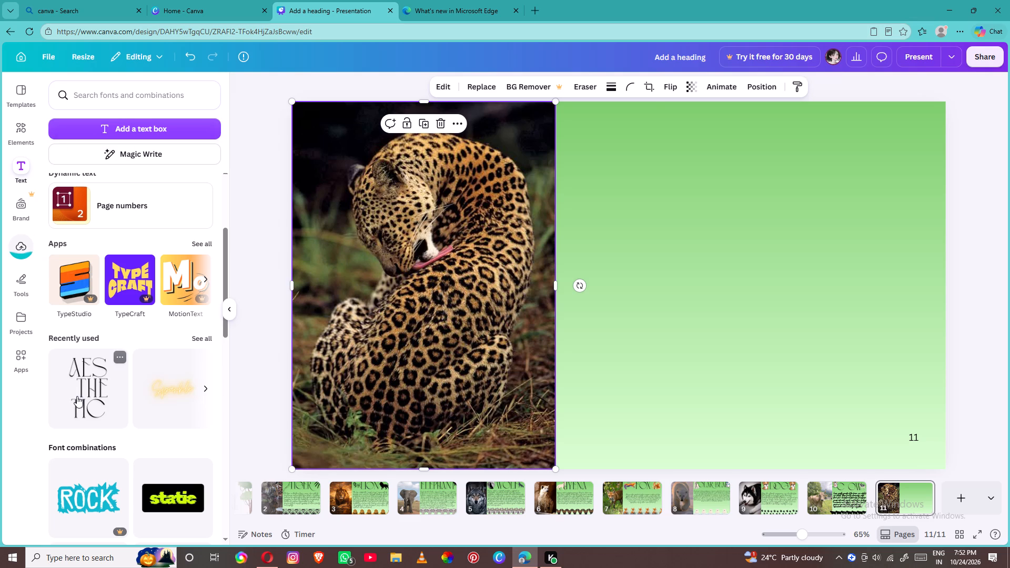
# Add a heading in the recently used AESTHETIC text style reading LEOPARD and place it across the top of the green area.
pyautogui.click(77, 396)
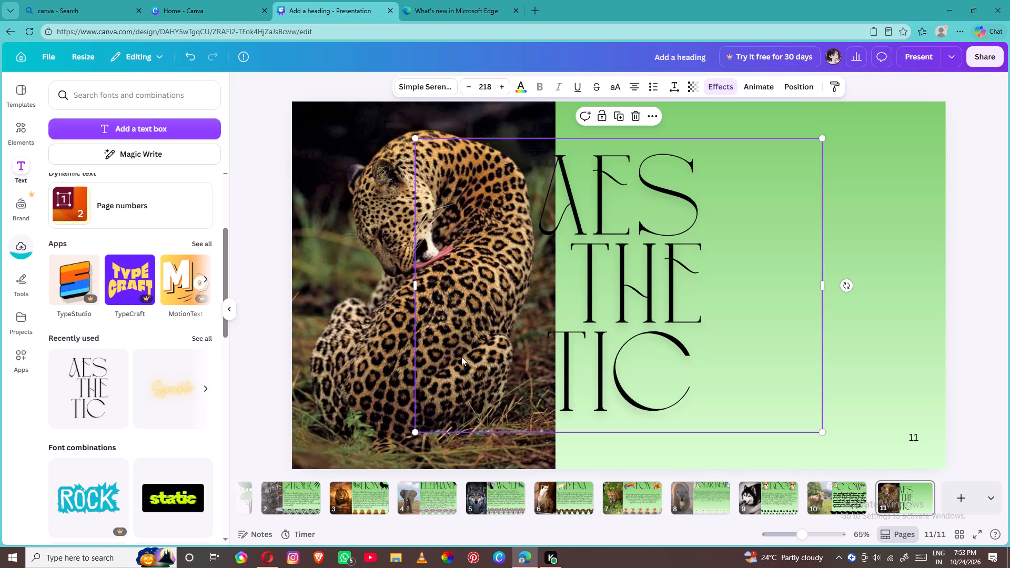
pyautogui.click(600, 394)
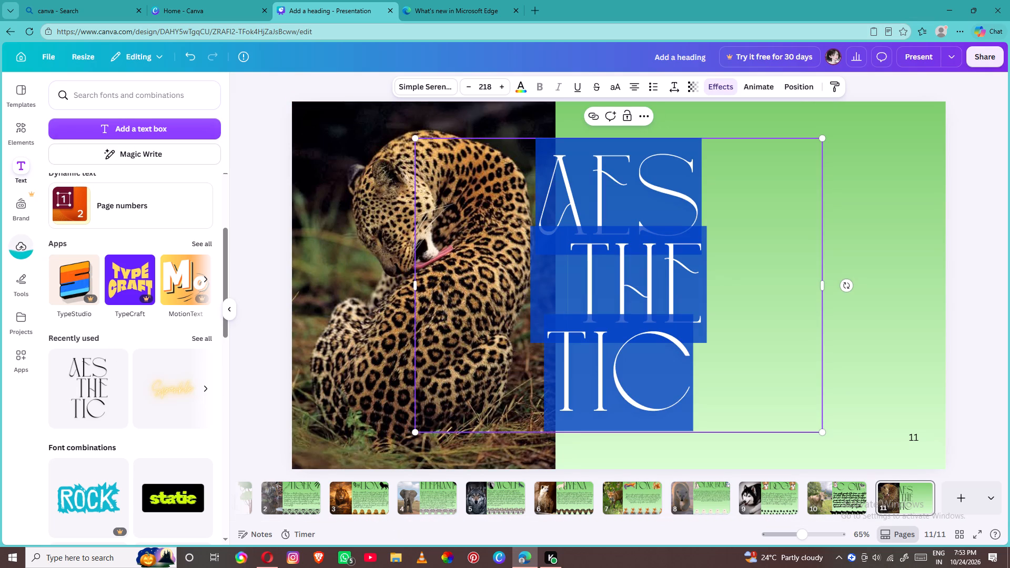
pyautogui.press('BackSpace')
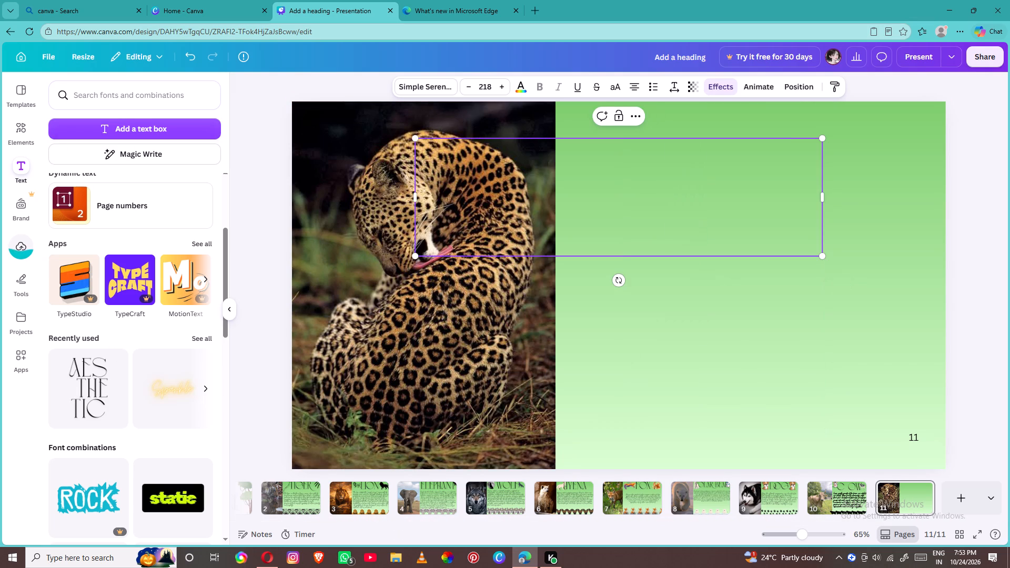
pyautogui.press('l')
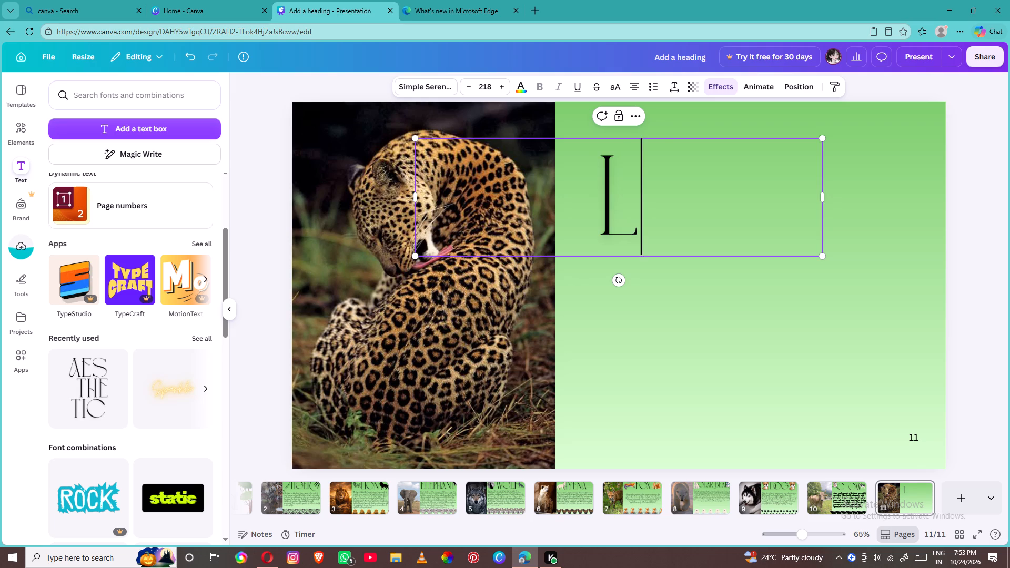
pyautogui.write('eop')
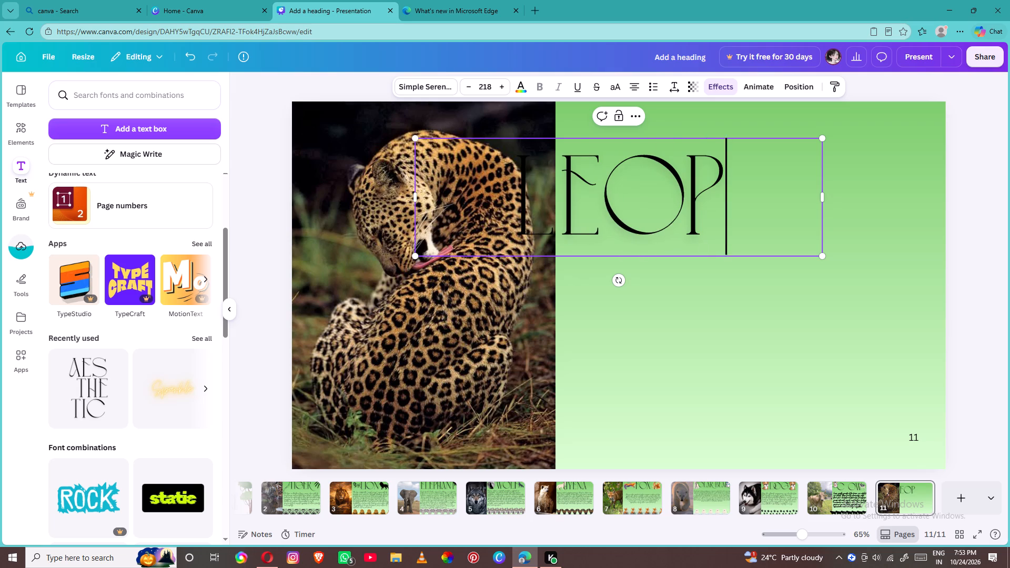
pyautogui.press('a')
pyautogui.write('rd')
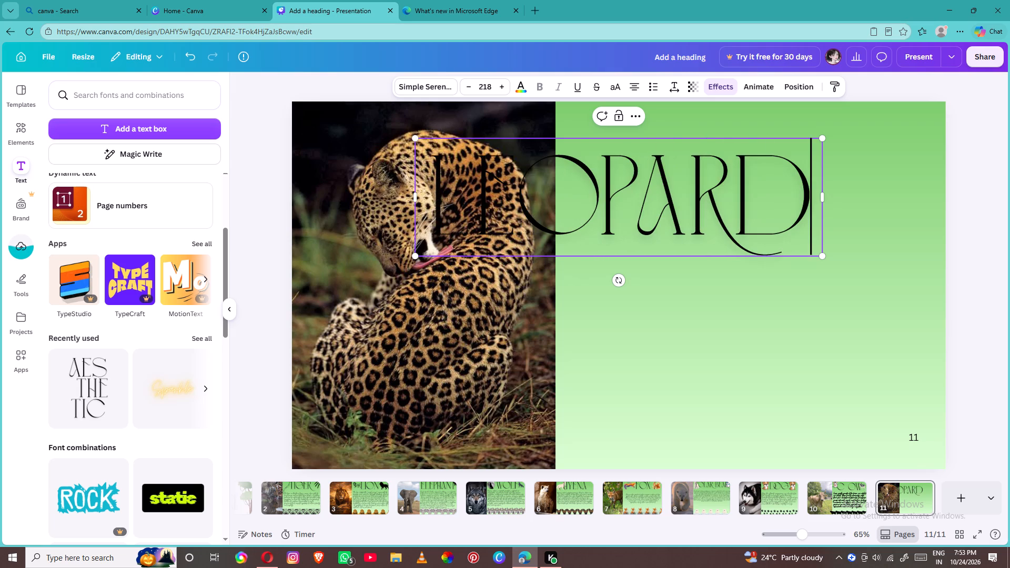
pyautogui.click(650, 367)
pyautogui.moveTo(645, 242); pyautogui.dragTo(651, 237)
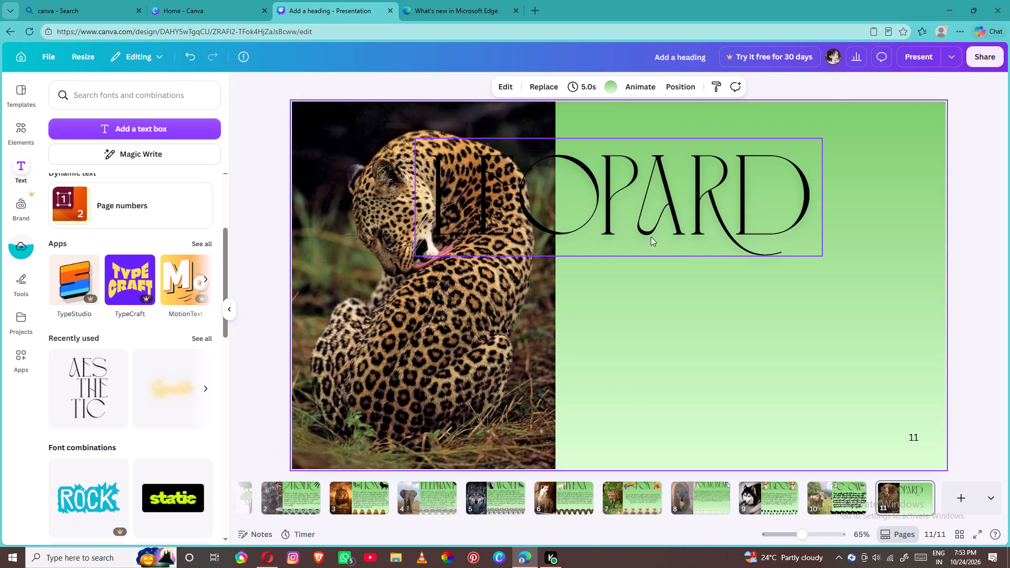
pyautogui.moveTo(651, 237); pyautogui.dragTo(781, 196)
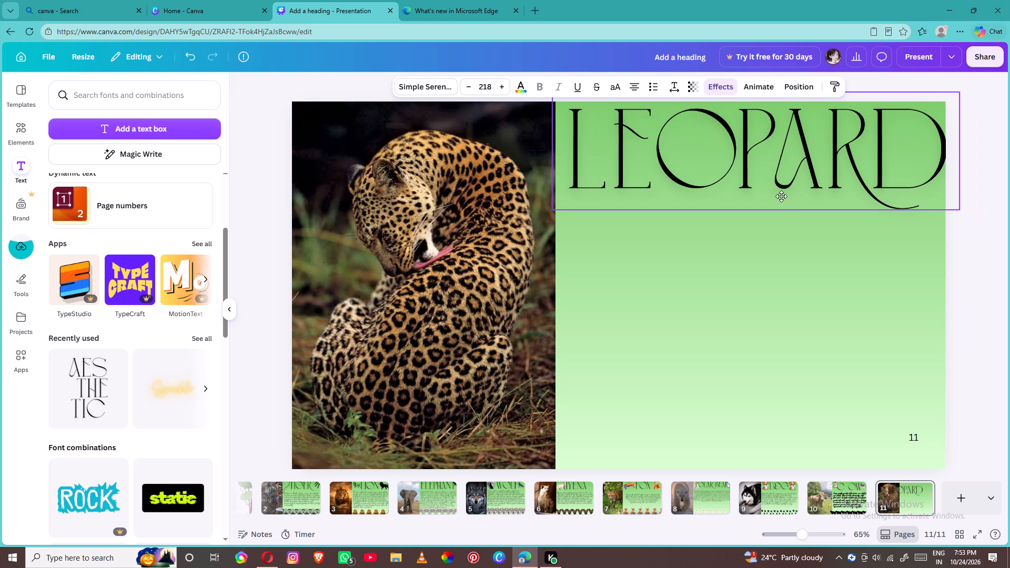
pyautogui.moveTo(781, 196); pyautogui.dragTo(780, 196)
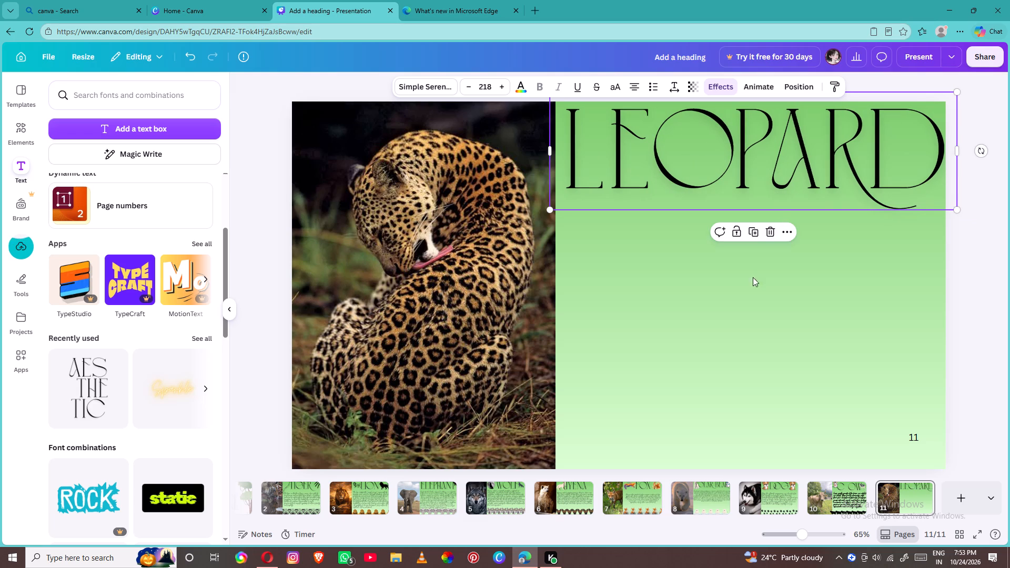
# Search the graphics for "leopard", insert the black leopard head in profile, shrink it and place it at the page bottom against the photo's edge.
pyautogui.click(29, 136)
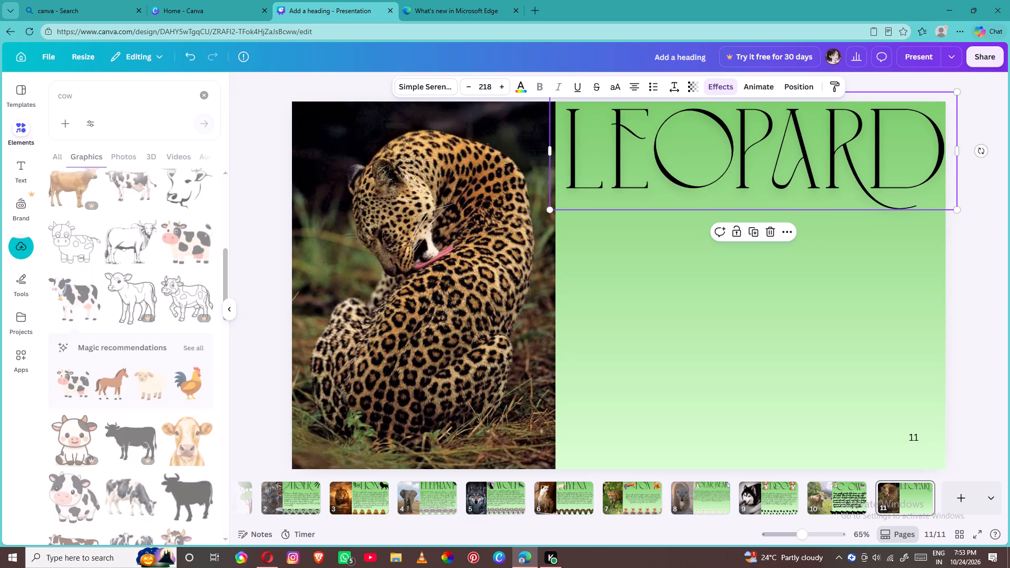
pyautogui.click(85, 98)
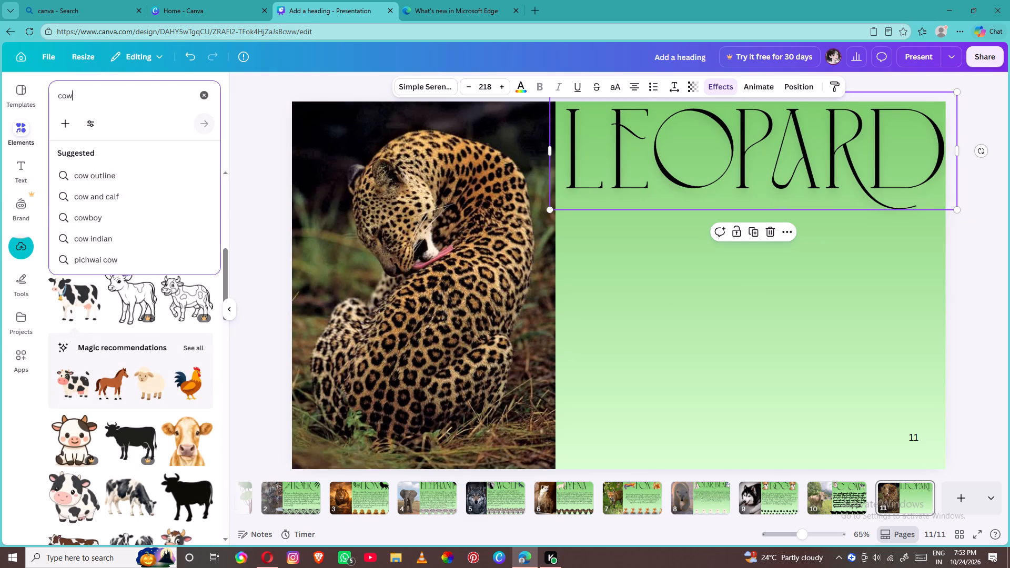
pyautogui.press('BackSpace')
pyautogui.press('BackSpace')
pyautogui.press('BackSpace')
pyautogui.press('BackSpace')
pyautogui.write('leop')
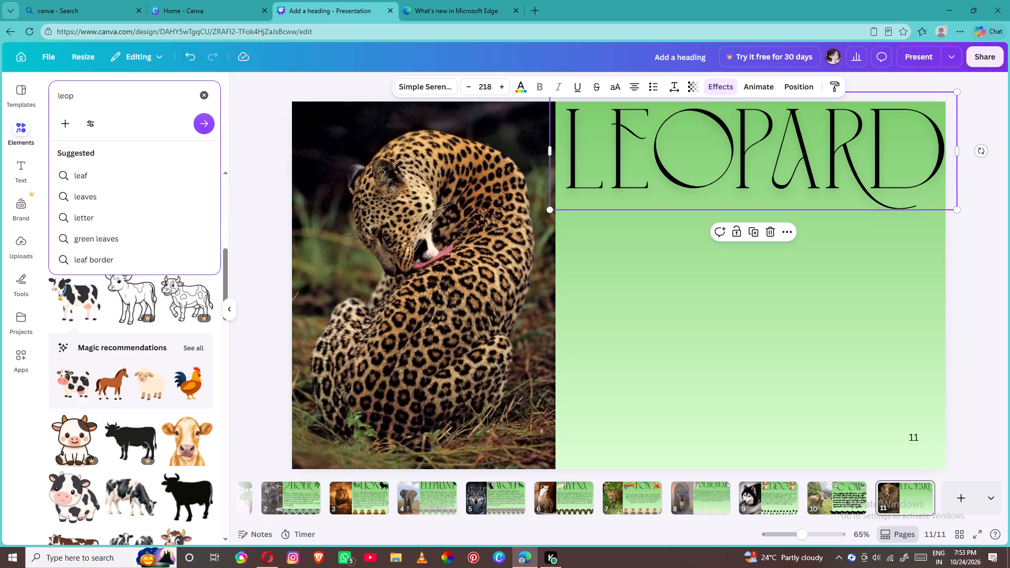
pyautogui.press('a')
pyautogui.write('rd')
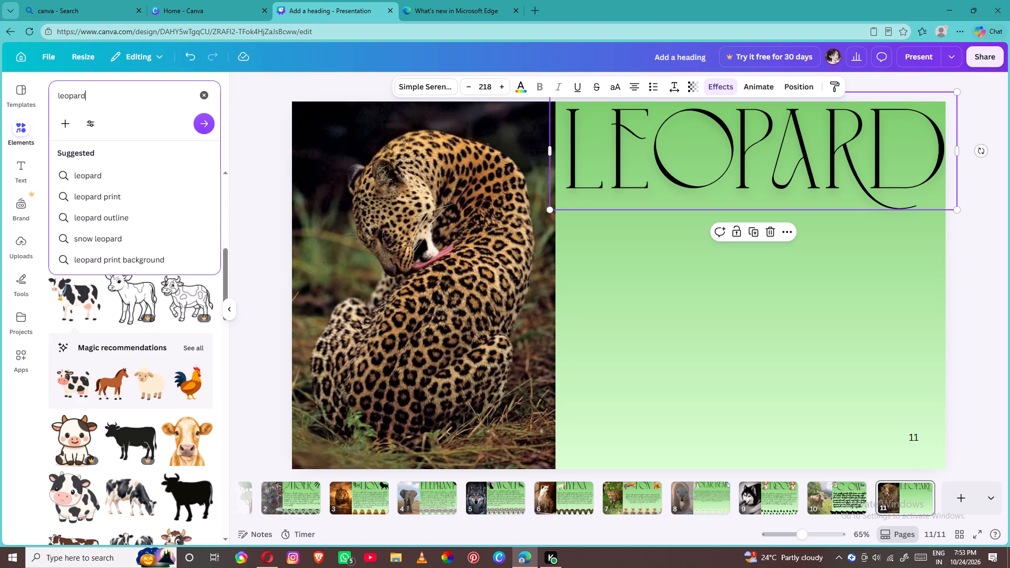
pyautogui.press('Return')
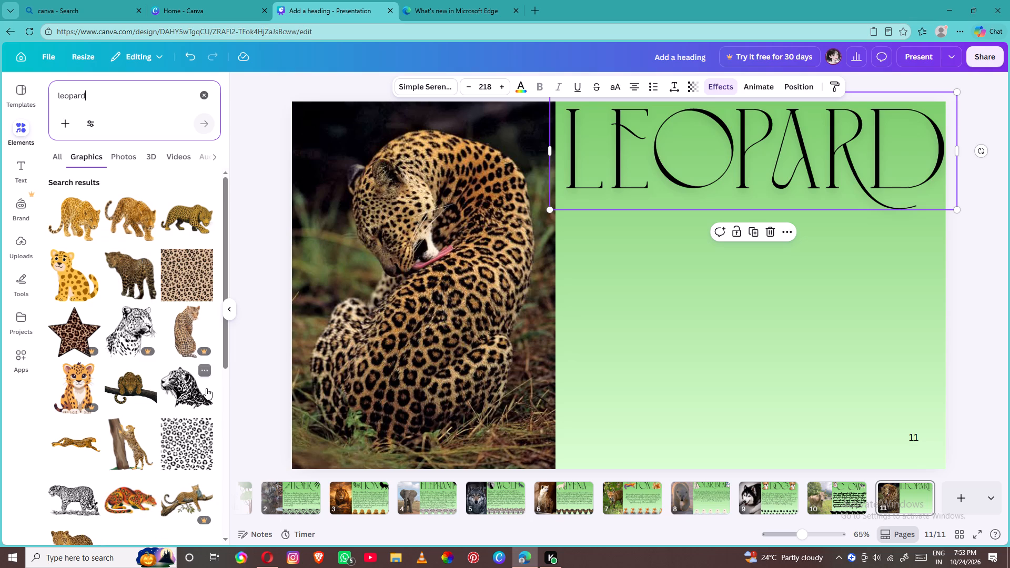
pyautogui.click(195, 402)
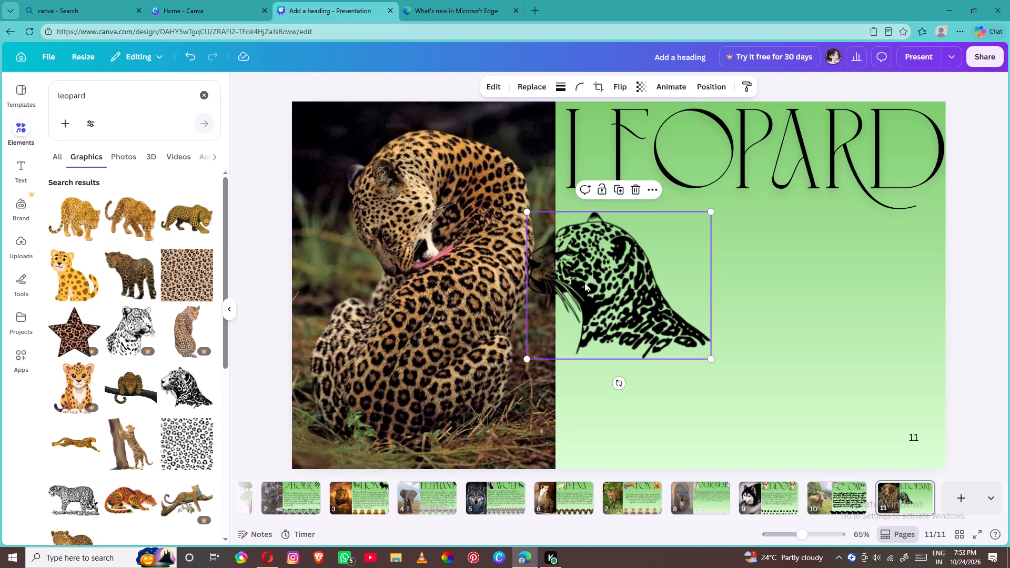
pyautogui.moveTo(525, 208); pyautogui.dragTo(590, 273)
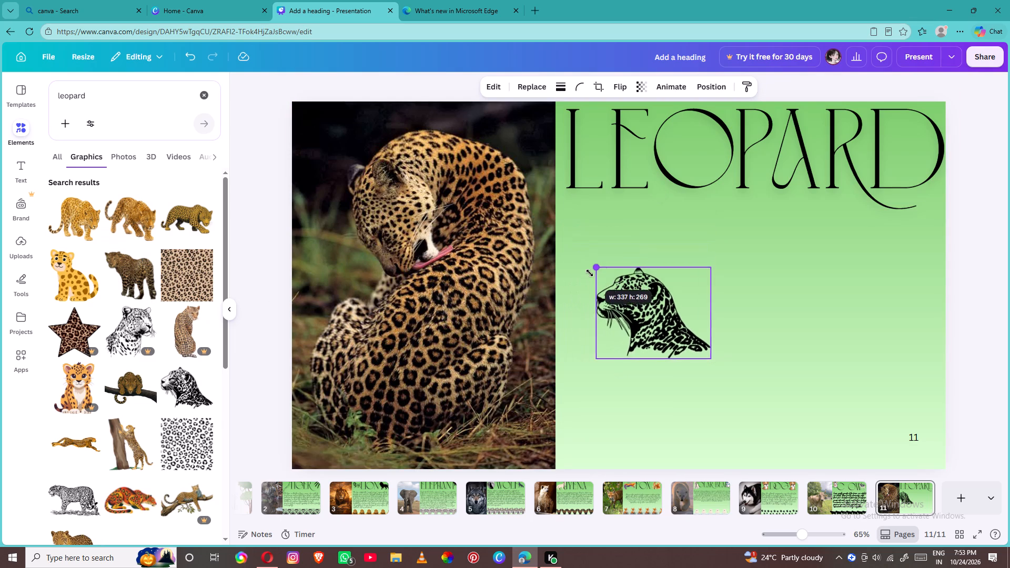
pyautogui.moveTo(590, 273); pyautogui.dragTo(618, 311)
pyautogui.moveTo(652, 324); pyautogui.dragTo(542, 447)
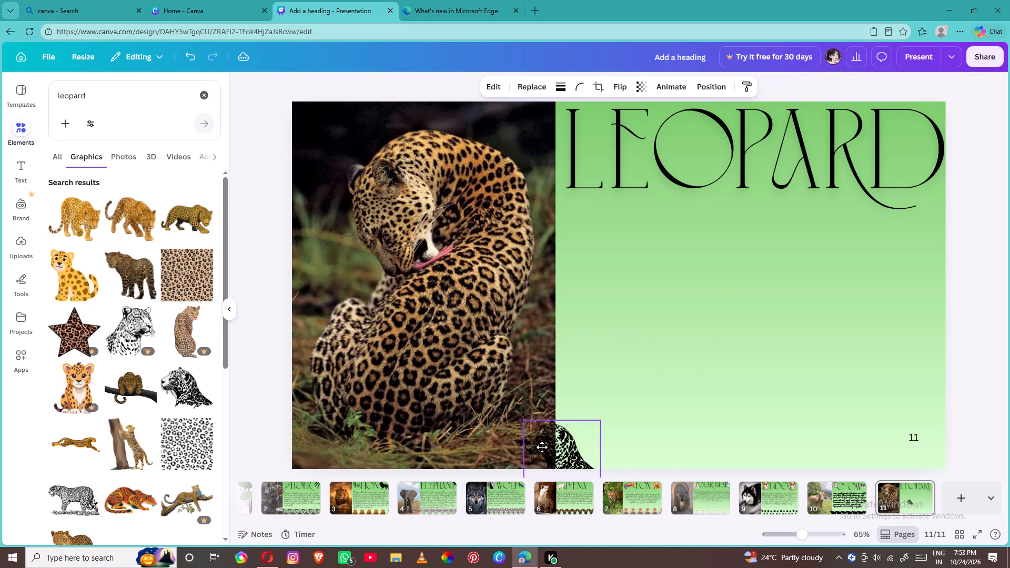
pyautogui.moveTo(542, 447); pyautogui.dragTo(542, 448)
# Duplicate the leopard head seven times to form an evenly spaced row along the bottom of the green area.
pyautogui.click(565, 398)
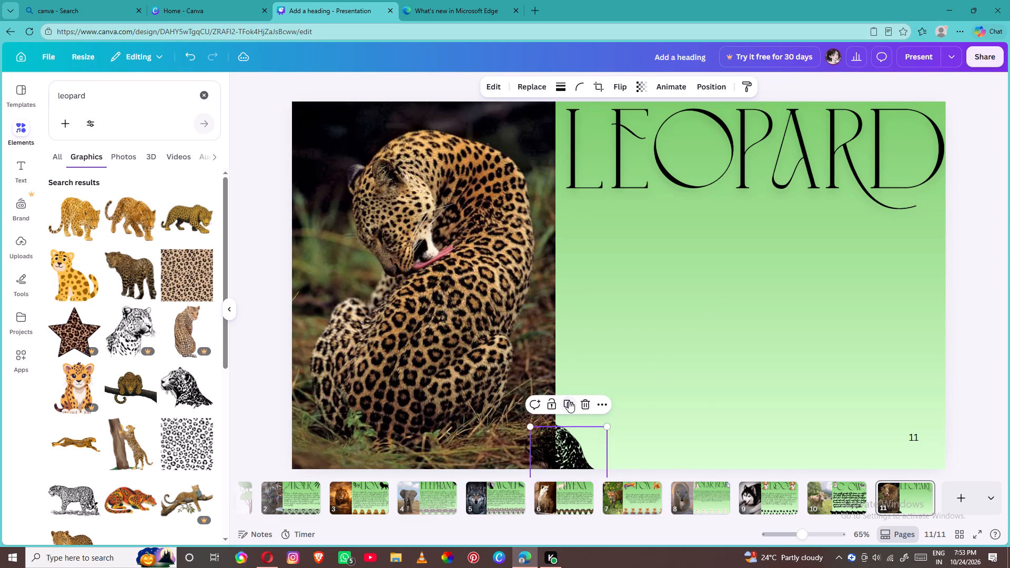
pyautogui.moveTo(568, 459); pyautogui.dragTo(612, 452)
pyautogui.click(612, 401)
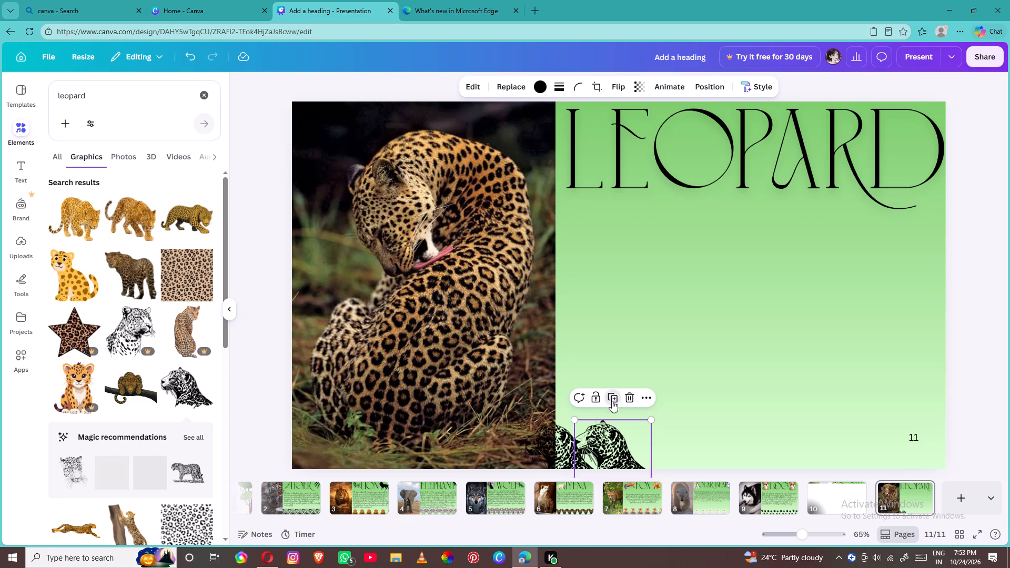
pyautogui.click(660, 400)
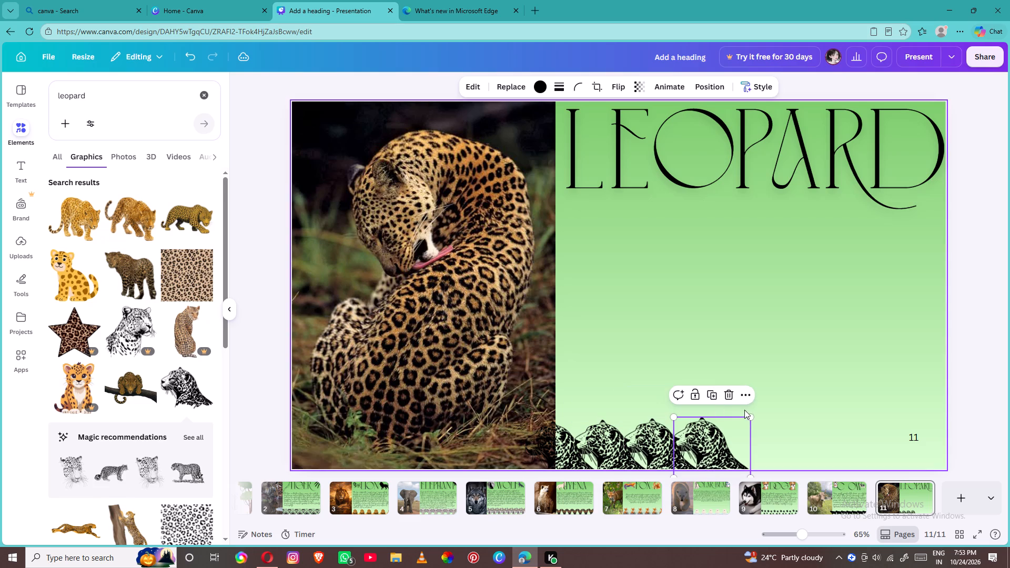
pyautogui.click(715, 392)
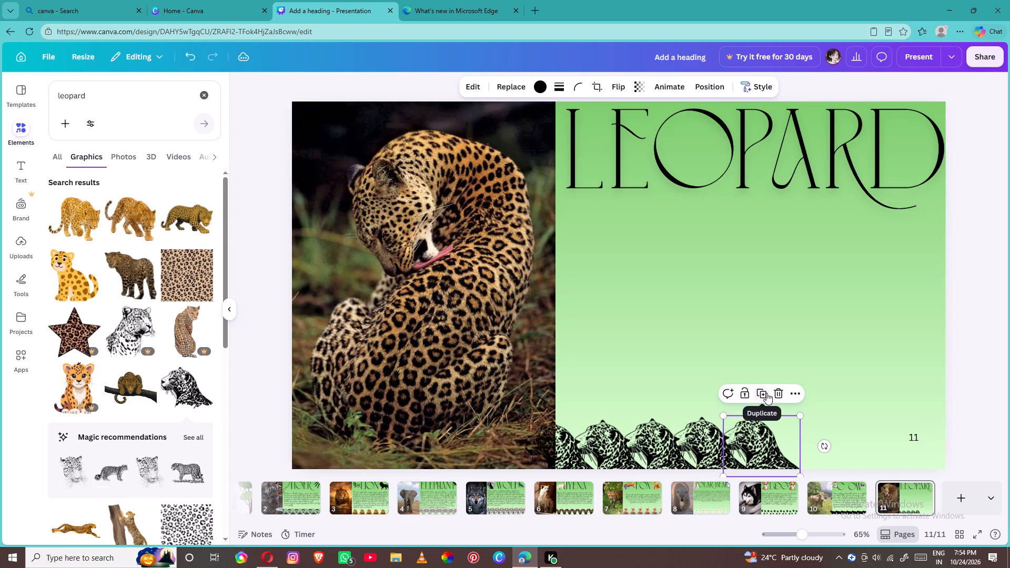
pyautogui.click(766, 393)
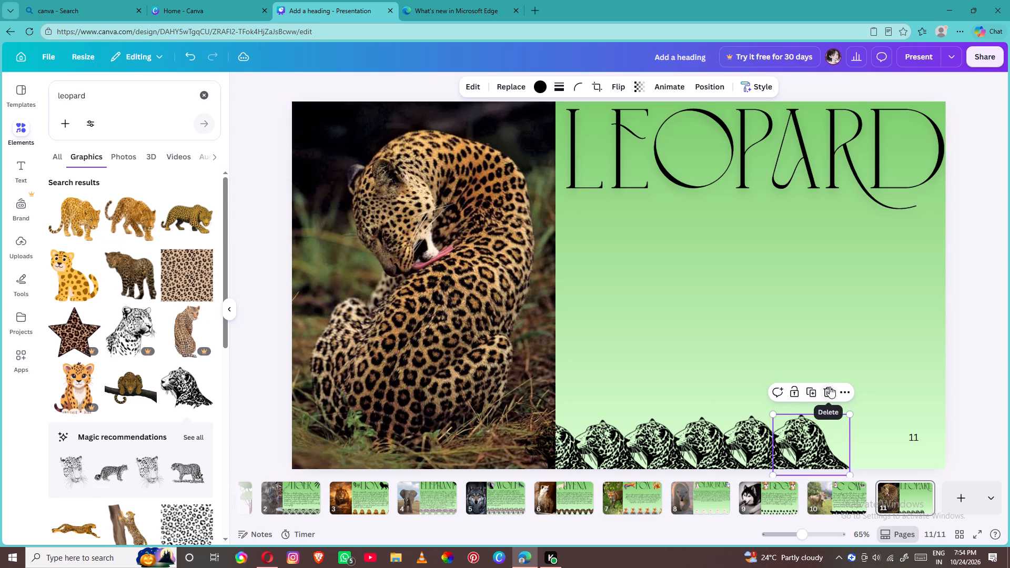
pyautogui.click(815, 392)
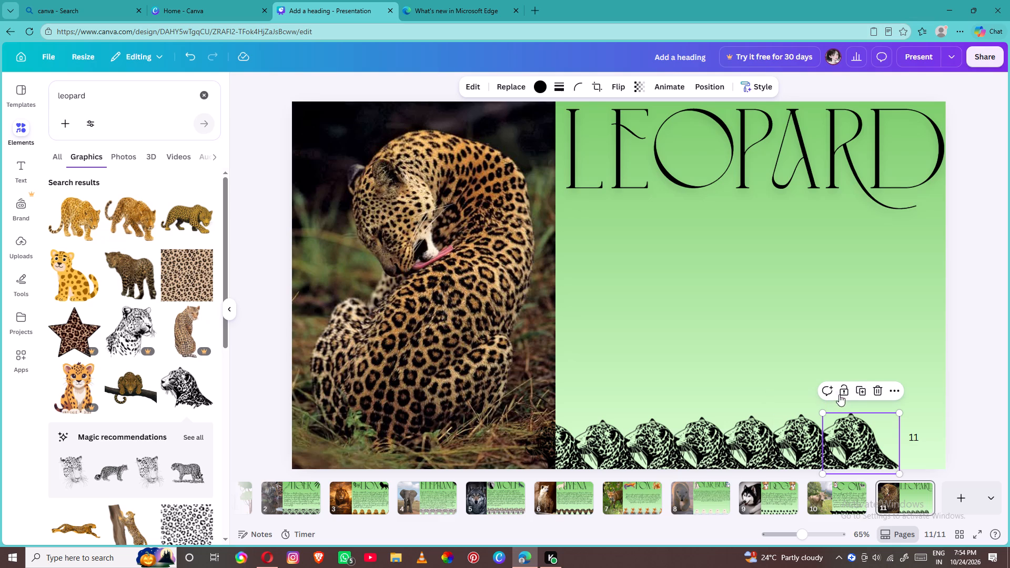
pyautogui.click(861, 395)
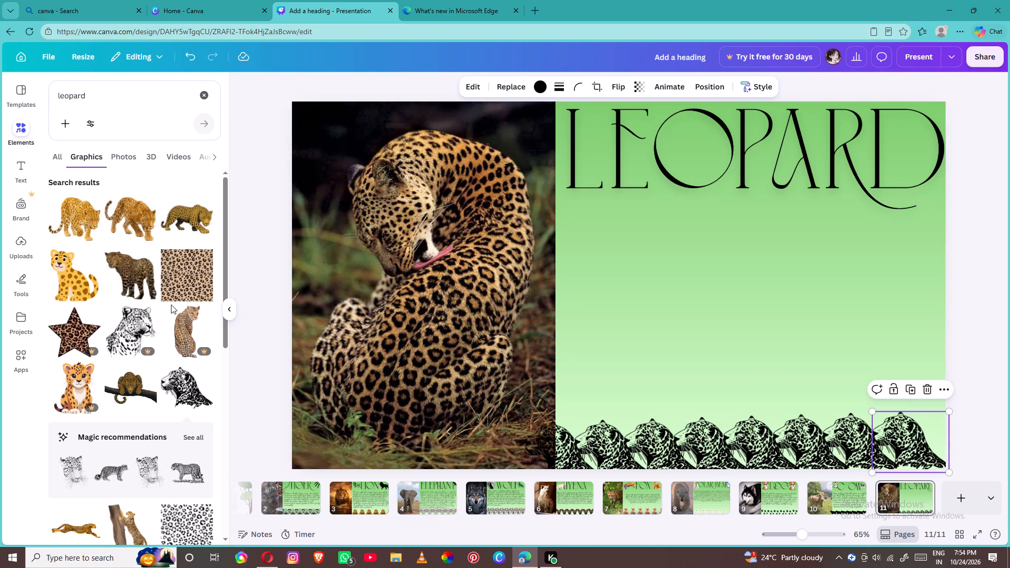
# Insert the cartoon leopard cub with sunglasses, hearts and stars, shrink it and place it over the D of the LEOPARD heading.
pyautogui.scroll(-3, 173, 303)
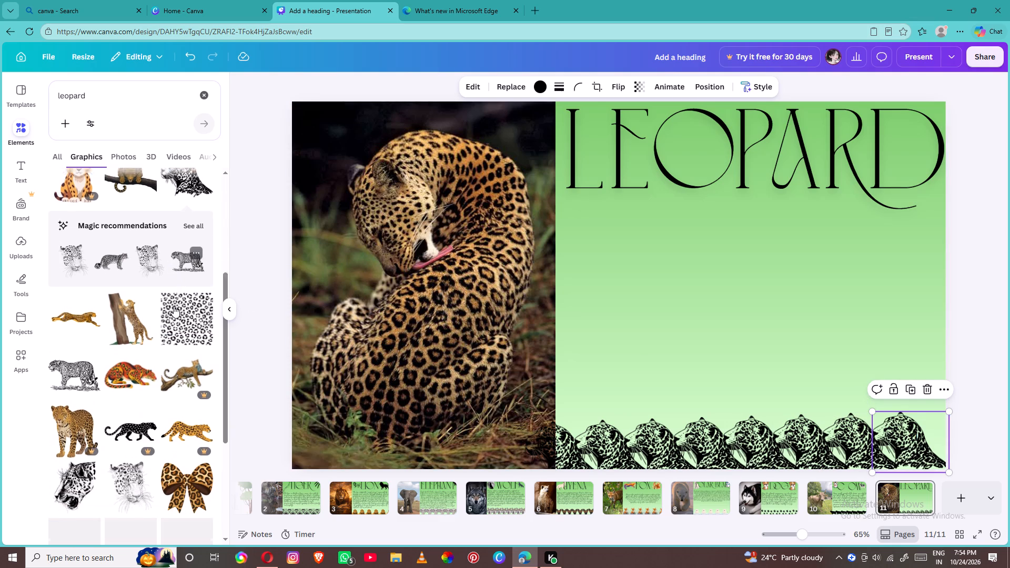
pyautogui.scroll(-2, 174, 309)
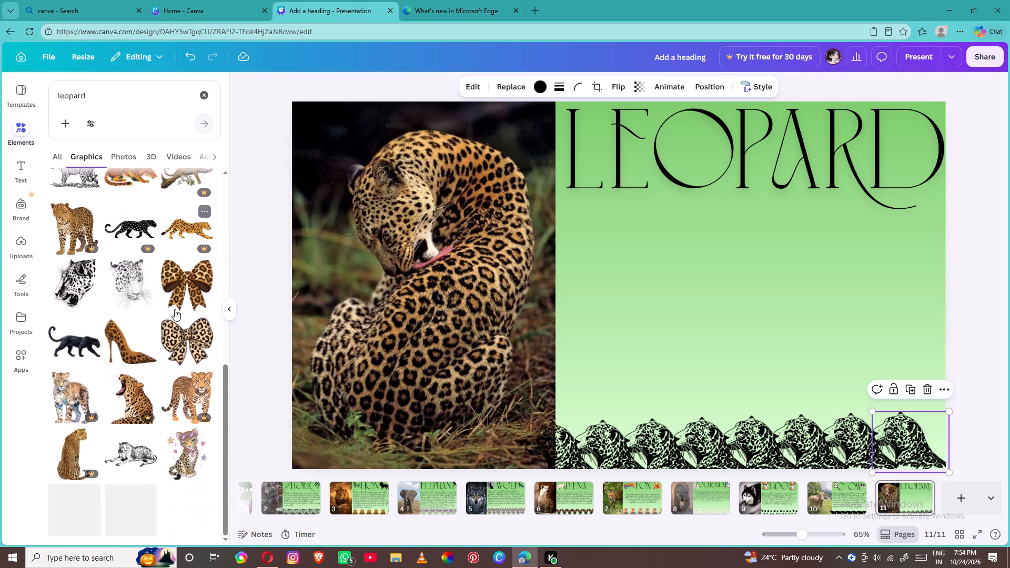
pyautogui.scroll(-1, 175, 309)
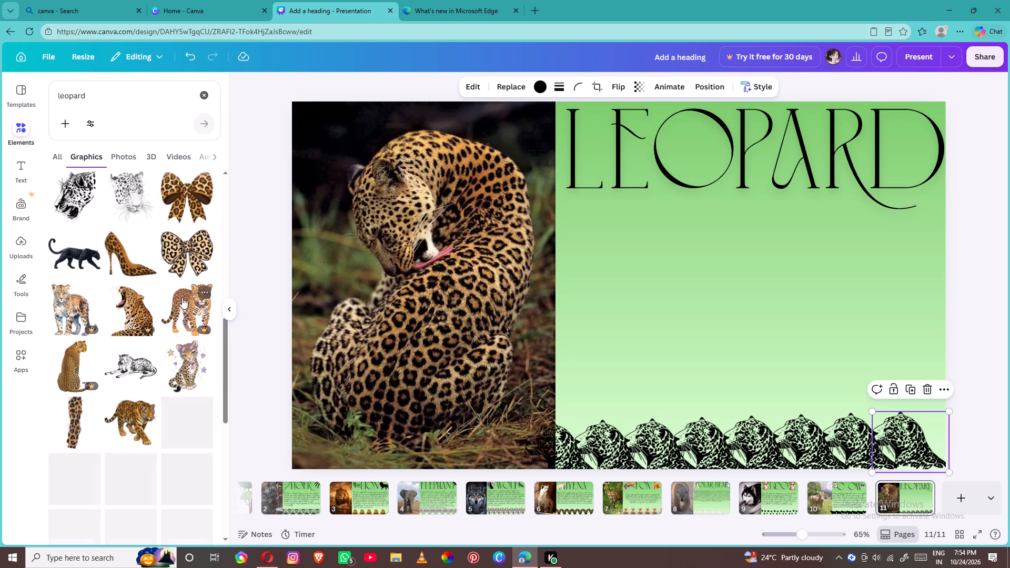
pyautogui.click(185, 367)
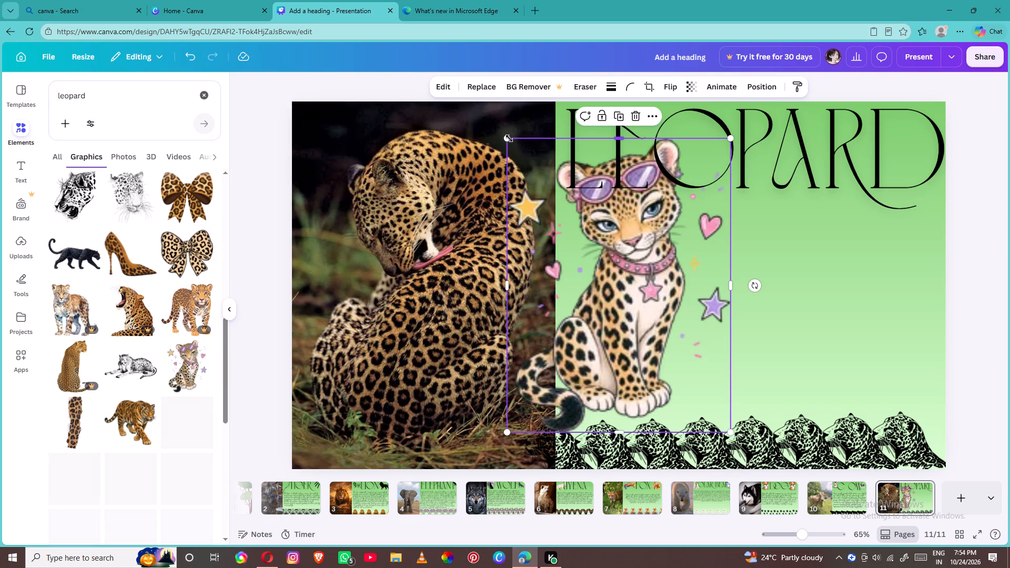
pyautogui.moveTo(509, 138); pyautogui.dragTo(635, 340)
pyautogui.moveTo(686, 364); pyautogui.dragTo(576, 135)
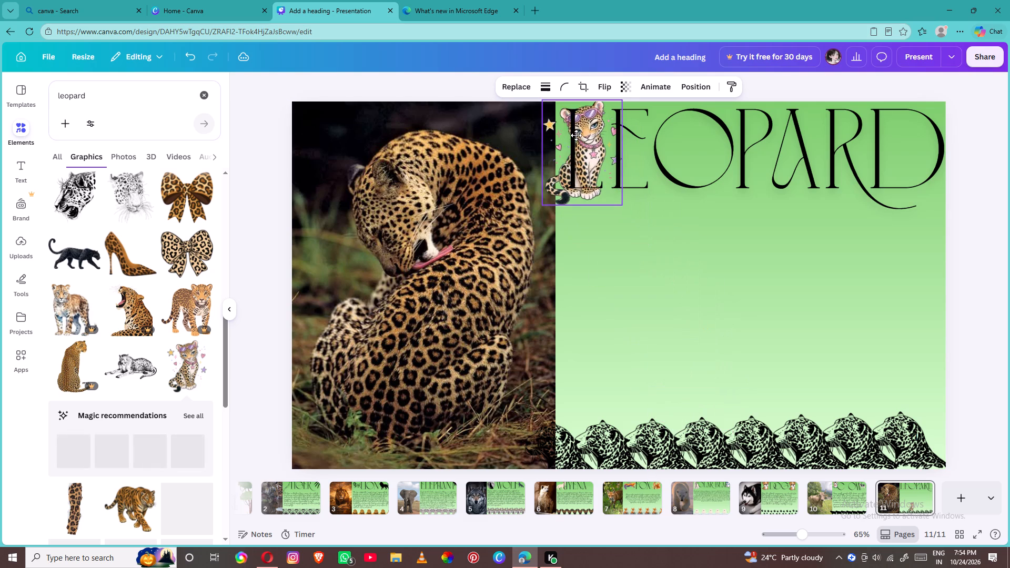
pyautogui.moveTo(576, 135); pyautogui.dragTo(908, 144)
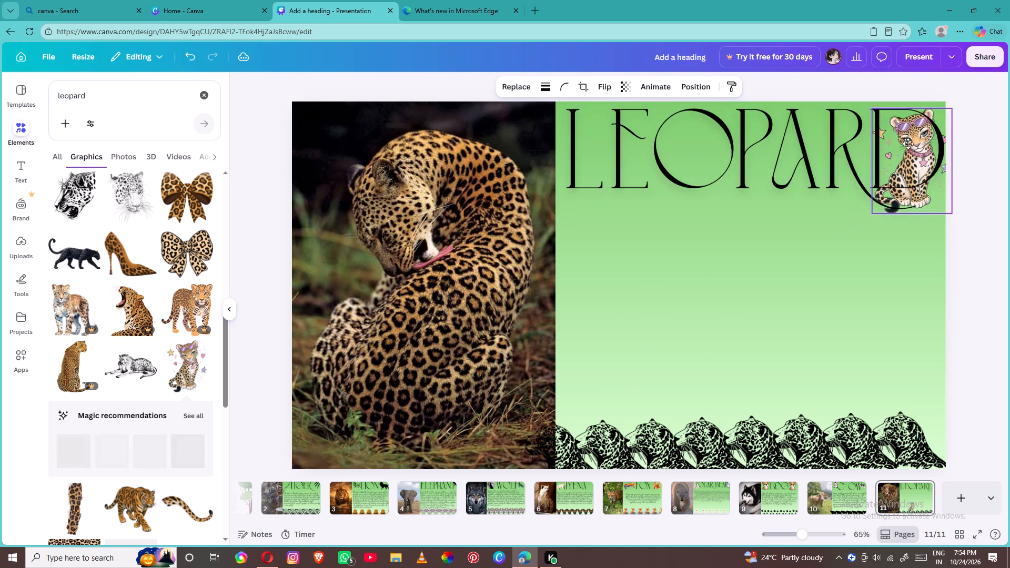
pyautogui.moveTo(908, 144); pyautogui.dragTo(908, 130)
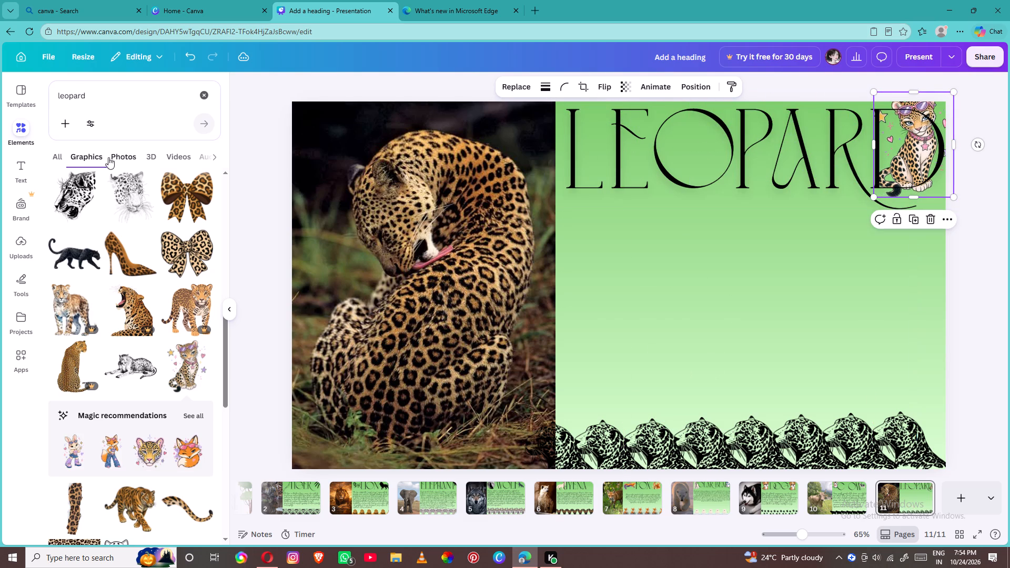
# Insert the black line-sketch leopard face from the graphics results, shrink it and place it over the L of the LEOPARD heading.
pyautogui.scroll(-2, 112, 214)
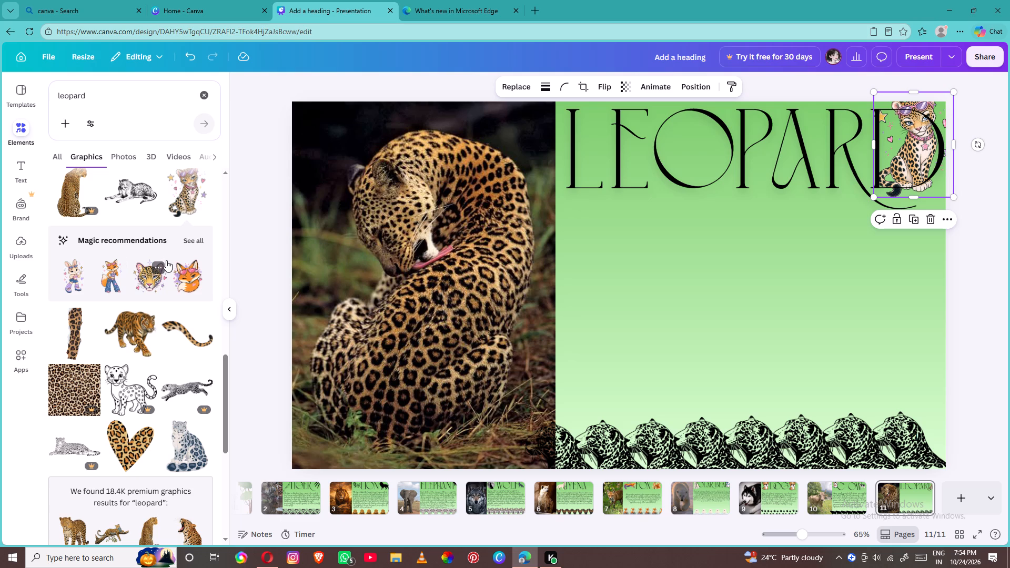
pyautogui.scroll(-4, 166, 260)
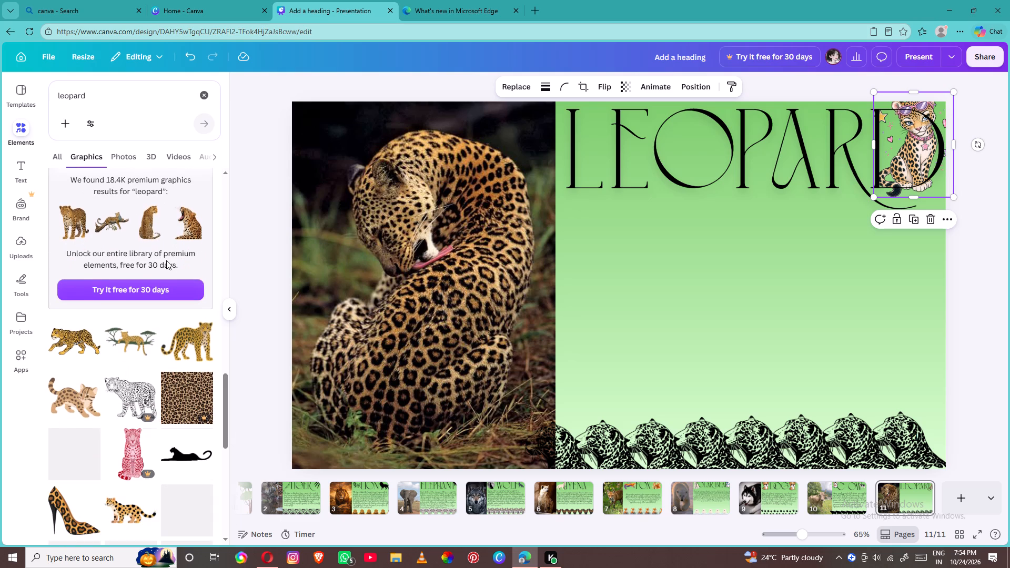
pyautogui.scroll(-2, 166, 260)
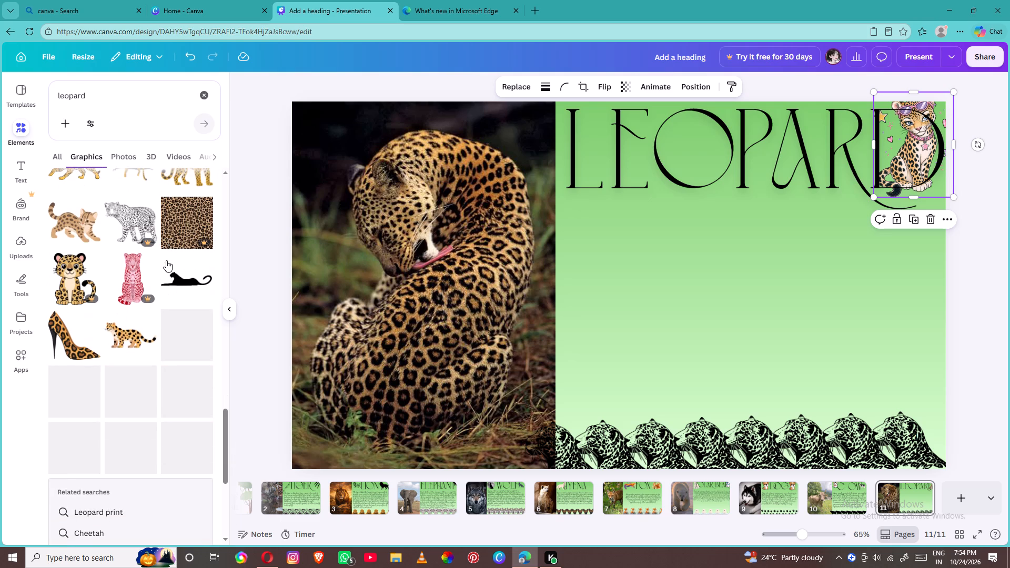
pyautogui.scroll(6, 166, 260)
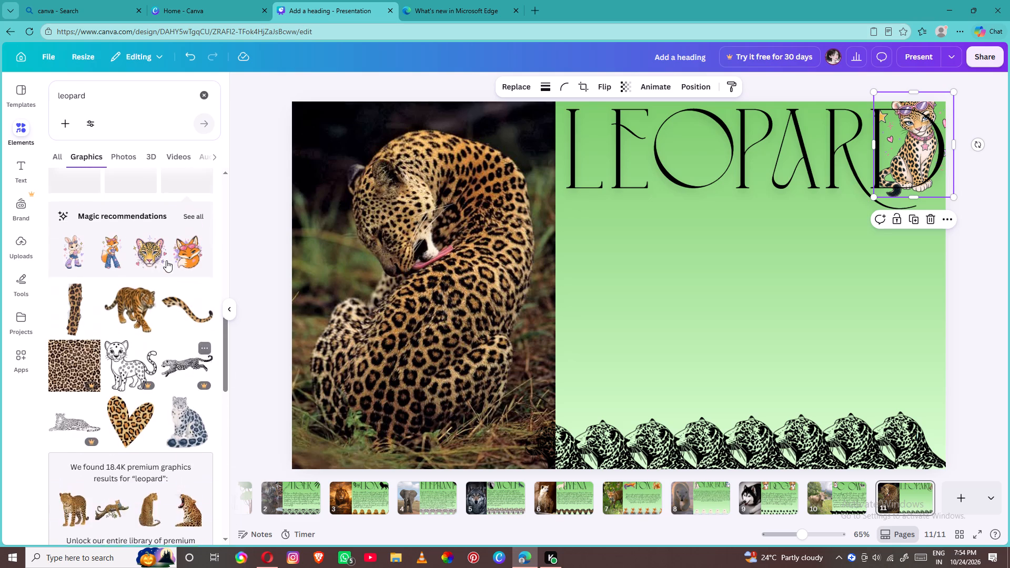
pyautogui.scroll(2, 166, 260)
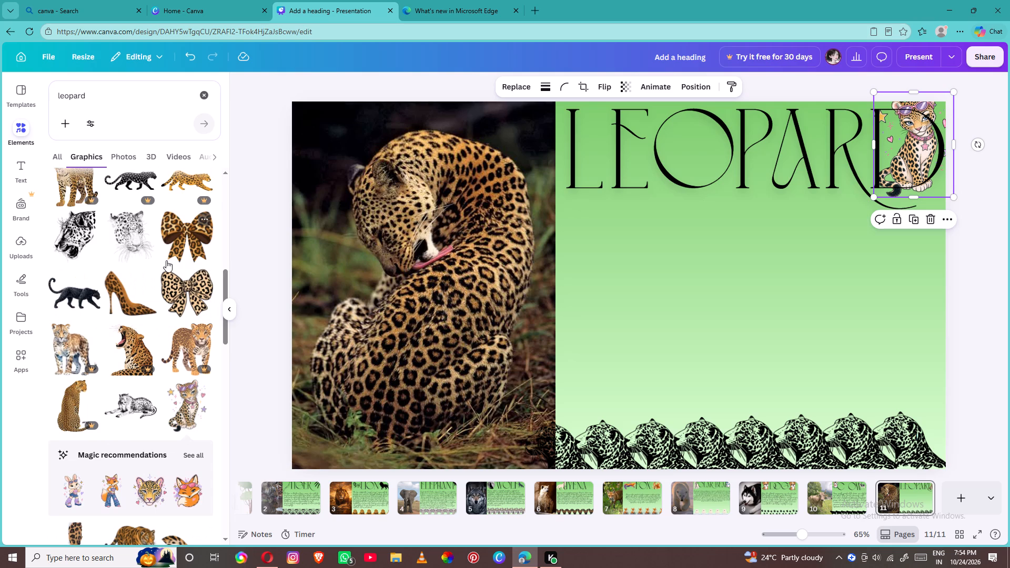
pyautogui.scroll(2, 166, 260)
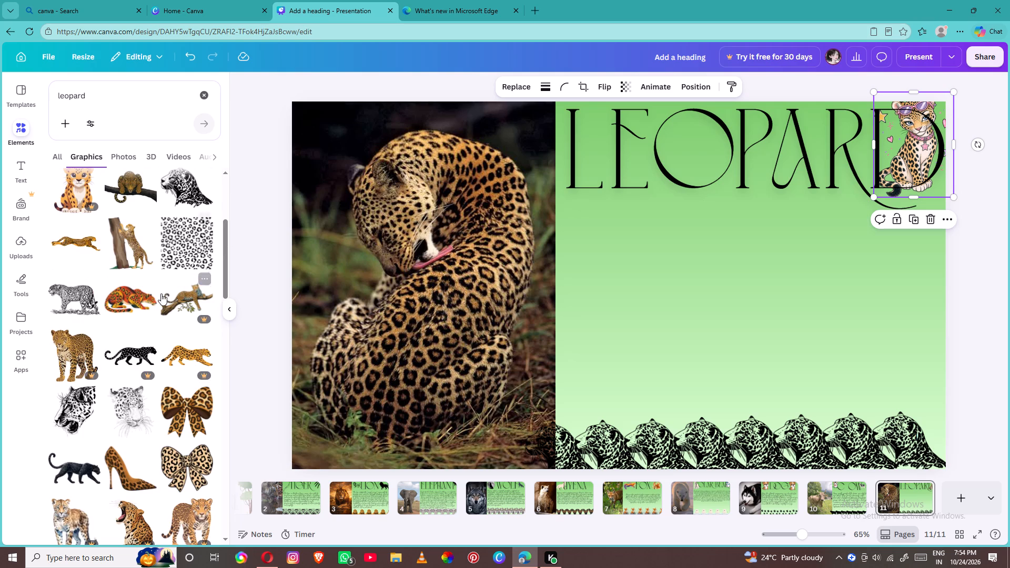
pyautogui.click(142, 420)
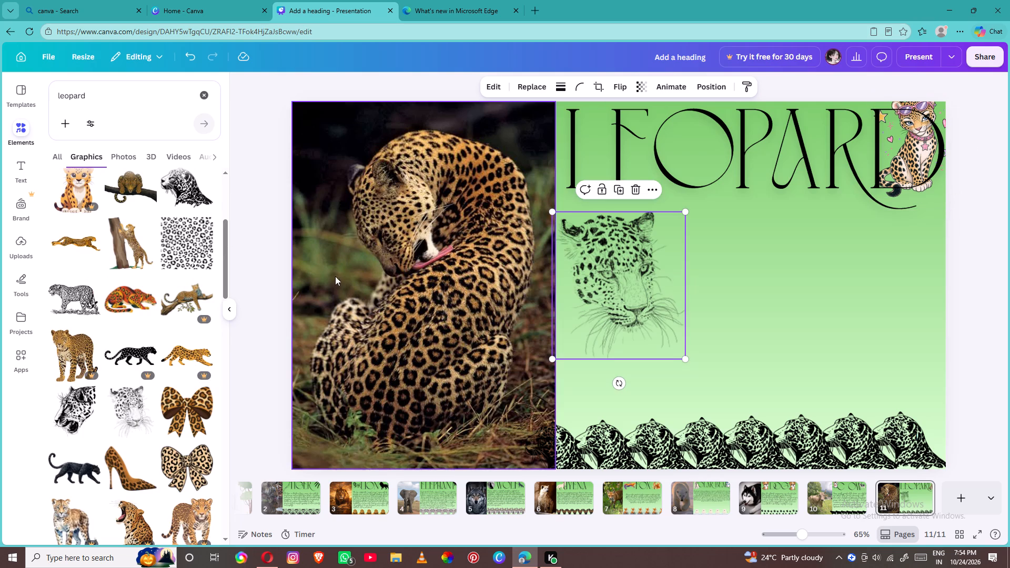
pyautogui.click(557, 214)
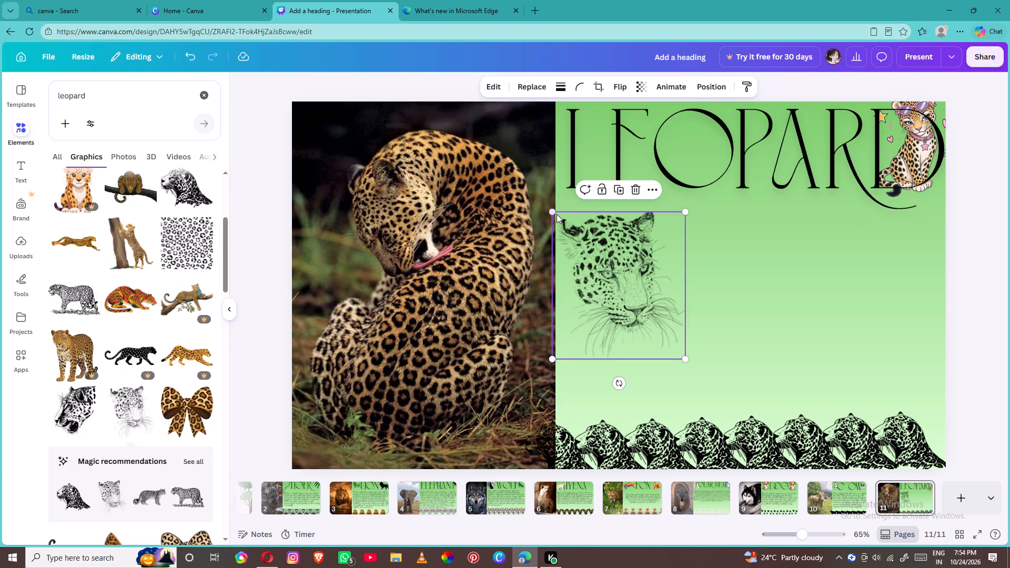
pyautogui.click(552, 210)
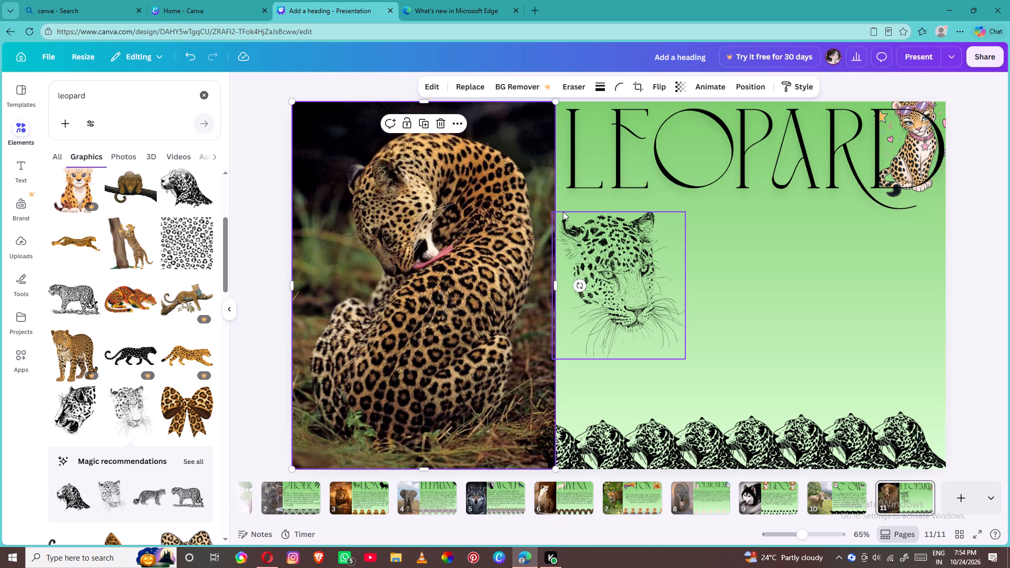
pyautogui.click(555, 214)
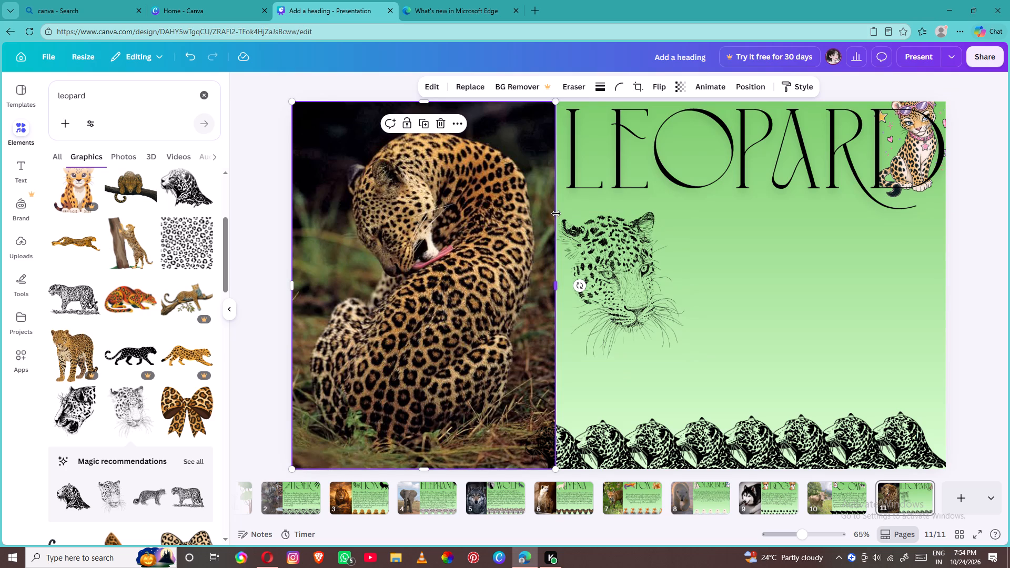
pyautogui.click(575, 226)
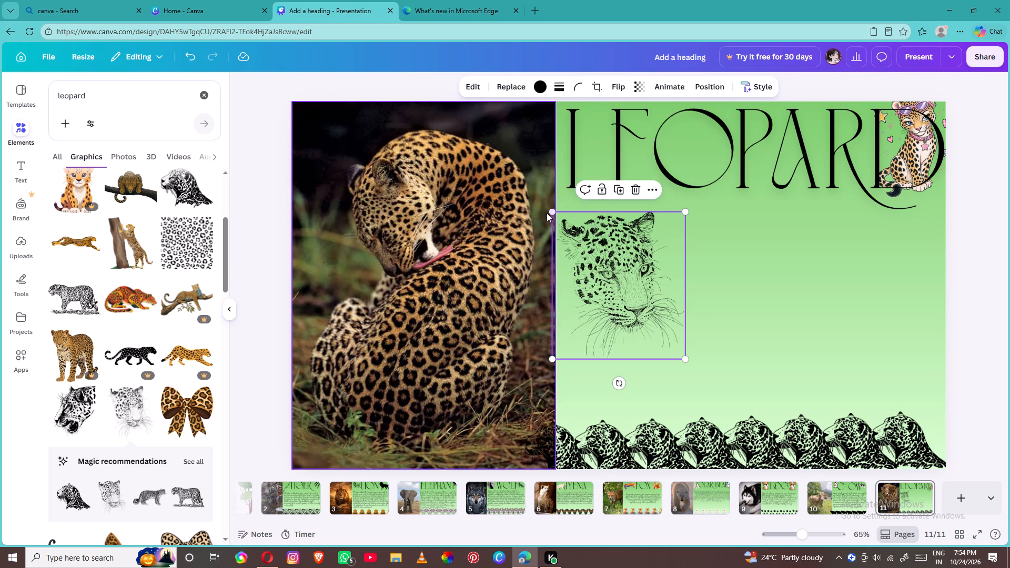
pyautogui.moveTo(550, 213); pyautogui.dragTo(613, 292)
pyautogui.moveTo(634, 311); pyautogui.dragTo(579, 128)
pyautogui.click(633, 260)
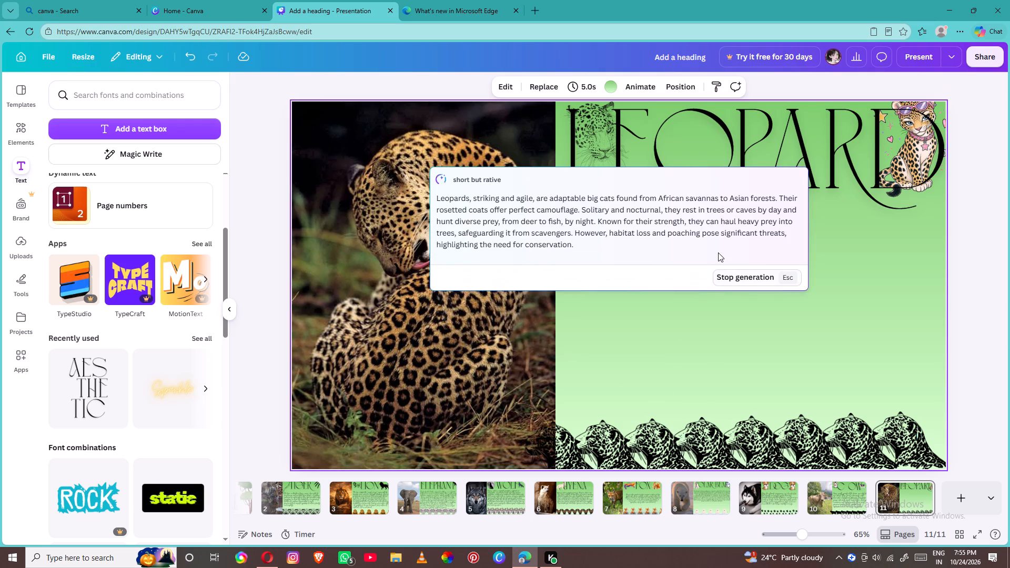
pyautogui.click(748, 287)
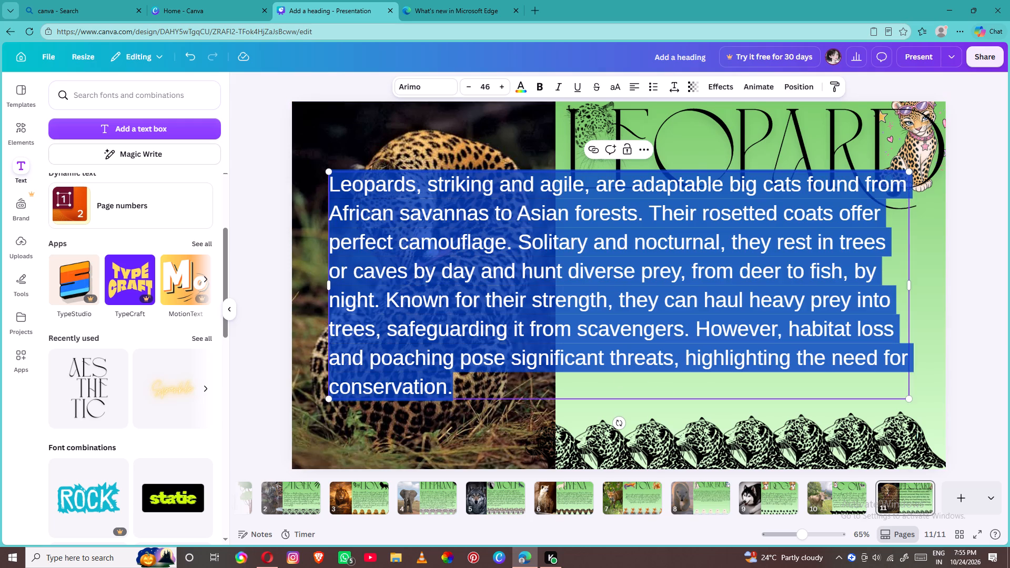
# Set the paragraph's font to Above the Beyond Script, scale it down to the green area's width and place it below the LEOPARD heading.
pyautogui.click(422, 81)
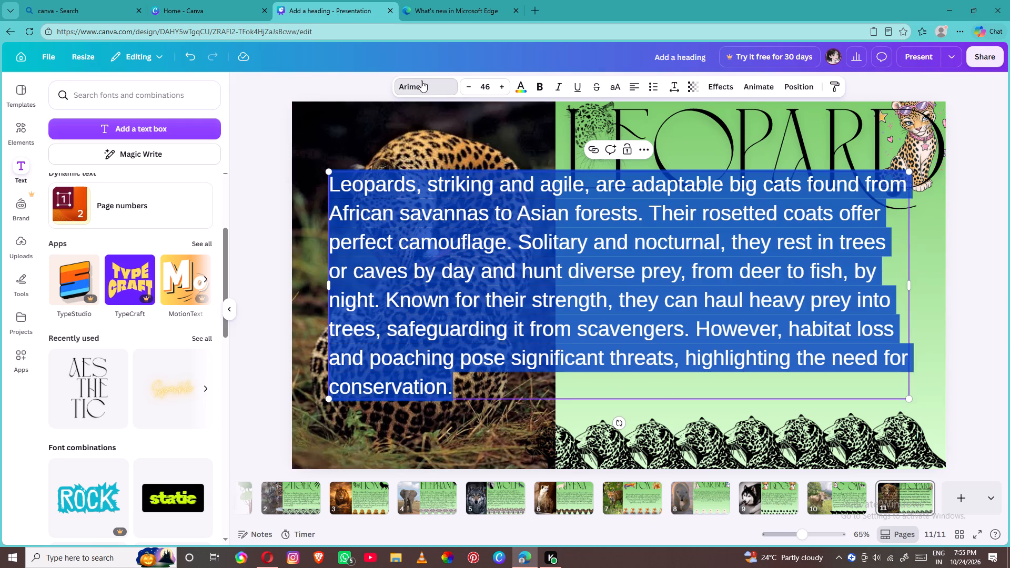
pyautogui.click(194, 214)
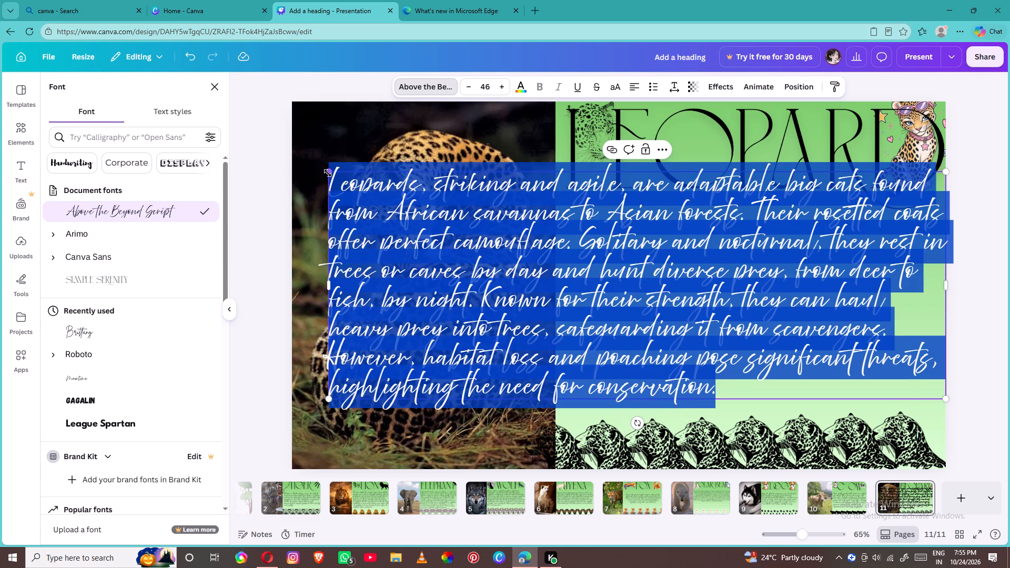
pyautogui.moveTo(328, 173); pyautogui.dragTo(565, 269)
pyautogui.click(619, 309)
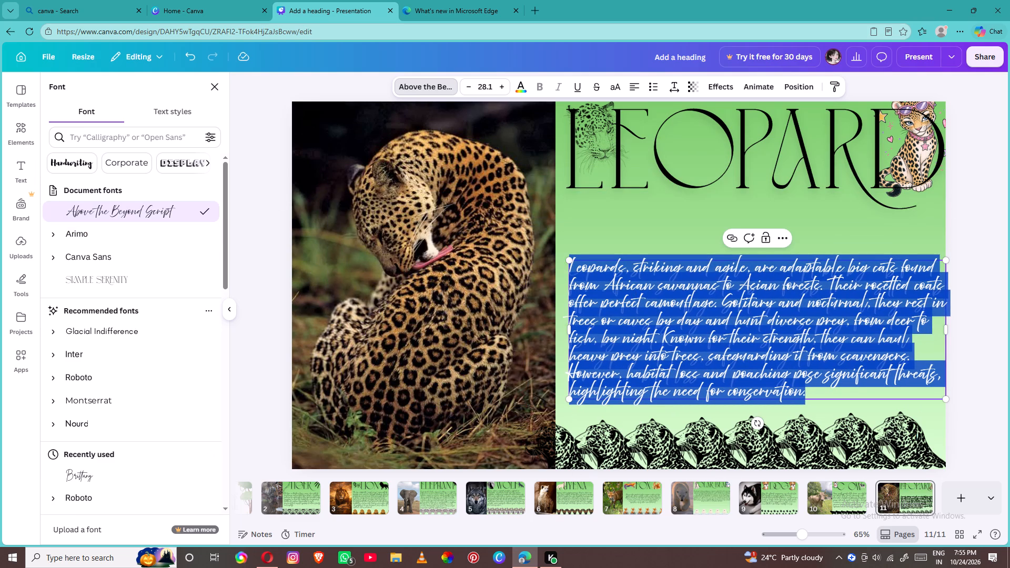
pyautogui.click(637, 232)
pyautogui.moveTo(653, 313); pyautogui.dragTo(654, 282)
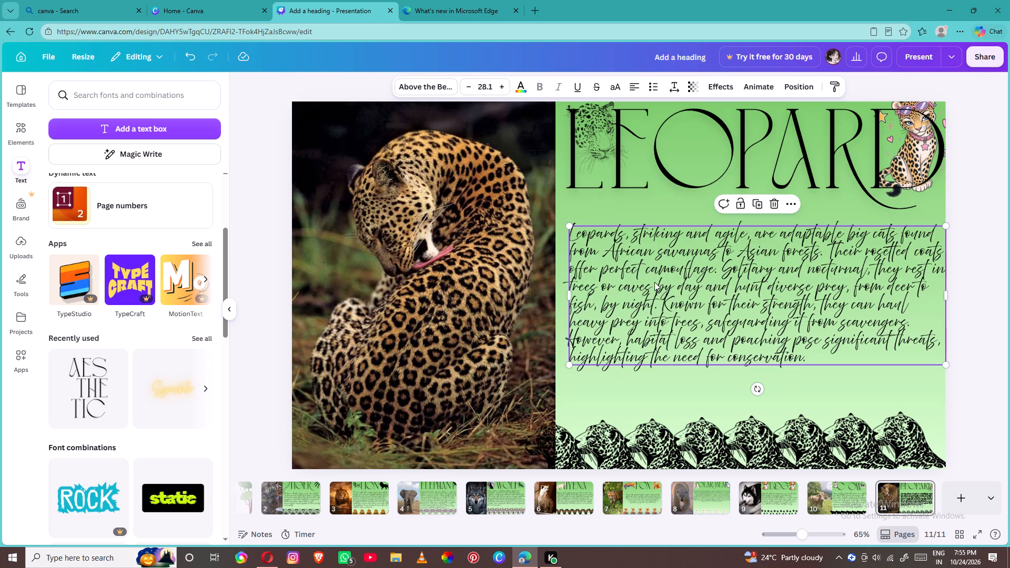
# Increase the leopard paragraph's font size slightly so it fills the space above the row of leopard heads.
pyautogui.click(654, 282)
pyautogui.tripleClick(497, 88)
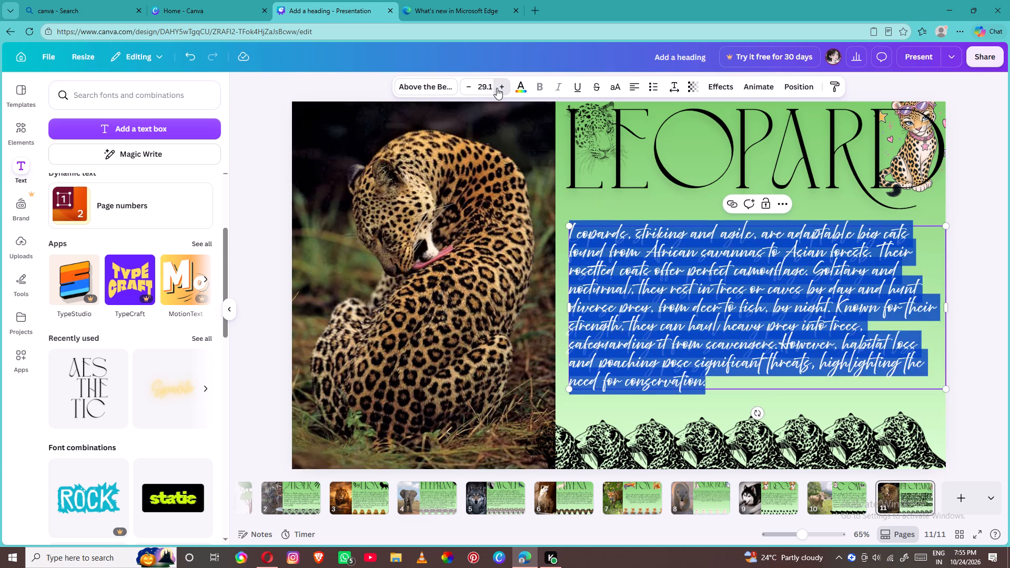
pyautogui.click(647, 215)
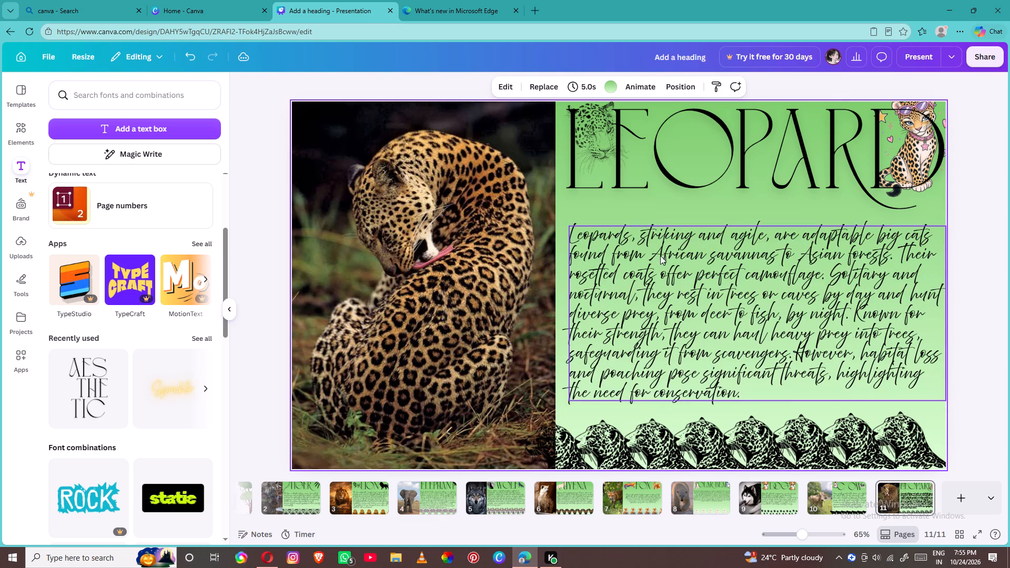
# Add a new page 12 after the leopard page.
pyautogui.click(956, 501)
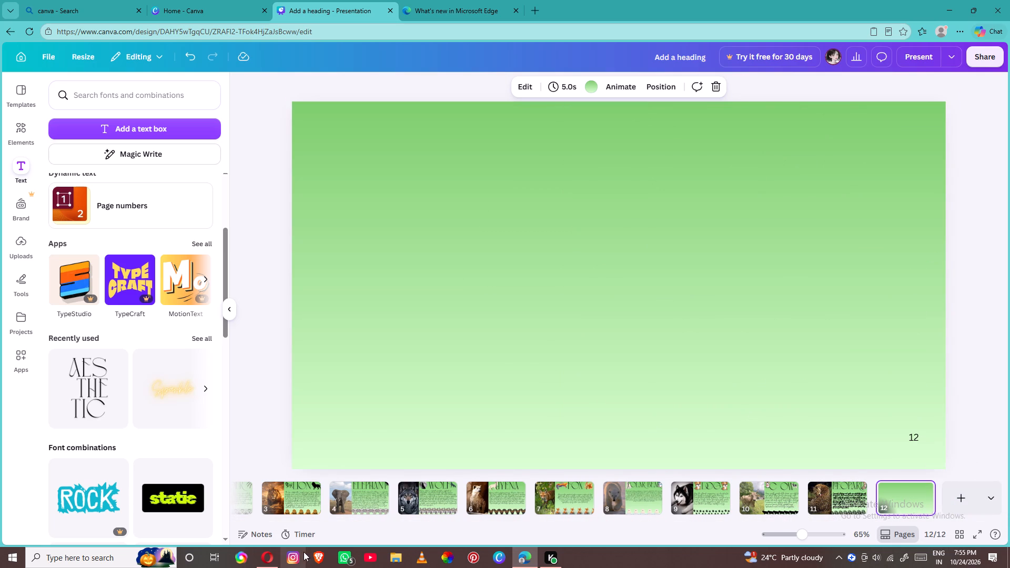
# Switch to Opera, check the animal name list, and search Google Images for "goat" instead of leopard.
pyautogui.click(273, 559)
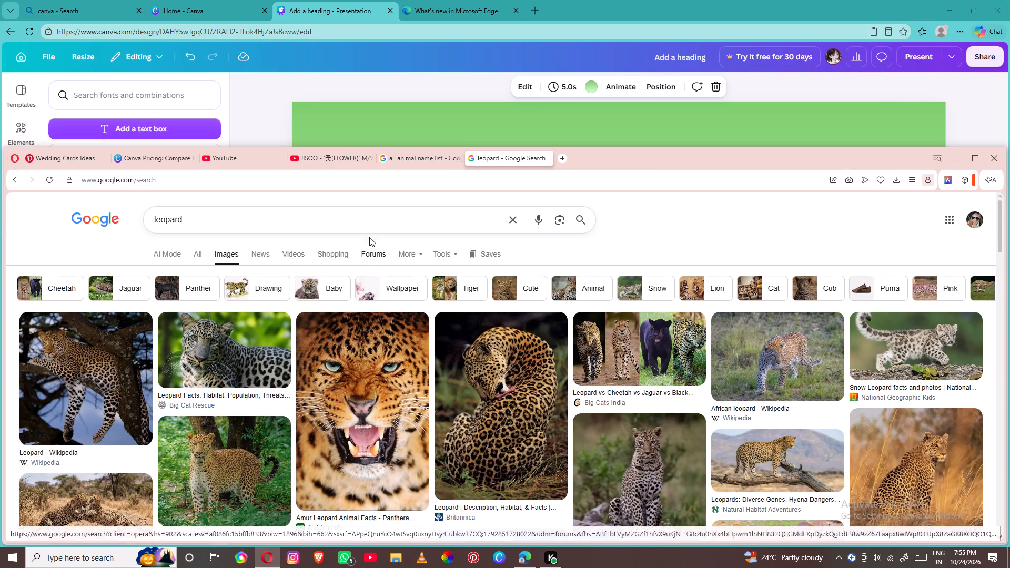
pyautogui.click(411, 163)
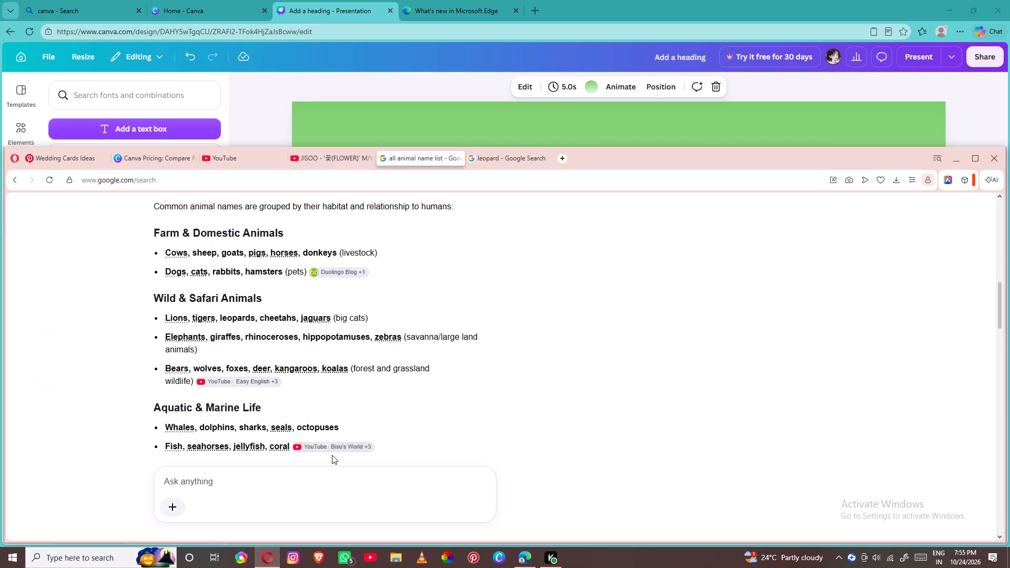
pyautogui.click(500, 157)
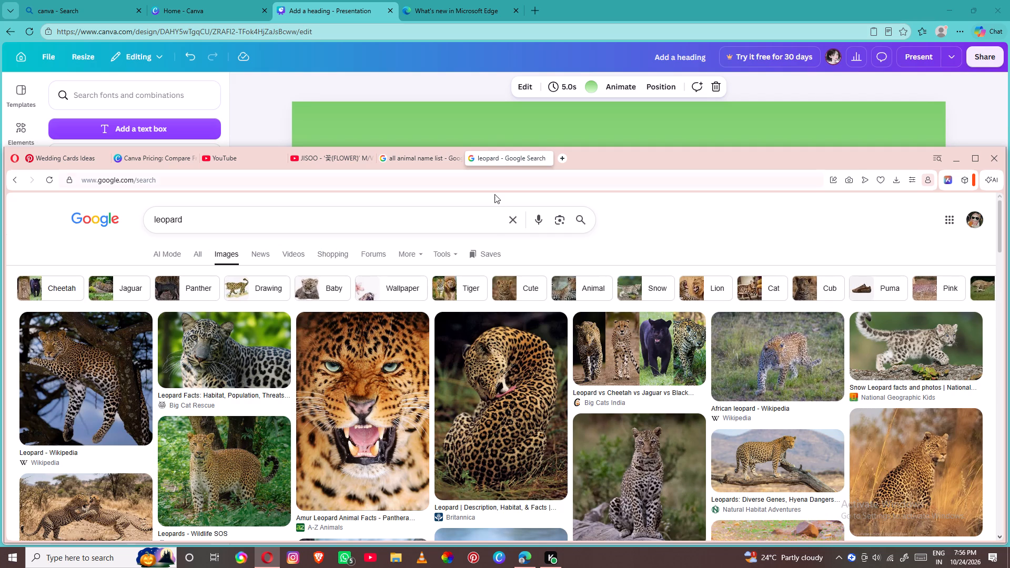
pyautogui.click(513, 225)
pyautogui.press('g')
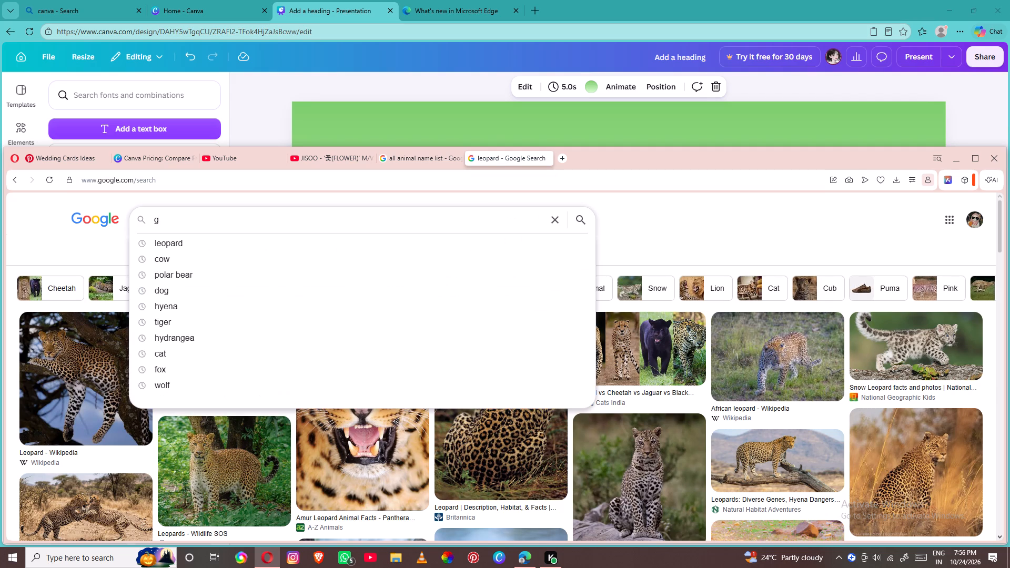
pyautogui.write('oat')
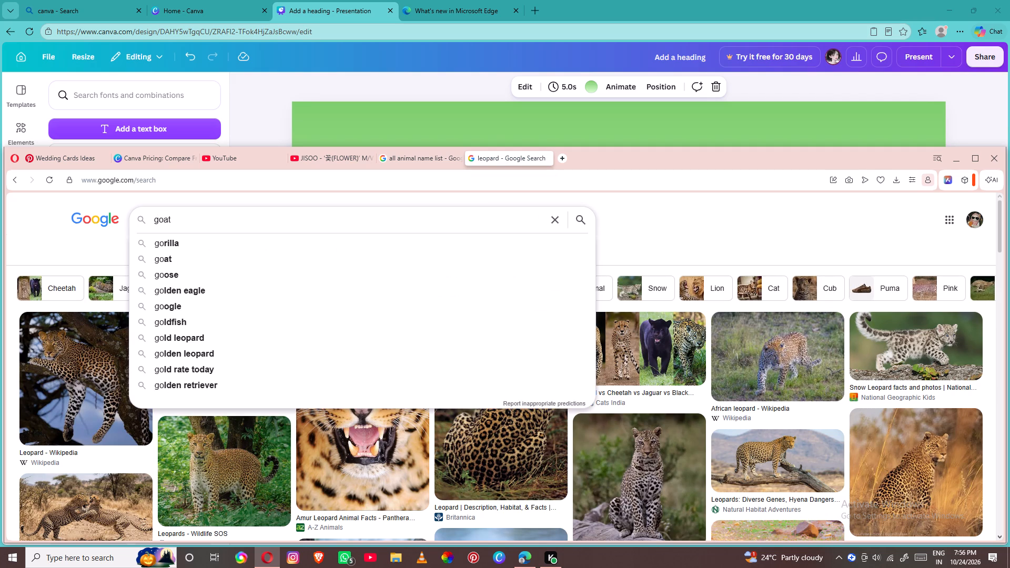
pyautogui.press('Return')
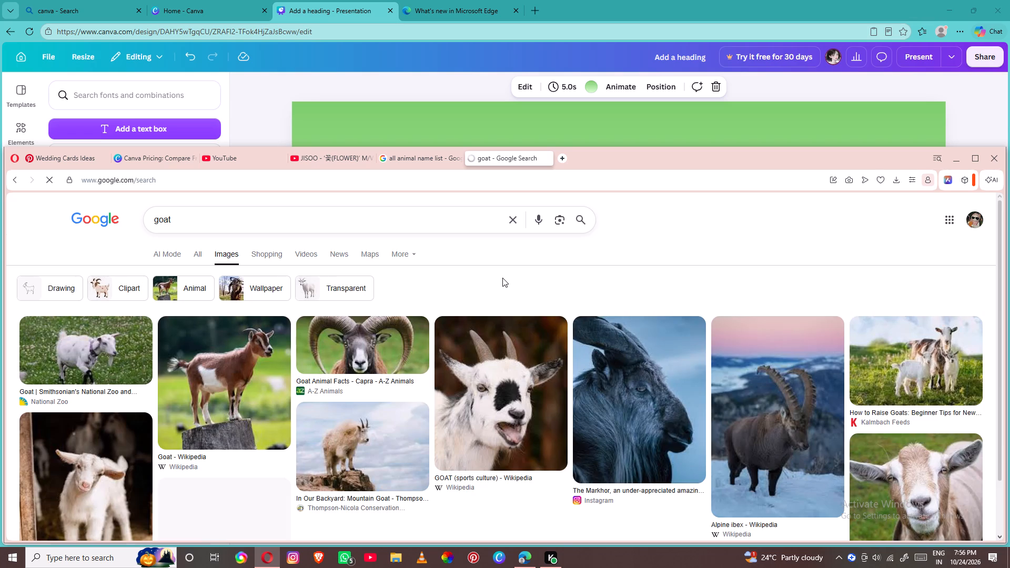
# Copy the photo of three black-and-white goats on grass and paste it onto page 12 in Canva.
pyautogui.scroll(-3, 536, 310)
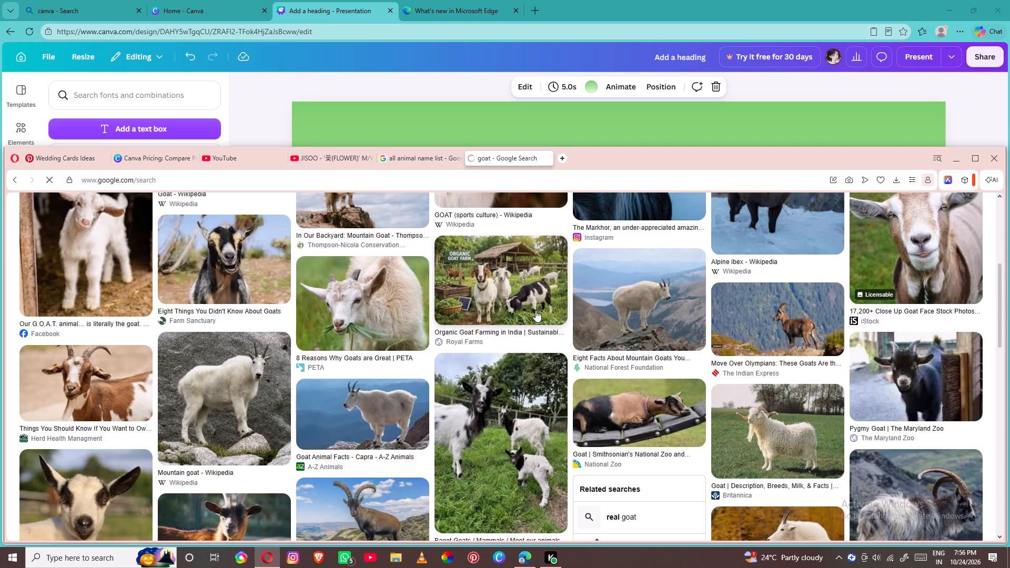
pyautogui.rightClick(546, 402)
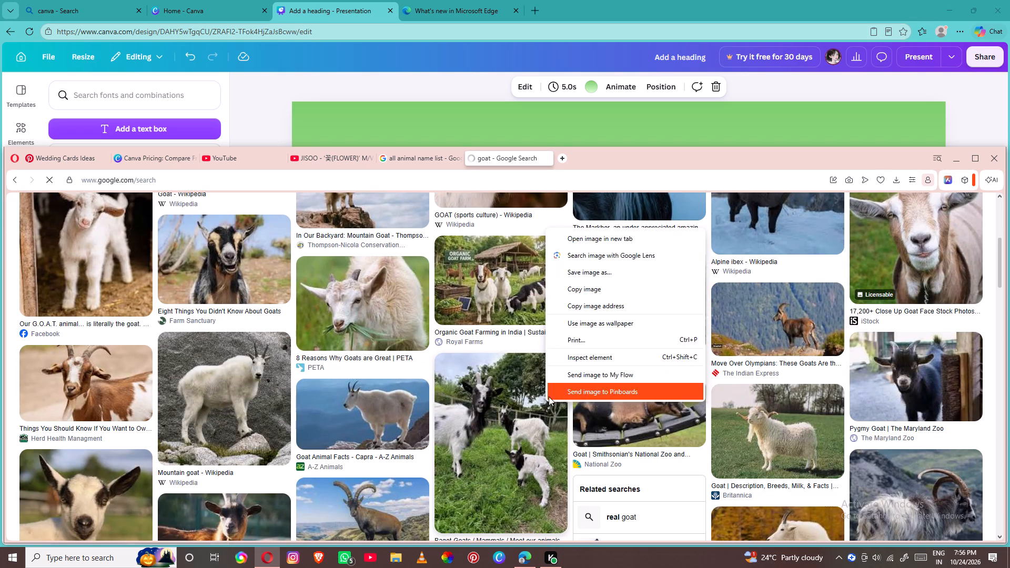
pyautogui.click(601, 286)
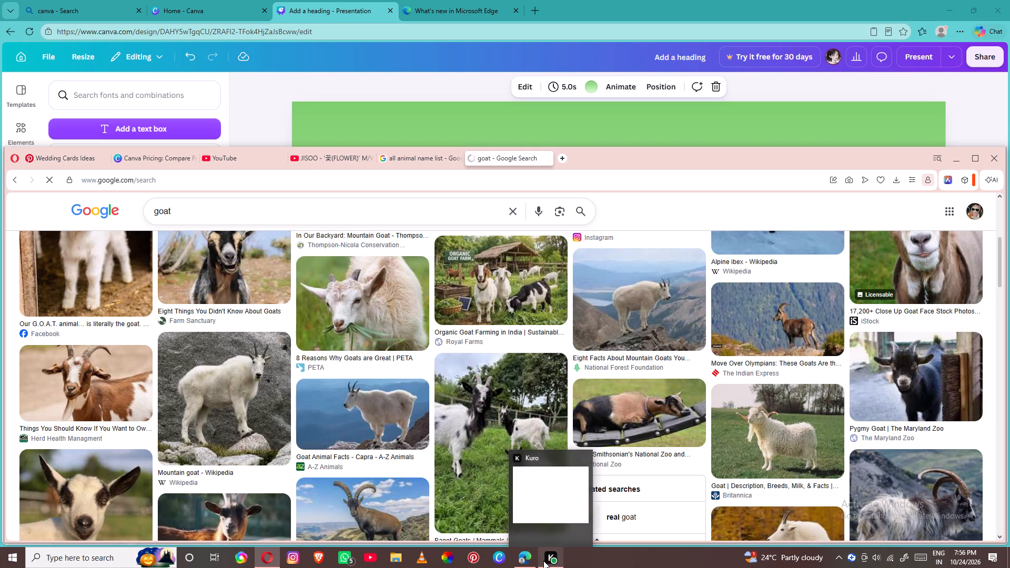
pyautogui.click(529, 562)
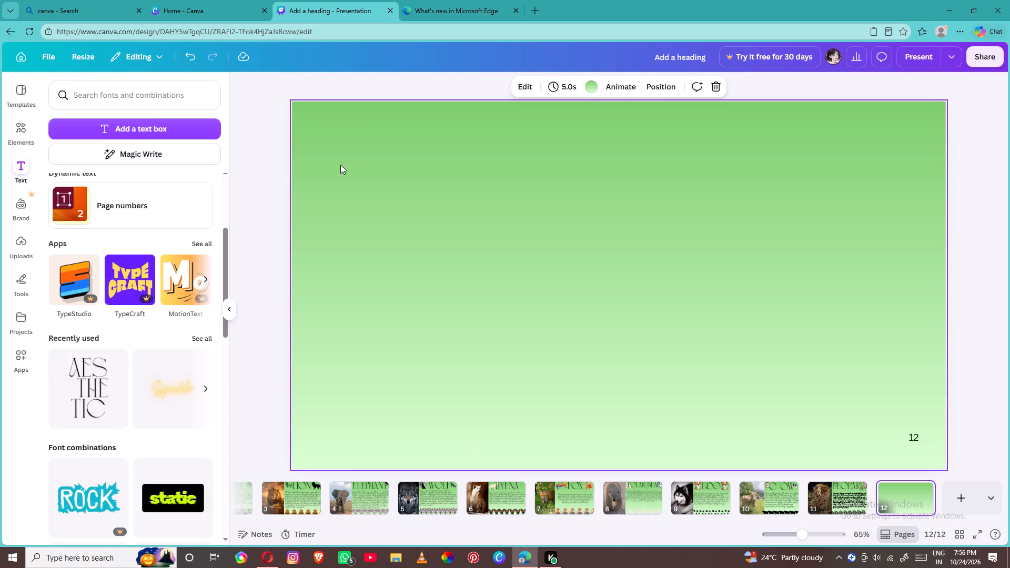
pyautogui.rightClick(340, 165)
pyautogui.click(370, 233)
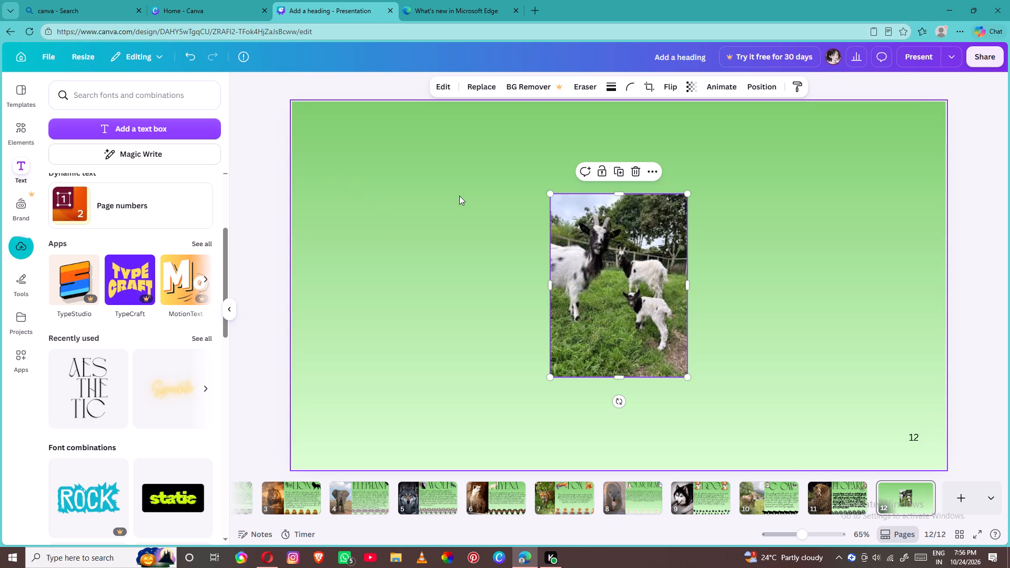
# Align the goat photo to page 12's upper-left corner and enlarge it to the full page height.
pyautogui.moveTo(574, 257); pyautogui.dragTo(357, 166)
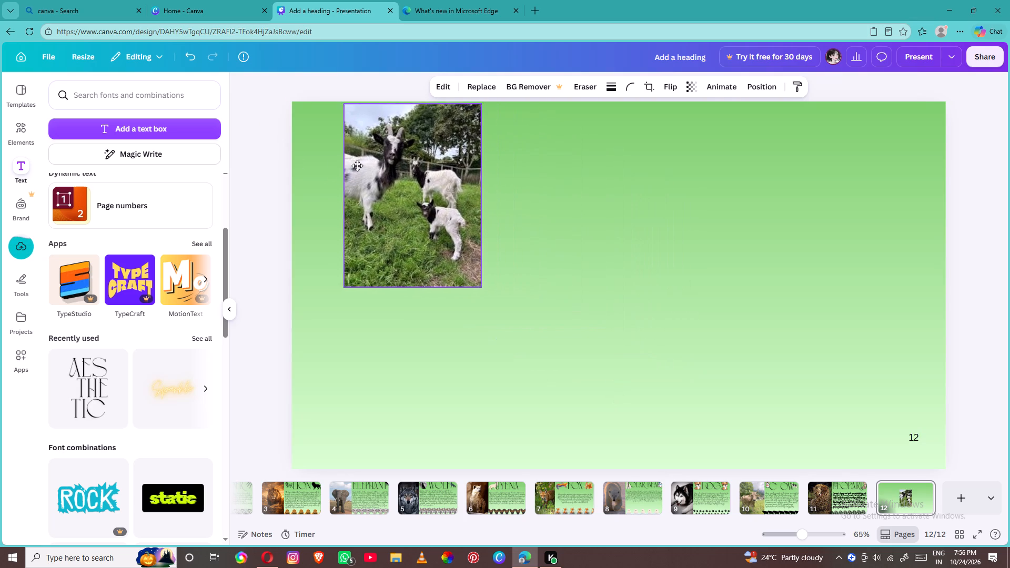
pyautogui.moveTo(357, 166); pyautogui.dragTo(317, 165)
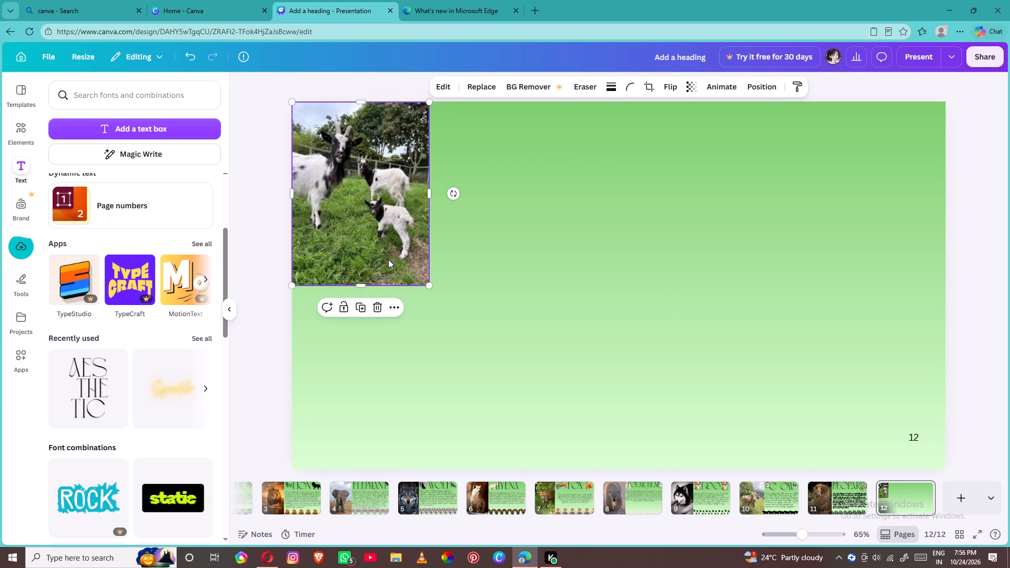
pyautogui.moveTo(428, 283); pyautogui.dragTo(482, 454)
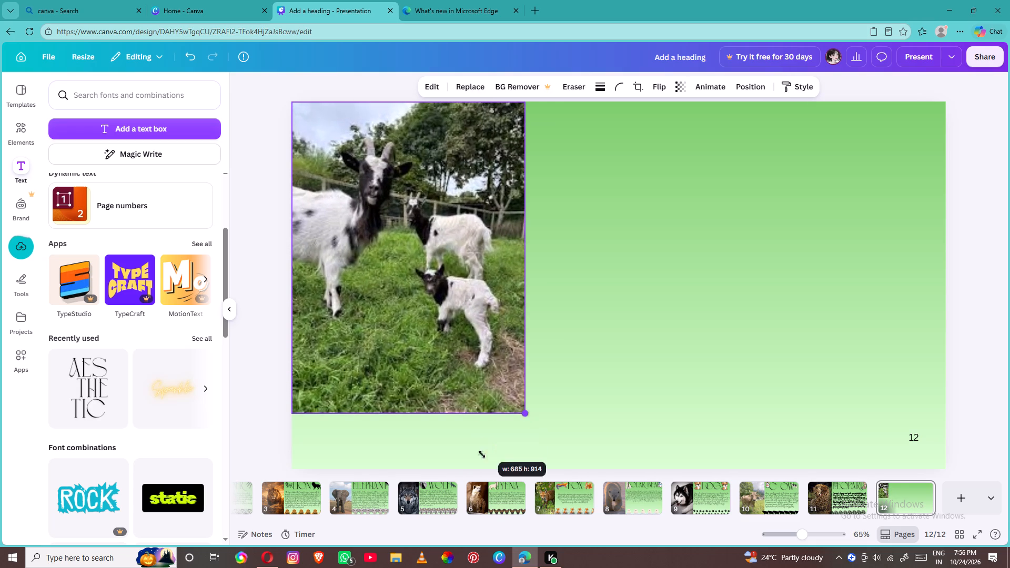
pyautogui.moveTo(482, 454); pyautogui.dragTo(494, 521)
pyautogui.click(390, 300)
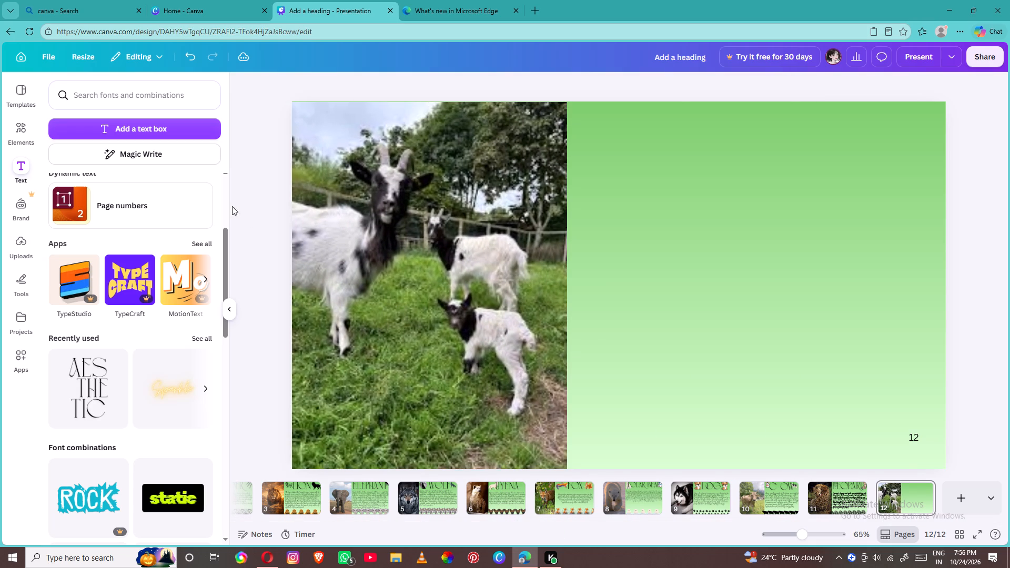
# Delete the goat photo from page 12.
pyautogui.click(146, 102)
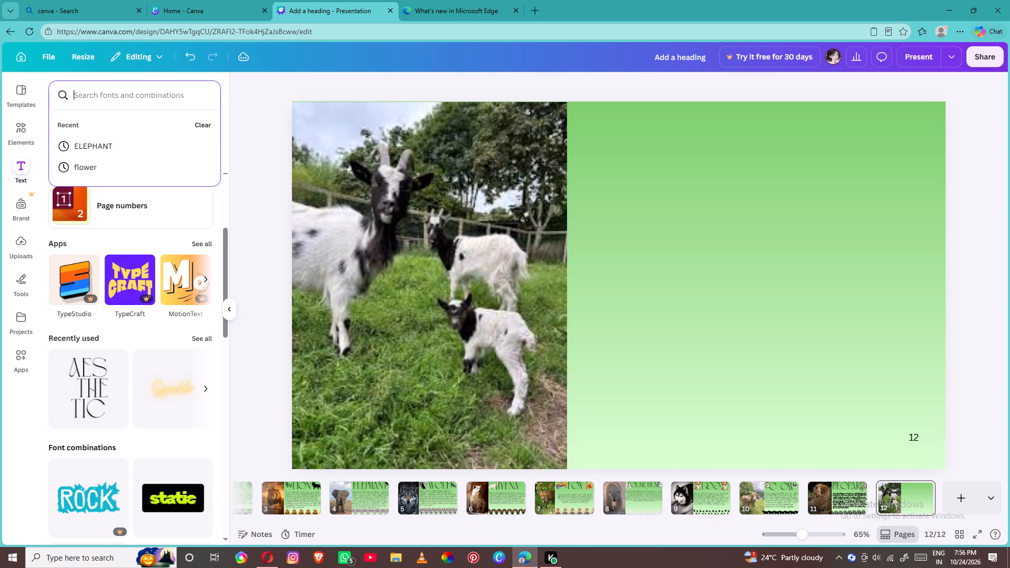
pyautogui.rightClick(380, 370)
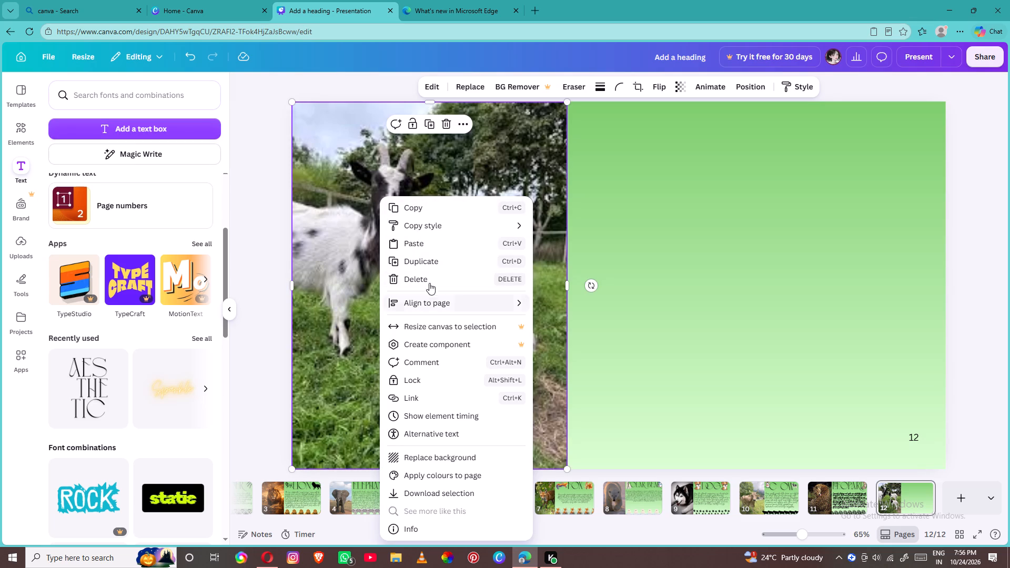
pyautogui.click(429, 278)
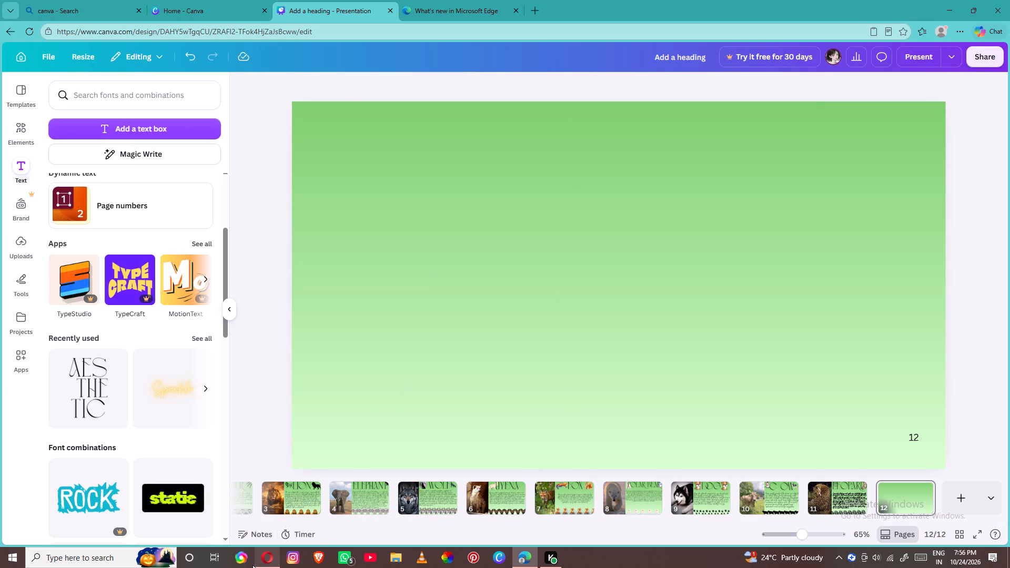
# Return to Opera and examine the goat image results for a photo suited to page 12.
pyautogui.click(267, 564)
pyautogui.scroll(-5, 305, 413)
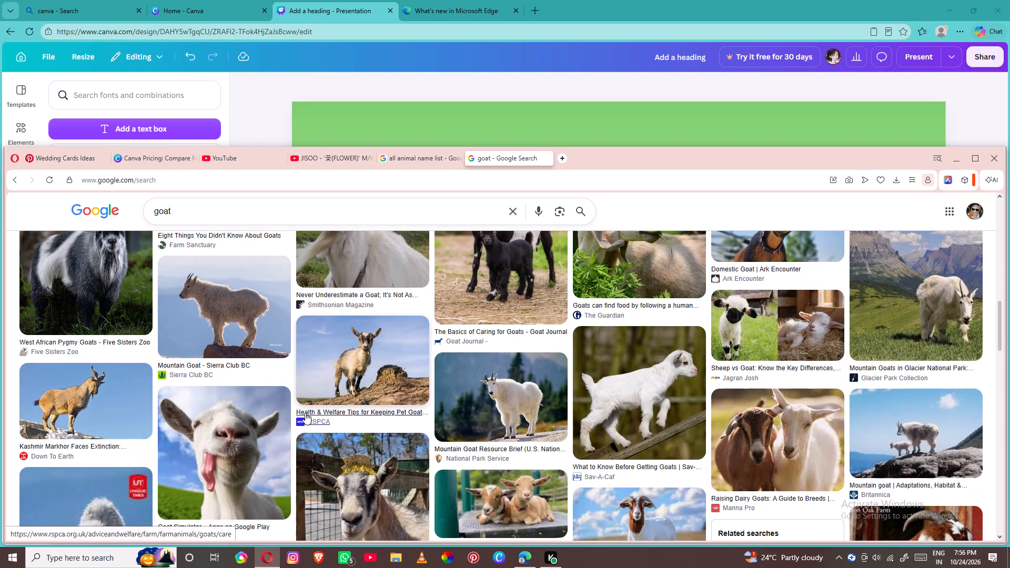
pyautogui.scroll(-5, 305, 413)
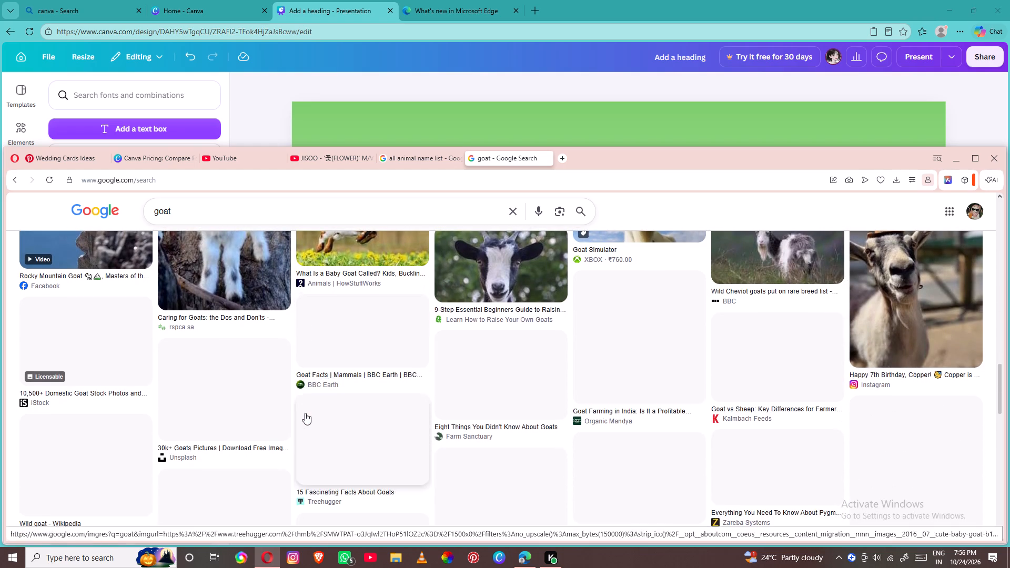
pyautogui.scroll(2, 305, 413)
pyautogui.scroll(-1, 305, 413)
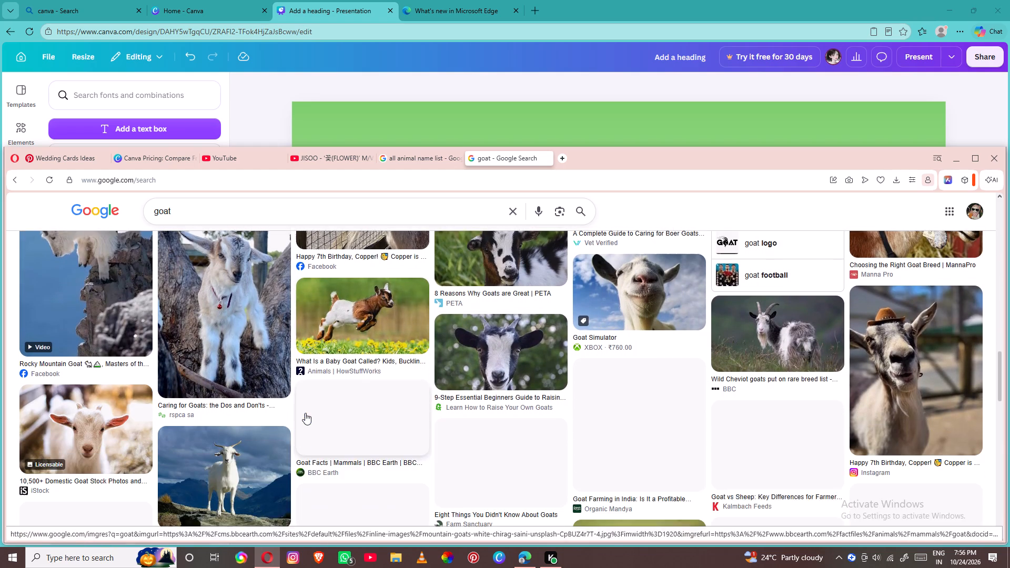
pyautogui.scroll(-2, 305, 413)
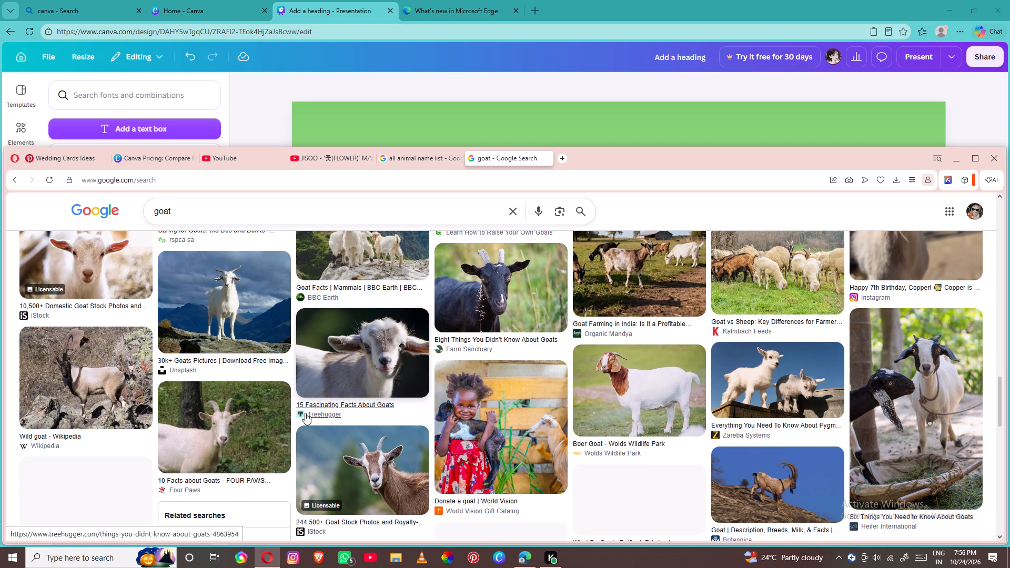
pyautogui.scroll(-2, 305, 413)
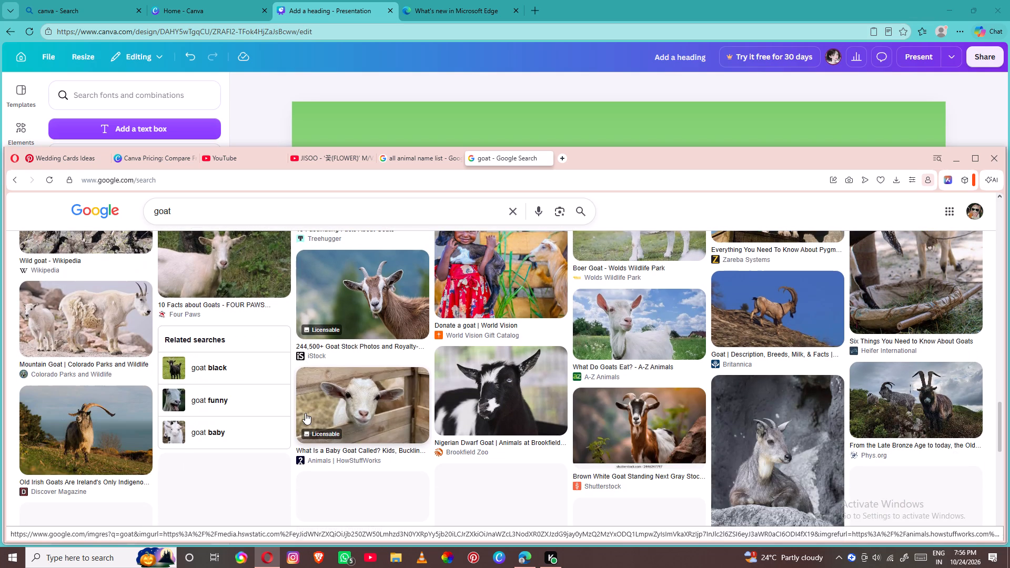
pyautogui.scroll(-1, 305, 413)
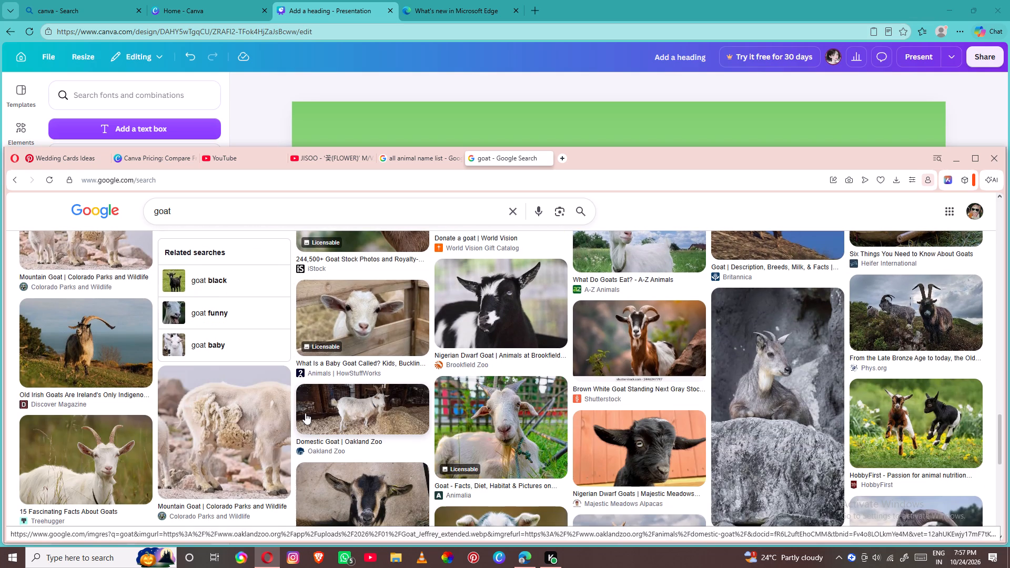
pyautogui.scroll(-1, 305, 413)
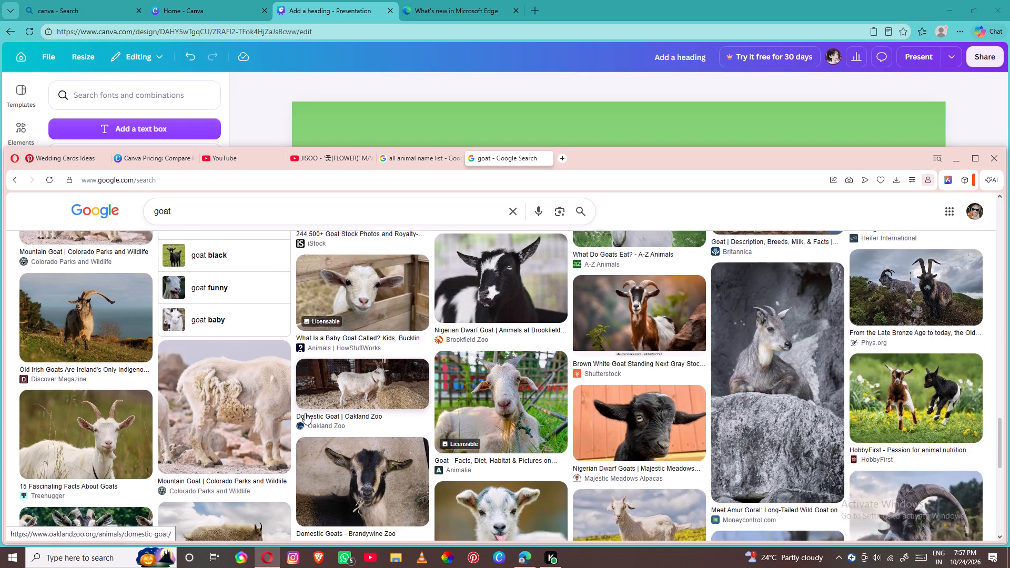
pyautogui.scroll(-2, 305, 413)
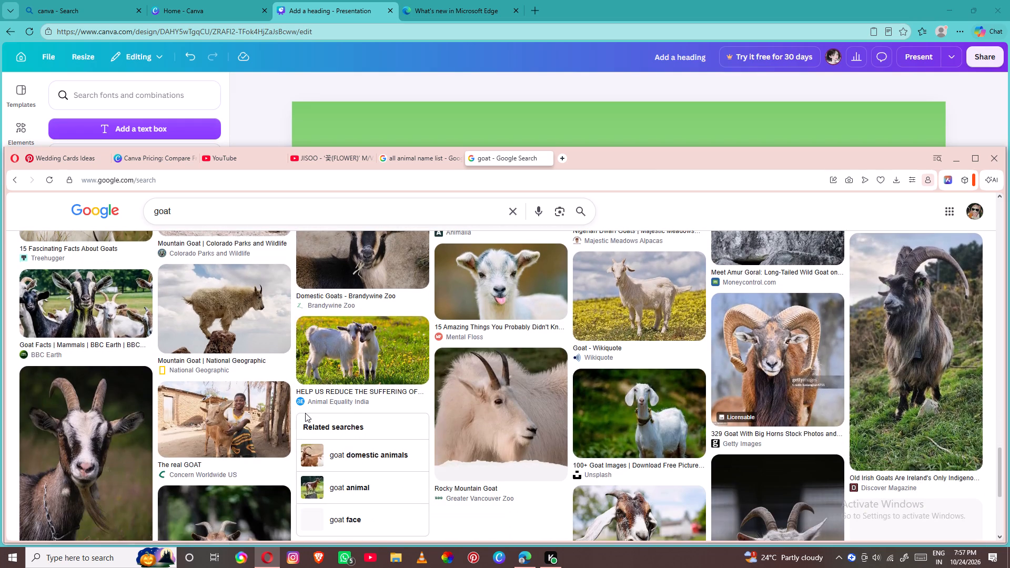
pyautogui.scroll(6, 305, 413)
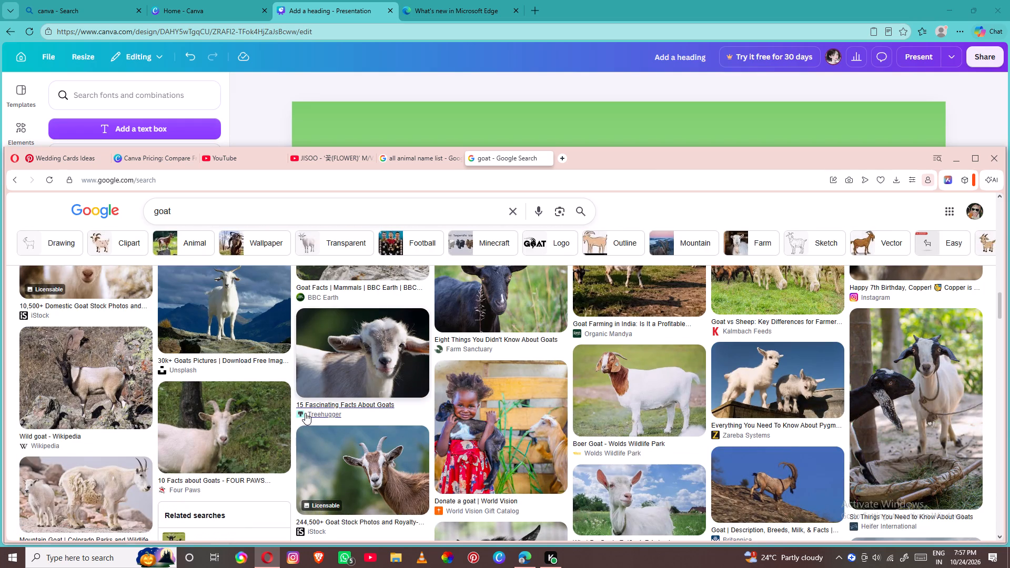
pyautogui.scroll(1, 305, 413)
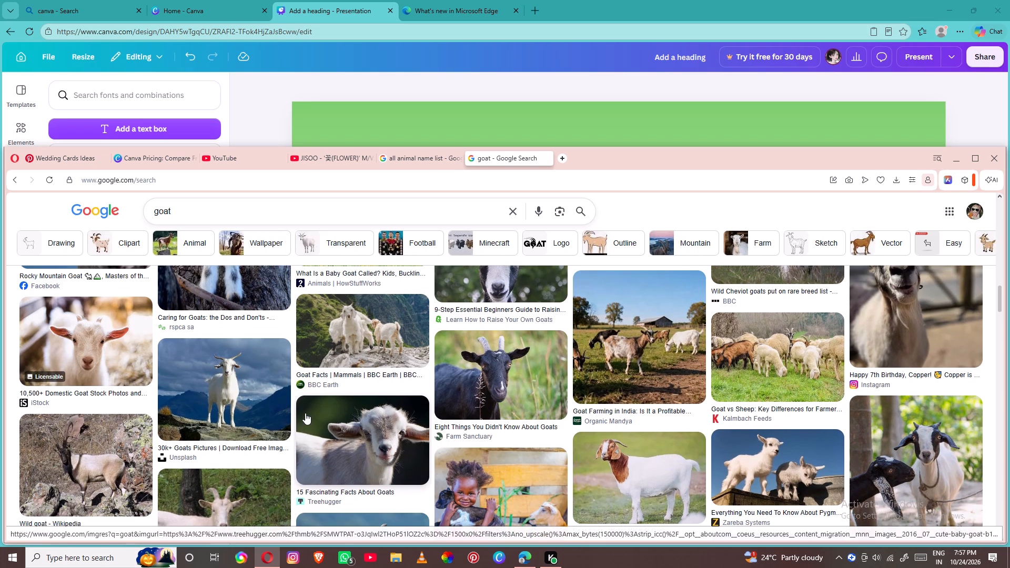
pyautogui.scroll(4, 464, 511)
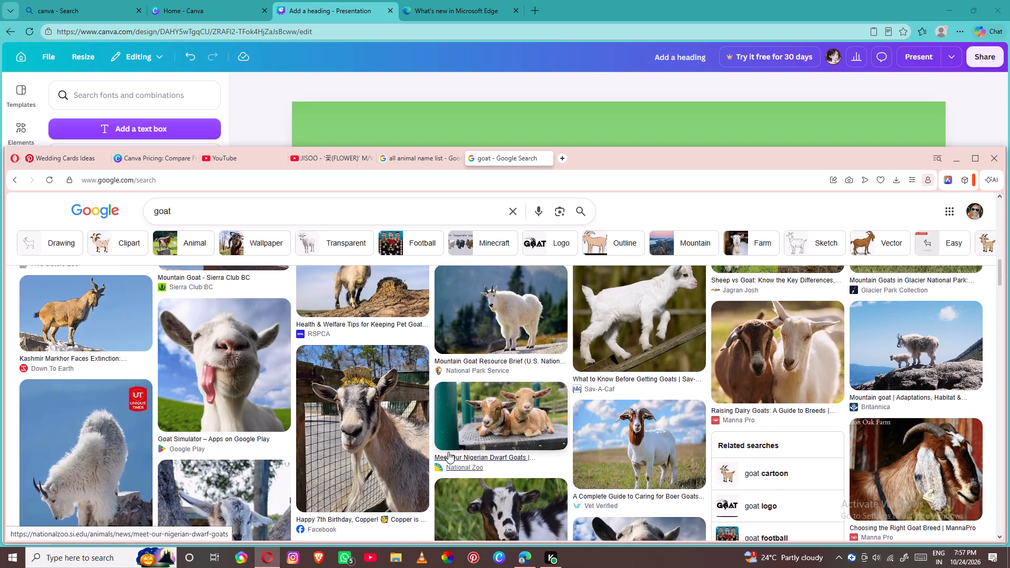
pyautogui.scroll(7, 448, 452)
pyautogui.scroll(-4, 449, 454)
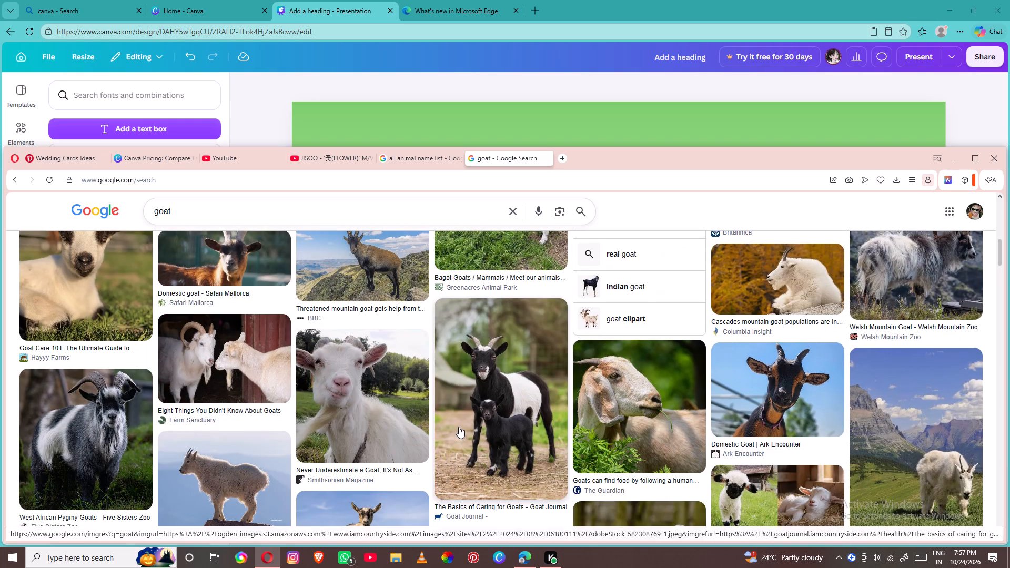
pyautogui.scroll(-3, 807, 481)
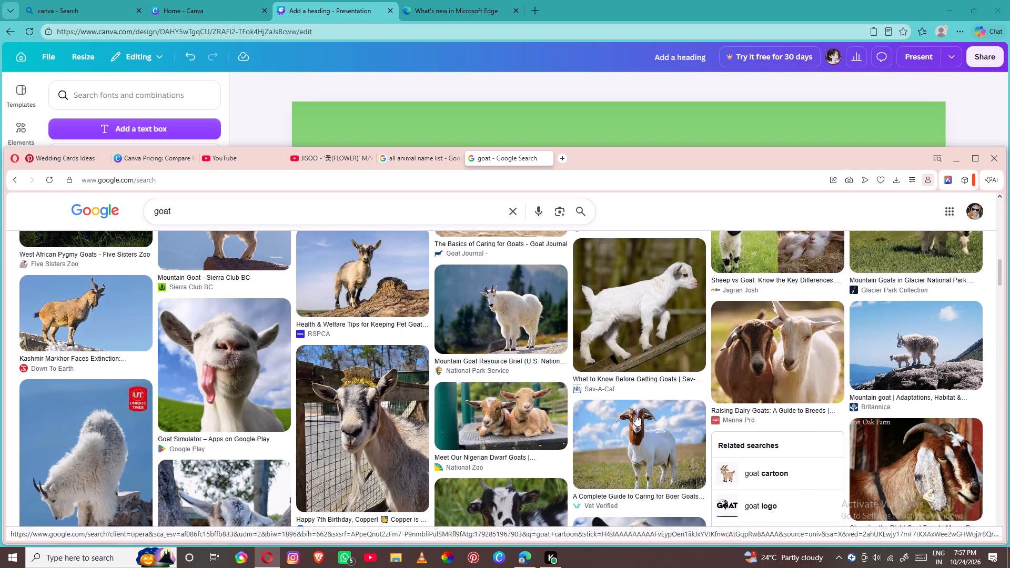
# Copy the Bagot goats photo of black-and-white goats on grass from the image results and paste it onto page 12 in Canva.
pyautogui.scroll(10, 368, 311)
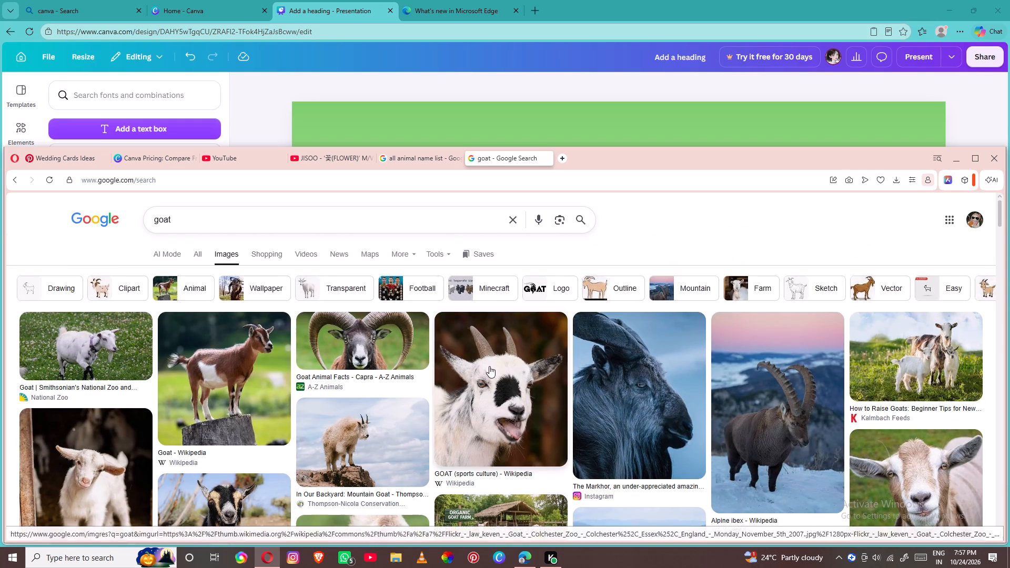
pyautogui.scroll(-3, 270, 322)
pyautogui.rightClick(465, 407)
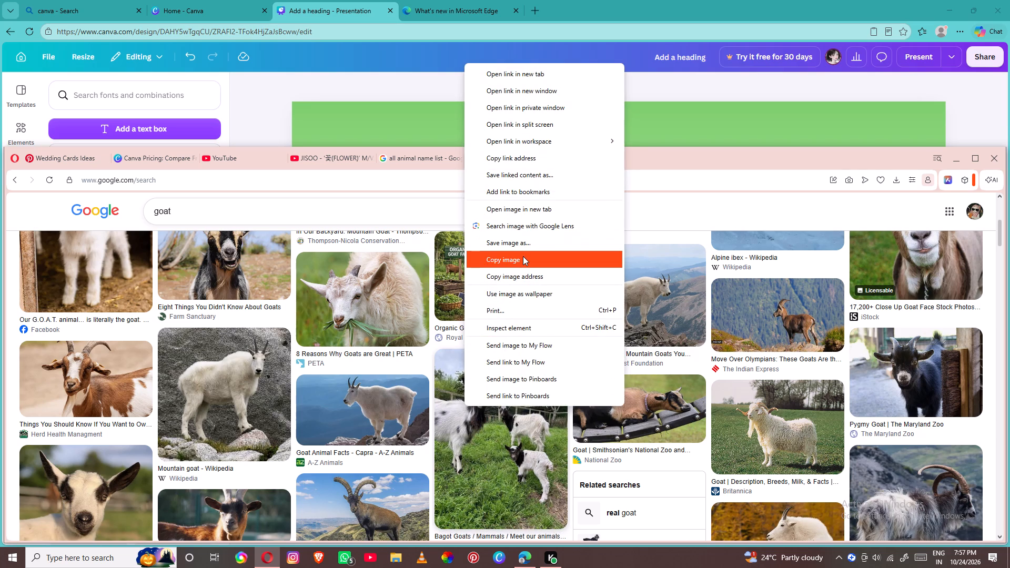
pyautogui.click(523, 256)
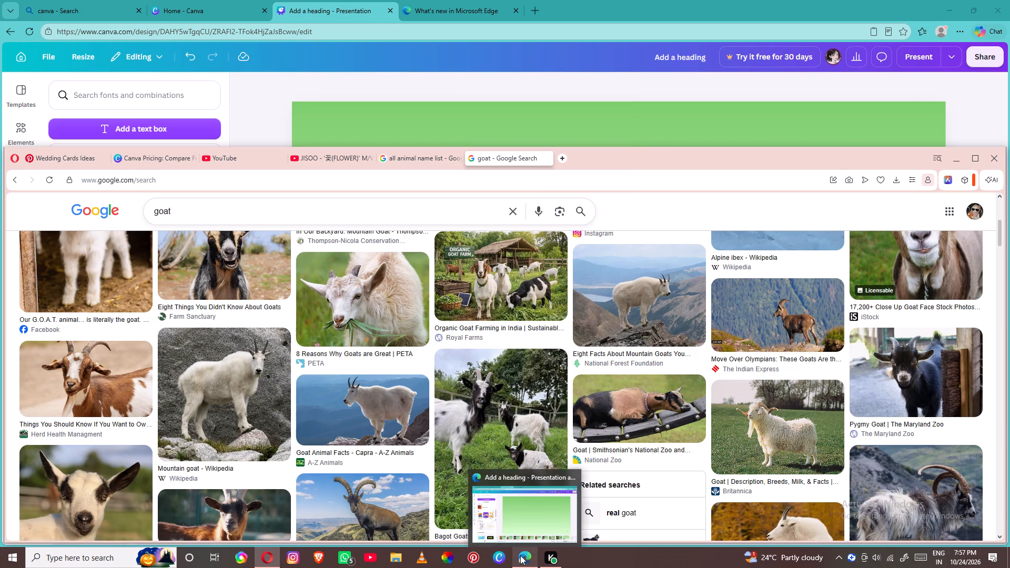
pyautogui.click(520, 555)
pyautogui.rightClick(363, 231)
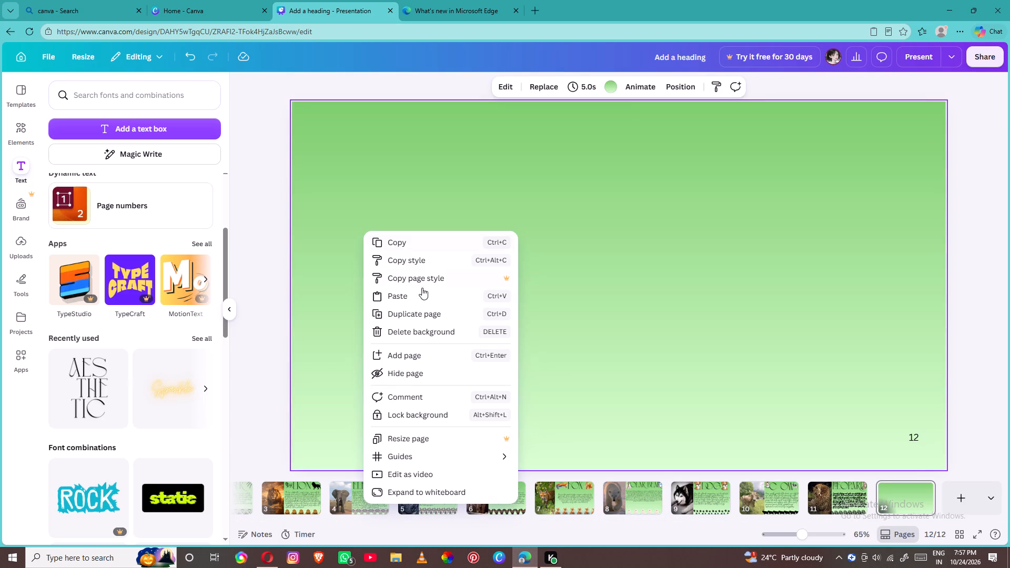
pyautogui.click(417, 298)
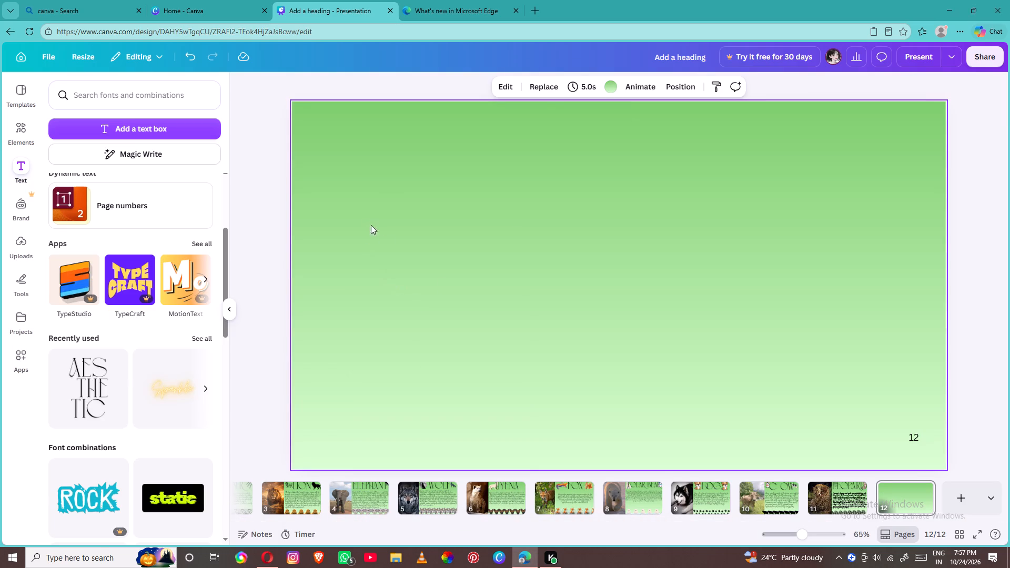
# Align the goat photo to page 12's upper-left corner, stretched to full page height and widened to over a third of the page.
pyautogui.moveTo(563, 296); pyautogui.dragTo(334, 221)
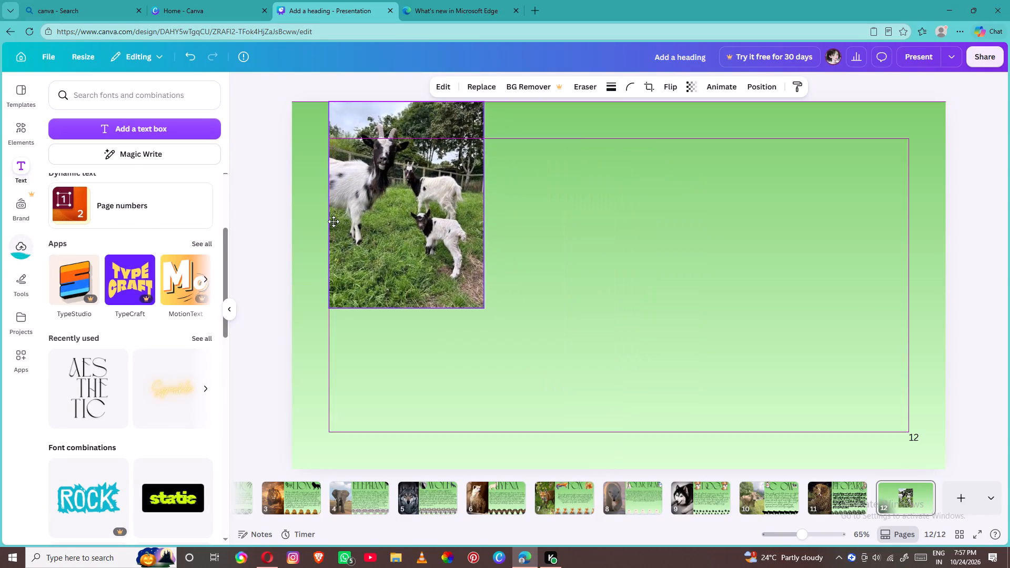
pyautogui.moveTo(334, 221); pyautogui.dragTo(315, 216)
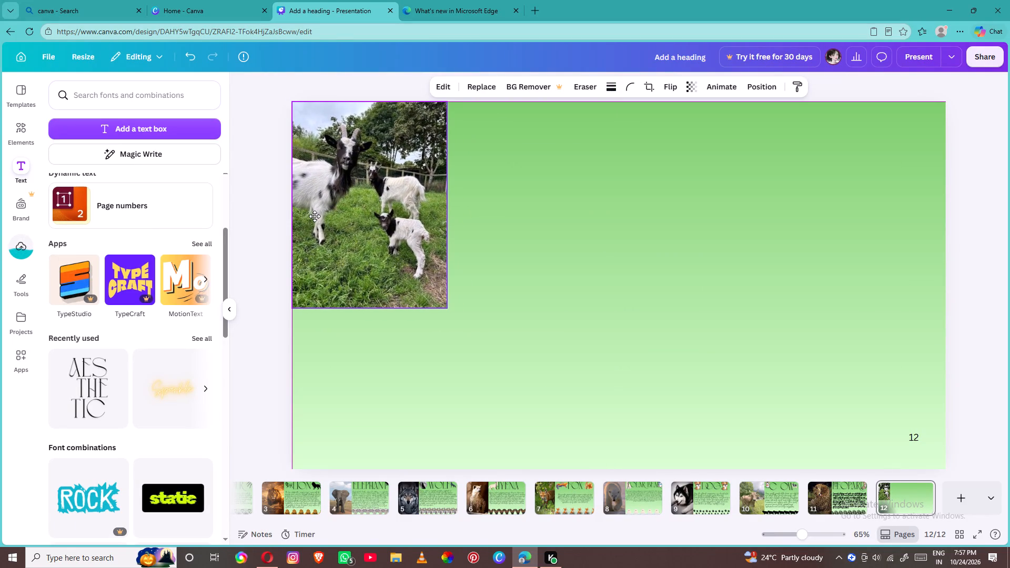
pyautogui.moveTo(315, 216); pyautogui.dragTo(312, 215)
pyautogui.moveTo(312, 215); pyautogui.dragTo(312, 217)
pyautogui.moveTo(341, 307); pyautogui.dragTo(340, 472)
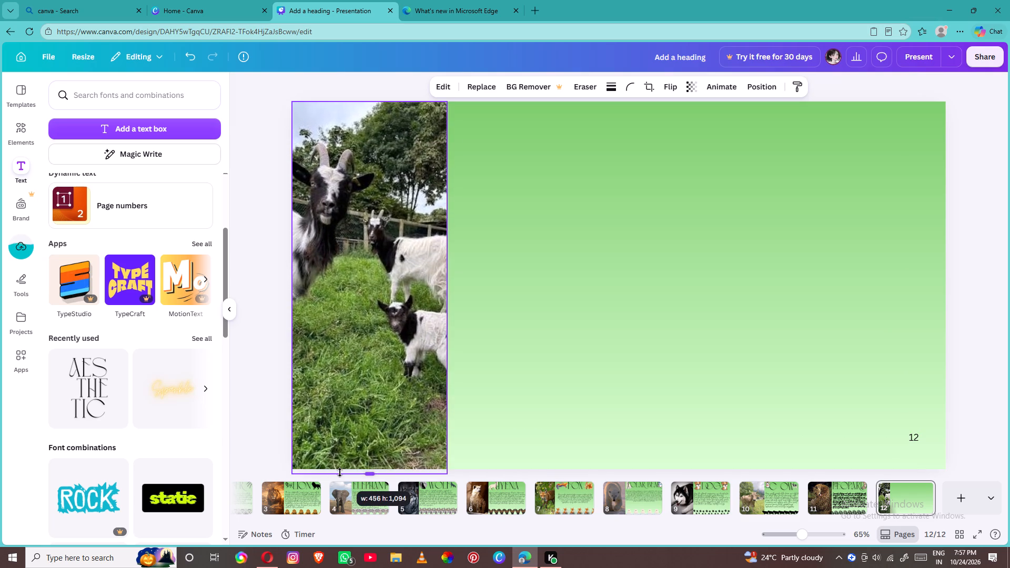
pyautogui.moveTo(340, 472); pyautogui.dragTo(340, 467)
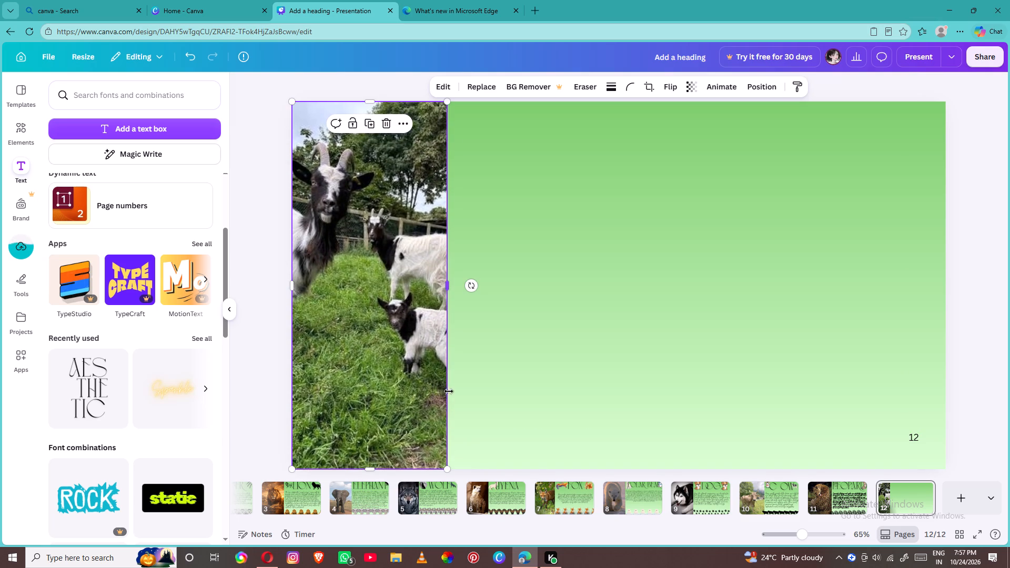
pyautogui.moveTo(449, 391); pyautogui.dragTo(533, 403)
pyautogui.click(532, 403)
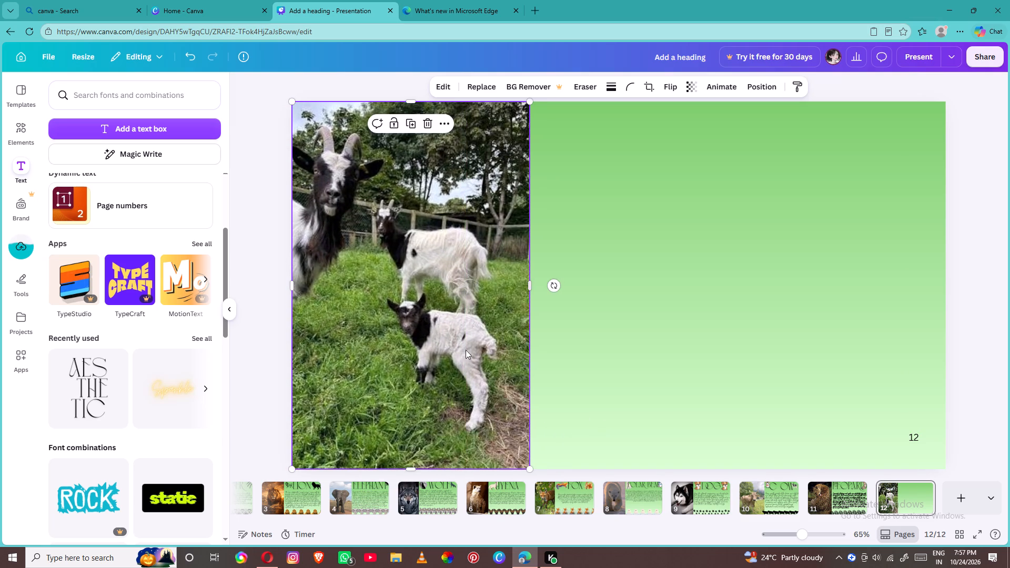
pyautogui.click(378, 276)
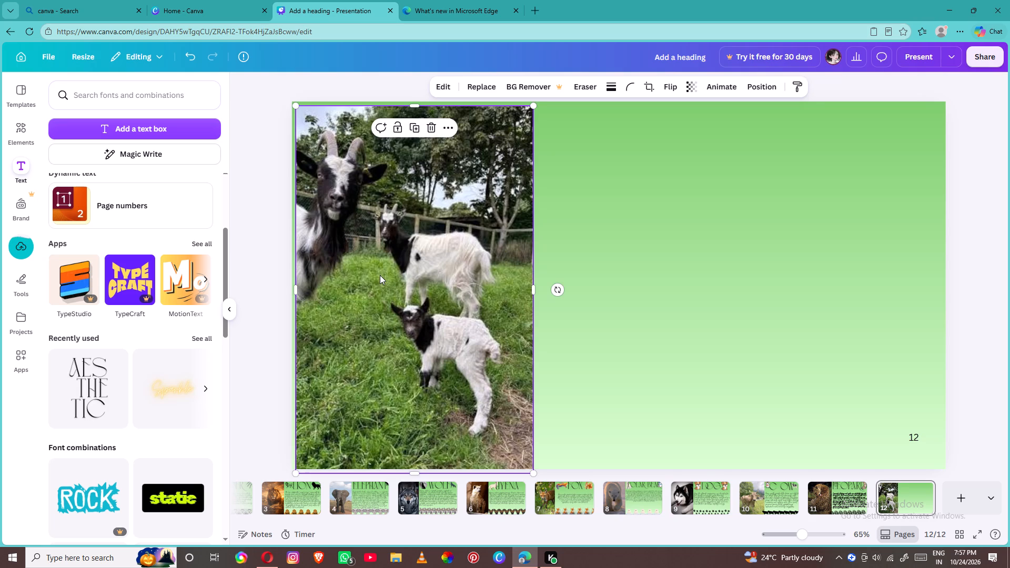
pyautogui.click(380, 275)
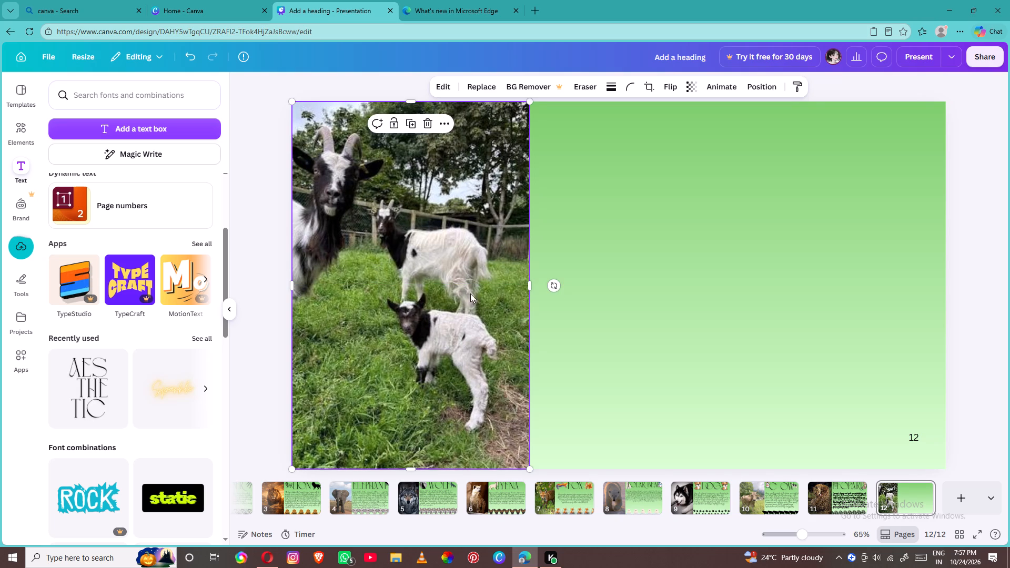
pyautogui.click(607, 308)
# Add the recently used AESTHETIC text style to page 12 and replace its wording with "goat".
pyautogui.click(89, 389)
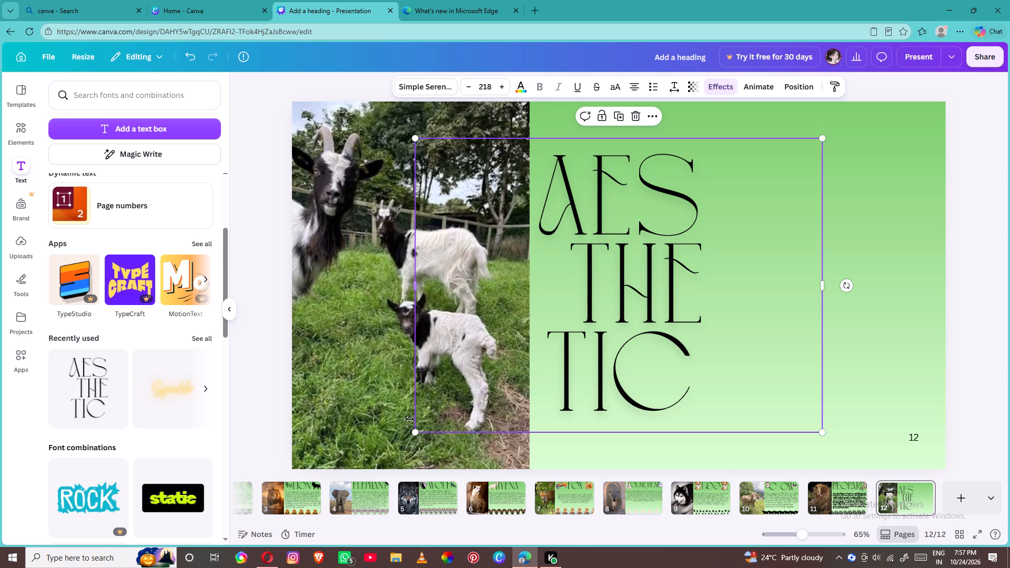
pyautogui.click(598, 423)
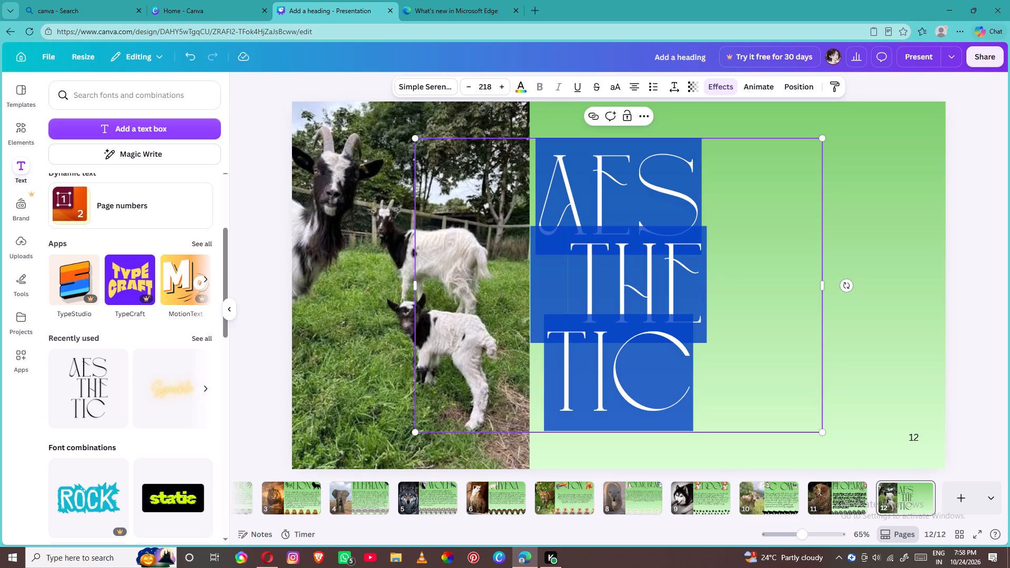
pyautogui.press('BackSpace')
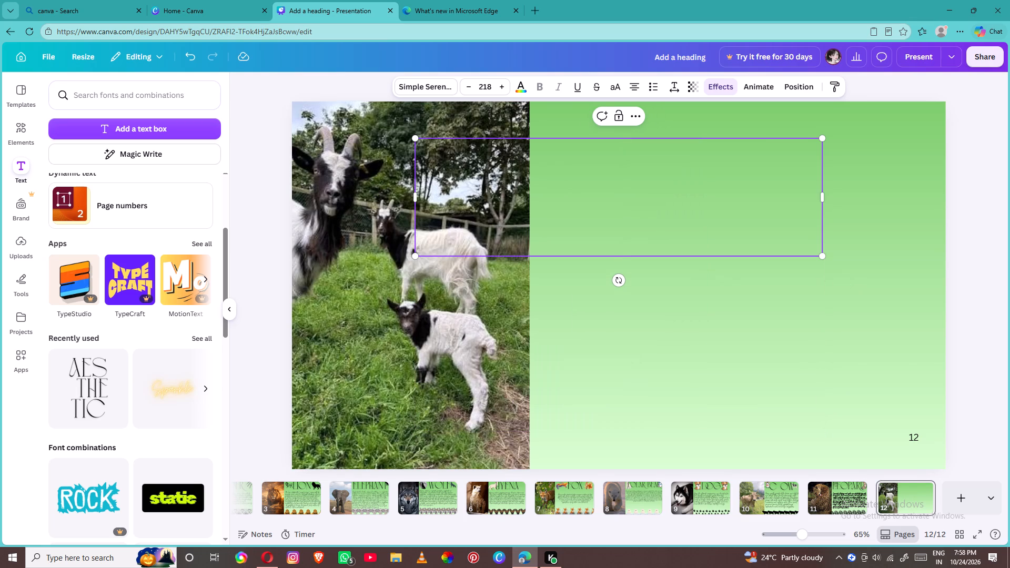
pyautogui.press('g')
pyautogui.press('o')
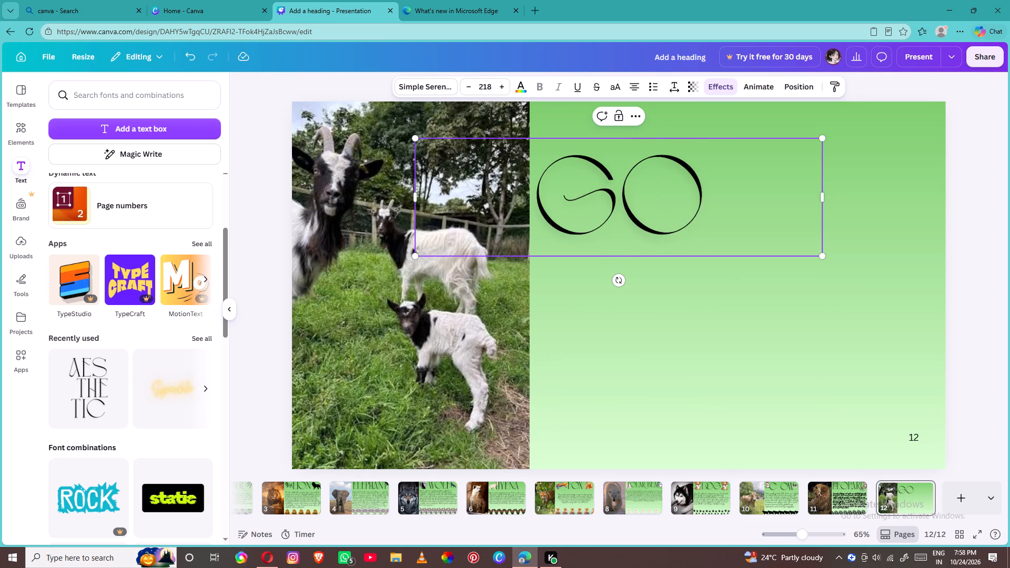
pyautogui.press('a')
pyautogui.press('t')
pyautogui.click(690, 402)
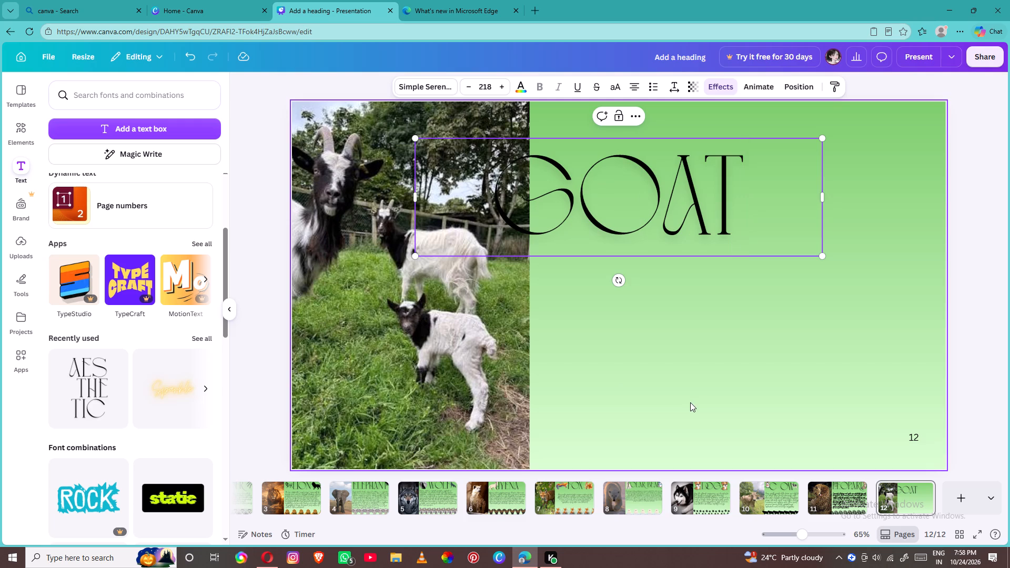
# Move the GOAT heading to the top edge of page 12, over the green area beside the photo.
pyautogui.moveTo(587, 230); pyautogui.dragTo(669, 201)
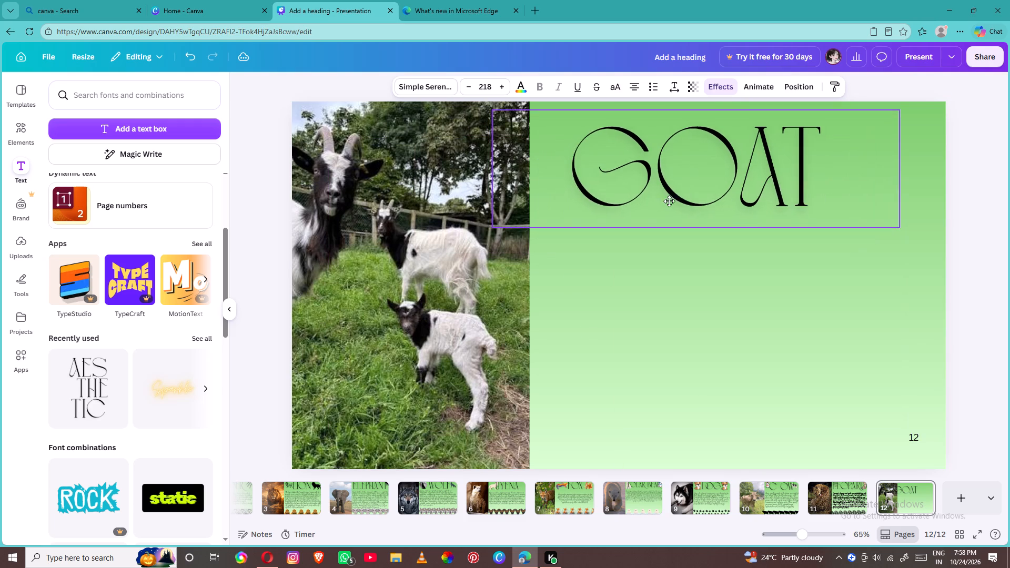
pyautogui.moveTo(669, 201); pyautogui.dragTo(686, 188)
pyautogui.moveTo(686, 188); pyautogui.dragTo(686, 182)
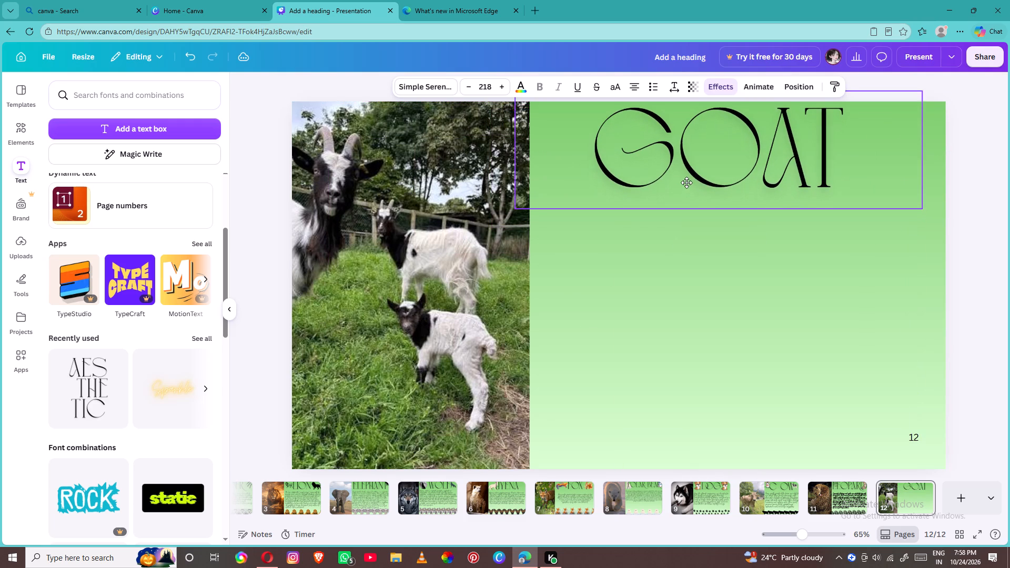
pyautogui.moveTo(686, 182); pyautogui.dragTo(686, 177)
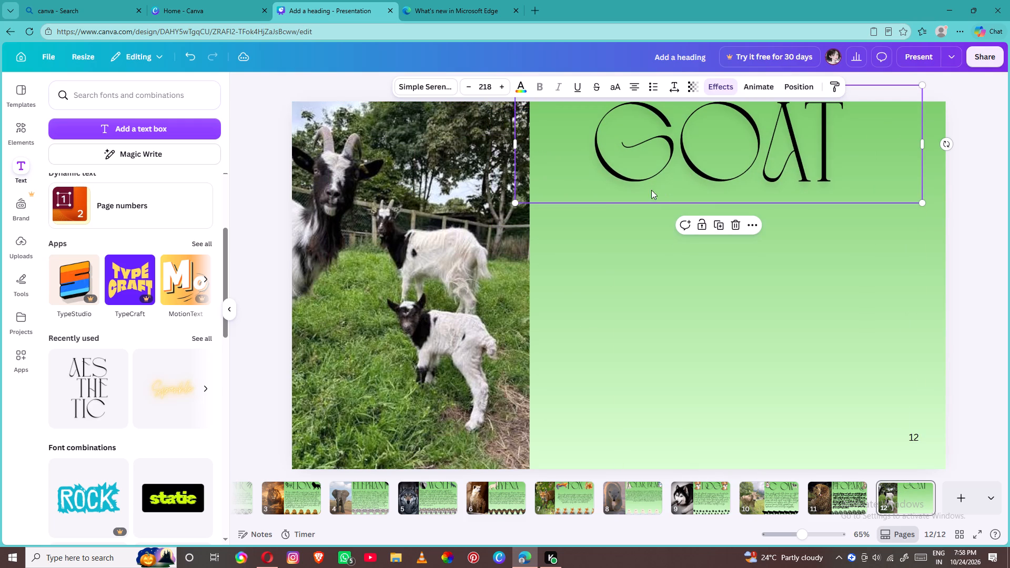
# Search the elements library for "goat" and add the white cartoon goat graphic to page 12.
pyautogui.click(19, 133)
pyautogui.click(202, 95)
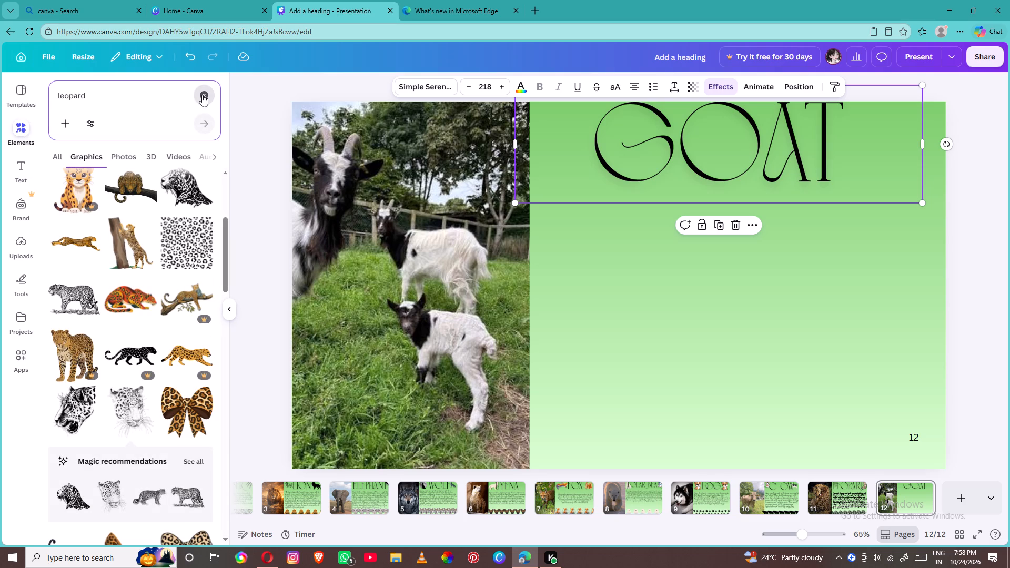
pyautogui.write('go')
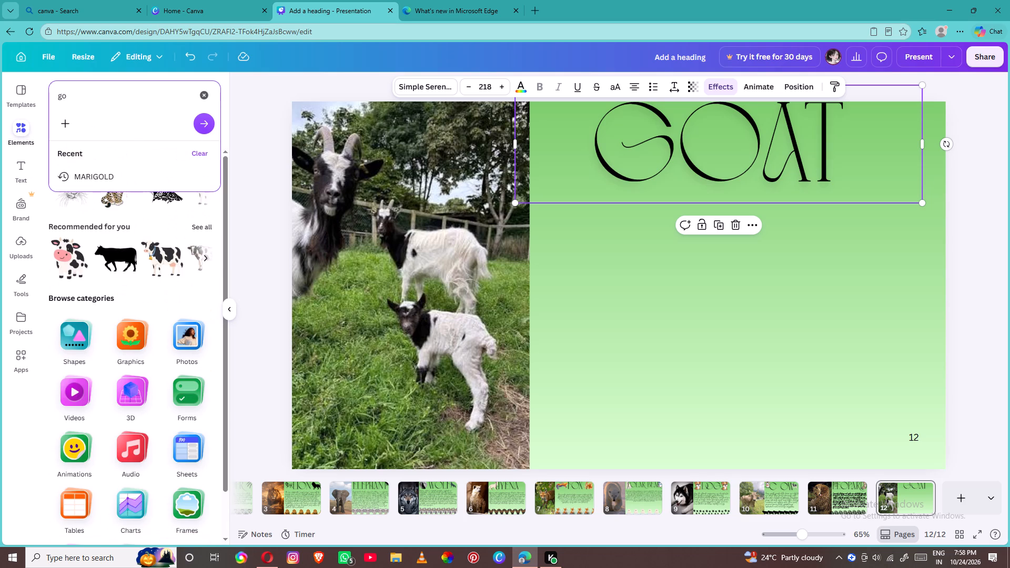
pyautogui.write('at')
pyautogui.press('Return')
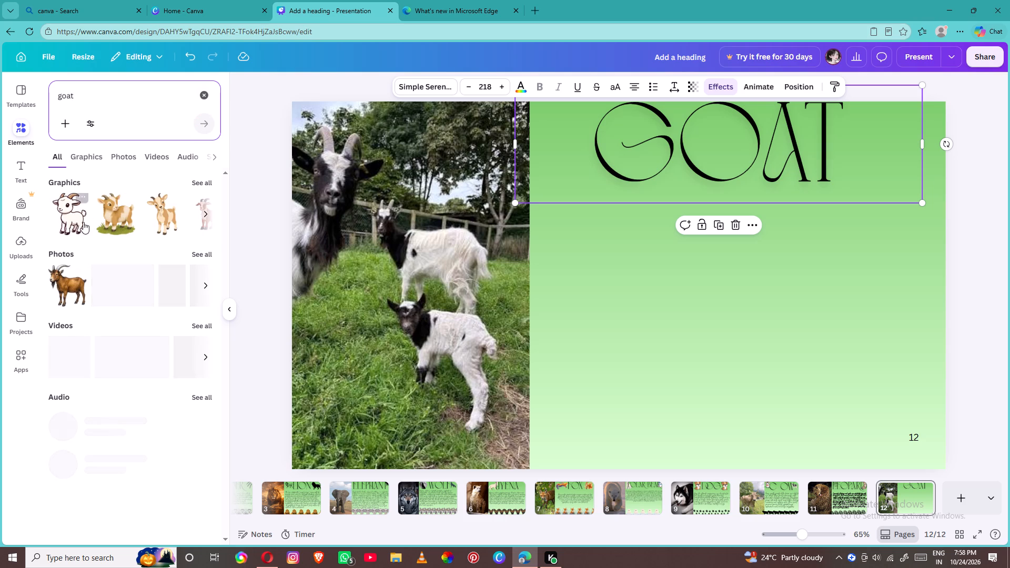
pyautogui.click(68, 225)
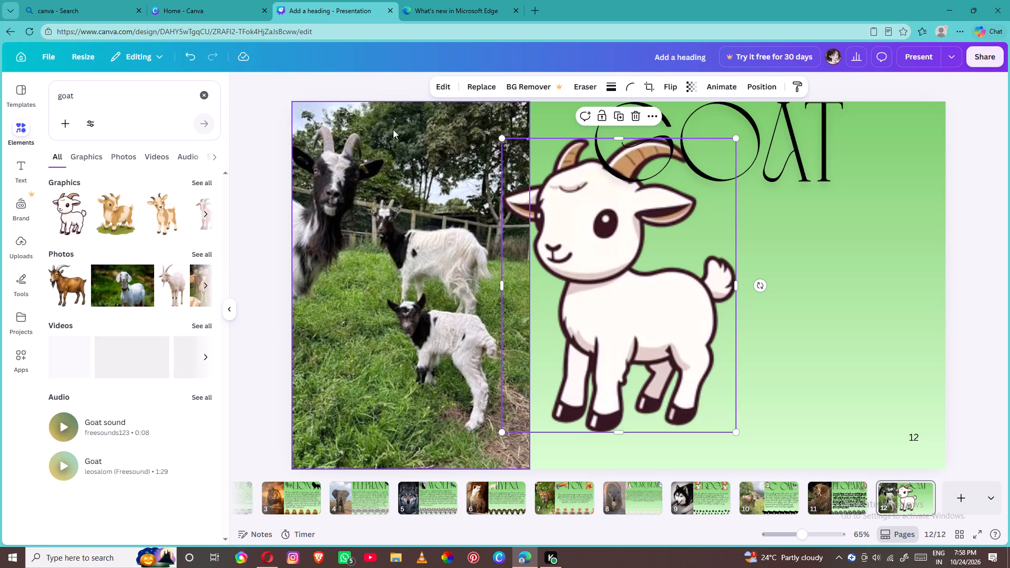
# Shrink the cartoon goat and place it at the top of page 12, just before the heading's letter G.
pyautogui.moveTo(500, 137); pyautogui.dragTo(591, 371)
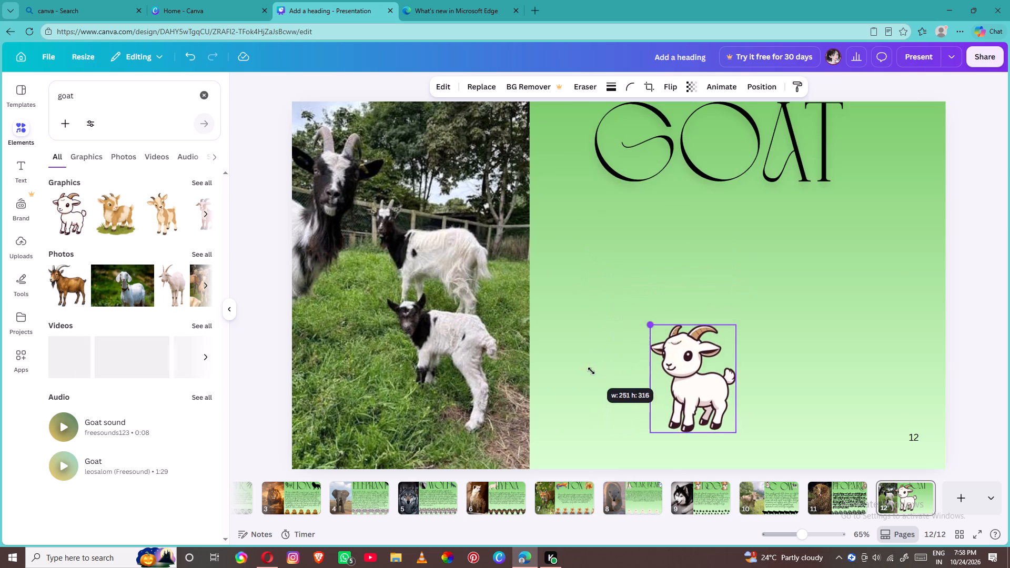
pyautogui.moveTo(591, 371); pyautogui.dragTo(594, 377)
pyautogui.moveTo(686, 381); pyautogui.dragTo(577, 87)
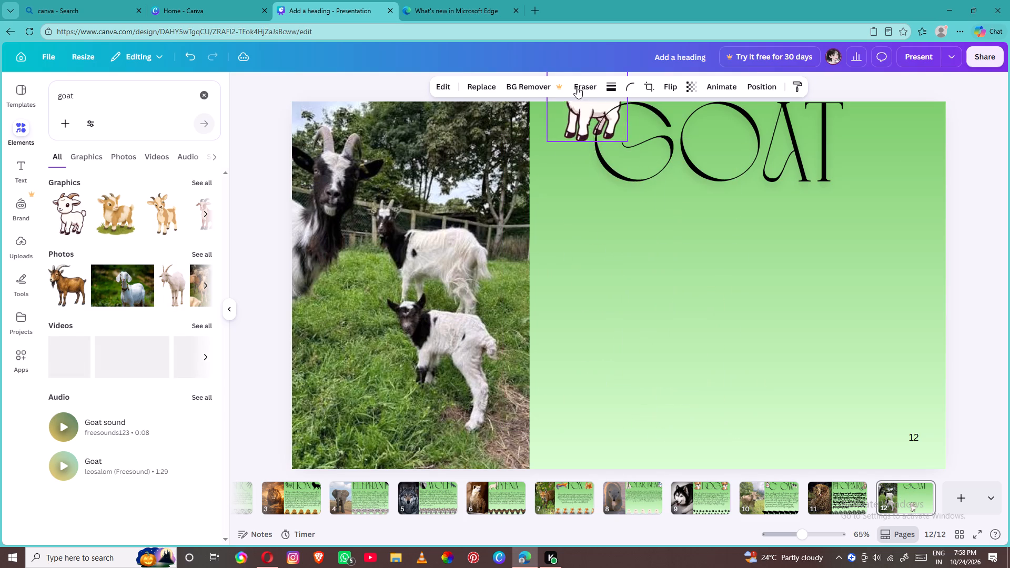
pyautogui.moveTo(577, 87); pyautogui.dragTo(564, 137)
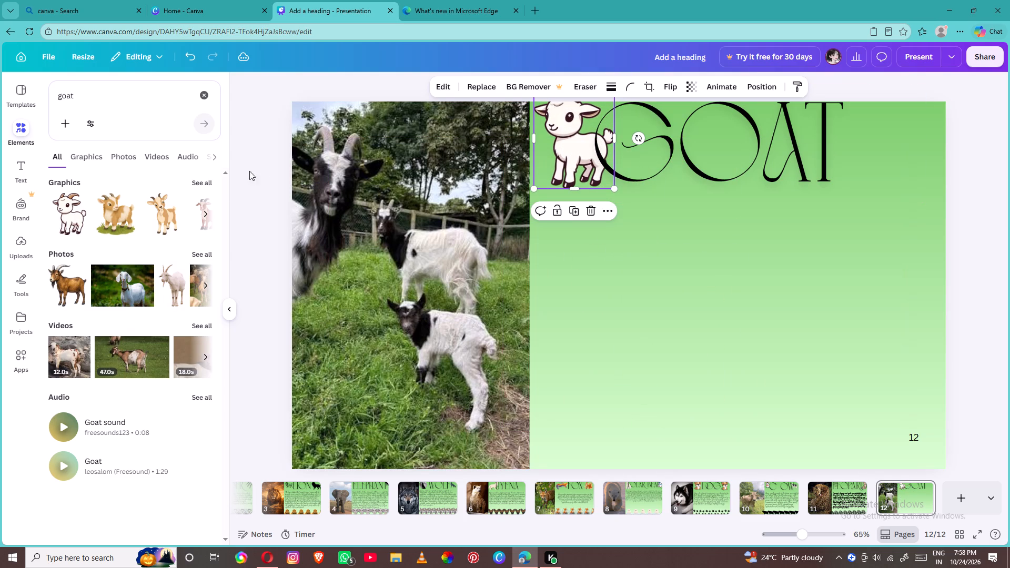
# Add the white standing goat cutout photo, shrink it into page 12's upper-right corner and widen its frame toward the heading.
pyautogui.click(205, 211)
pyautogui.click(160, 279)
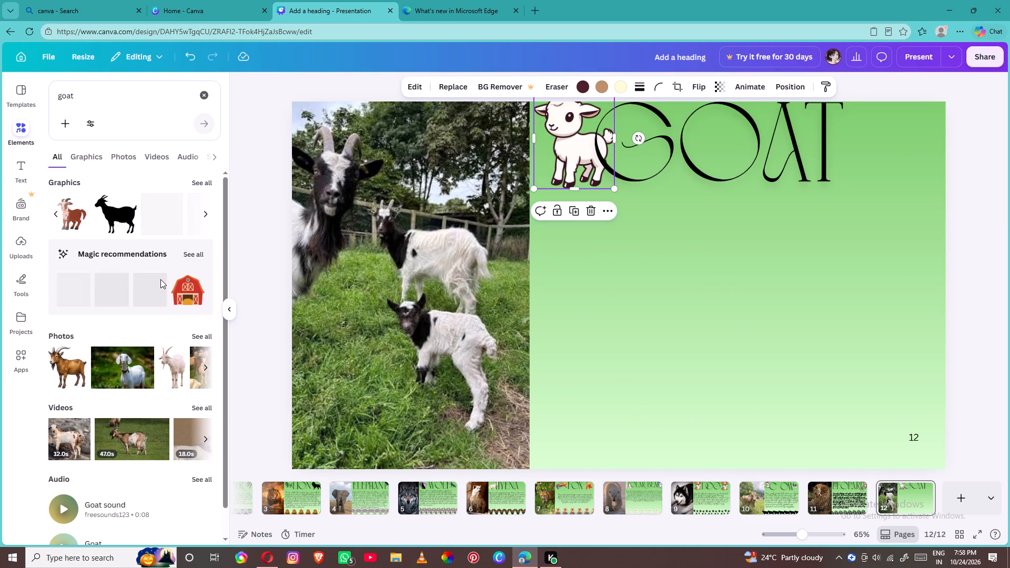
pyautogui.click(171, 361)
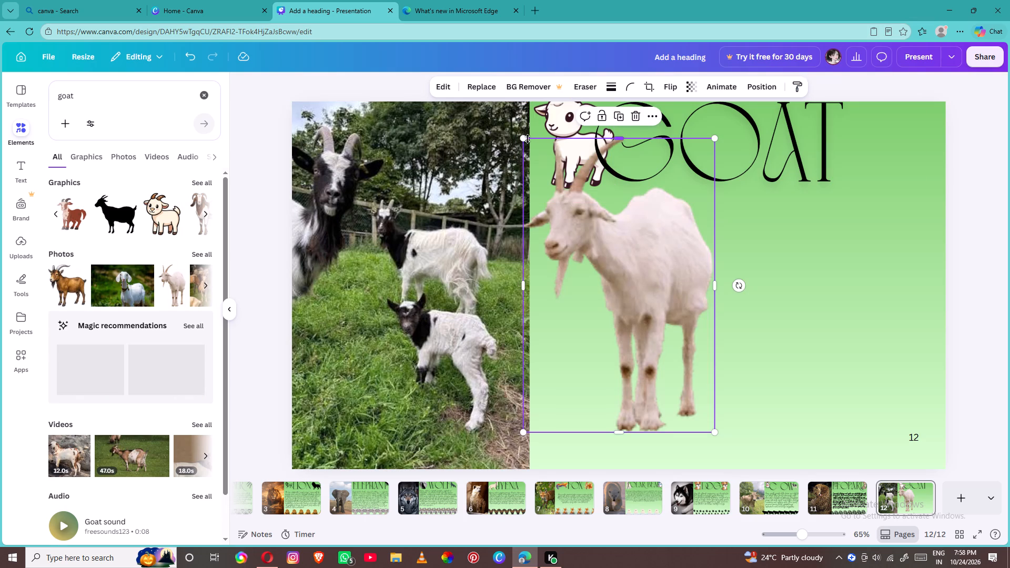
pyautogui.moveTo(526, 140); pyautogui.dragTo(678, 352)
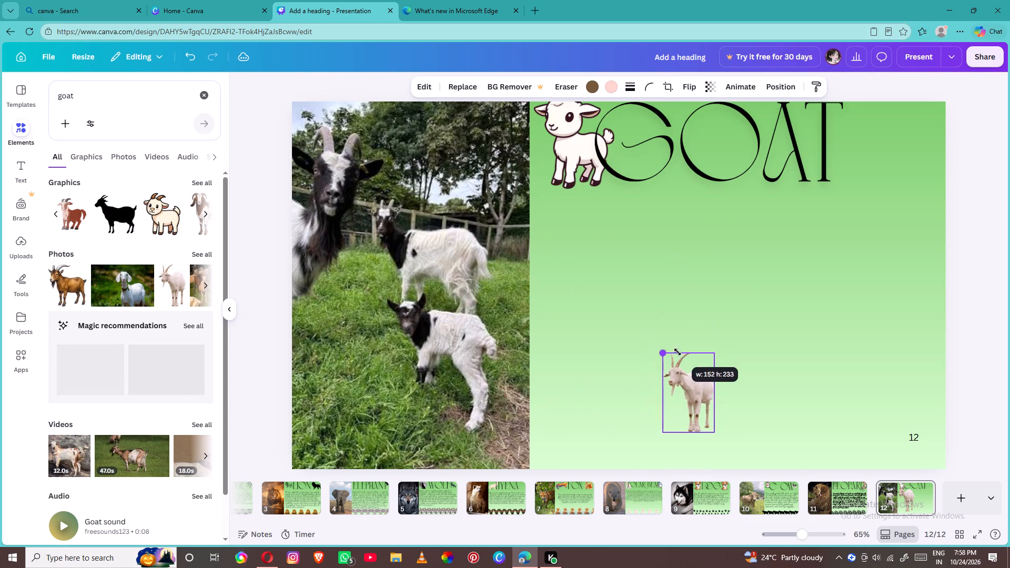
pyautogui.moveTo(678, 352); pyautogui.dragTo(685, 363)
pyautogui.moveTo(690, 395); pyautogui.dragTo(861, 163)
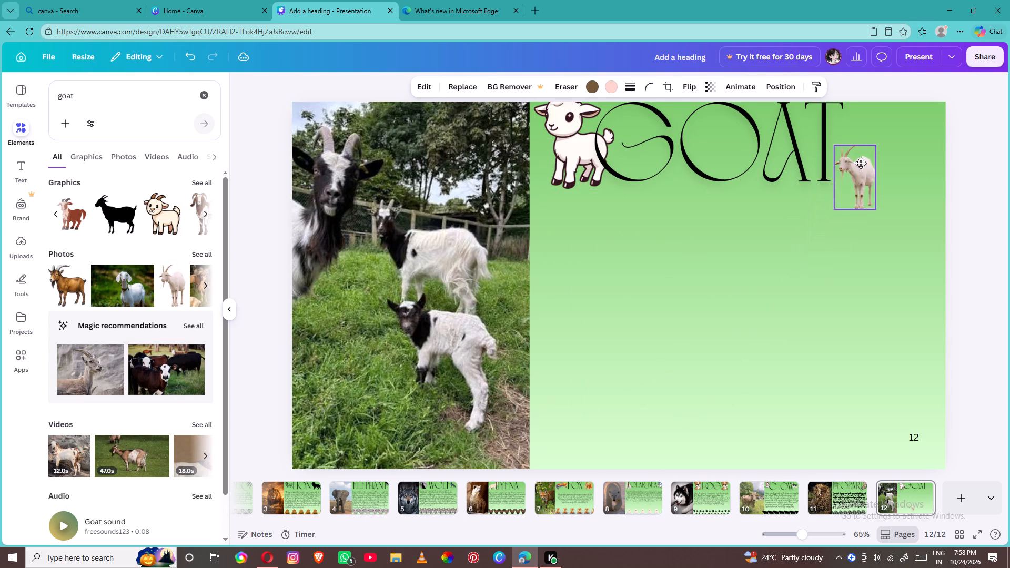
pyautogui.moveTo(861, 163); pyautogui.dragTo(921, 129)
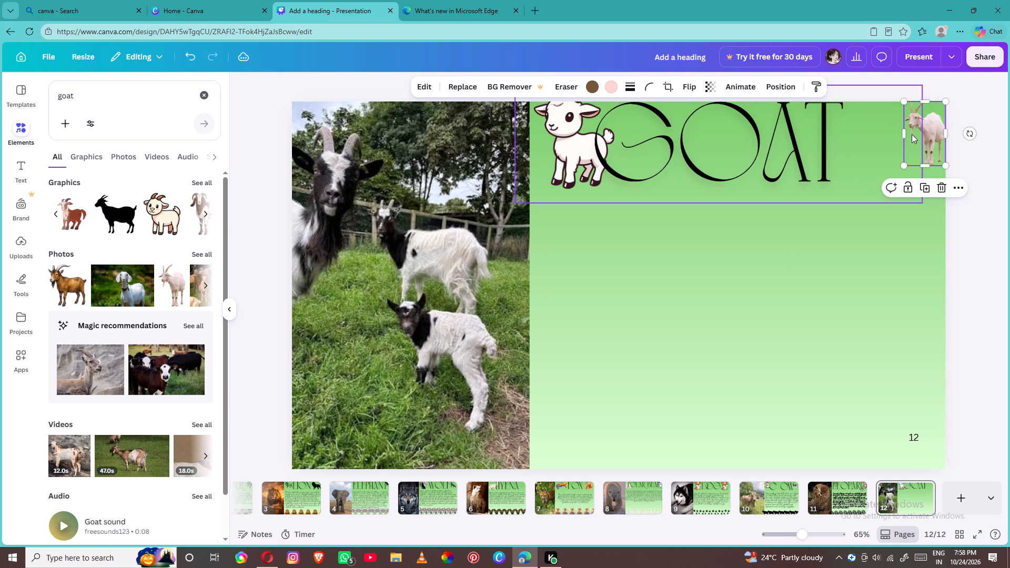
pyautogui.moveTo(905, 134); pyautogui.dragTo(883, 135)
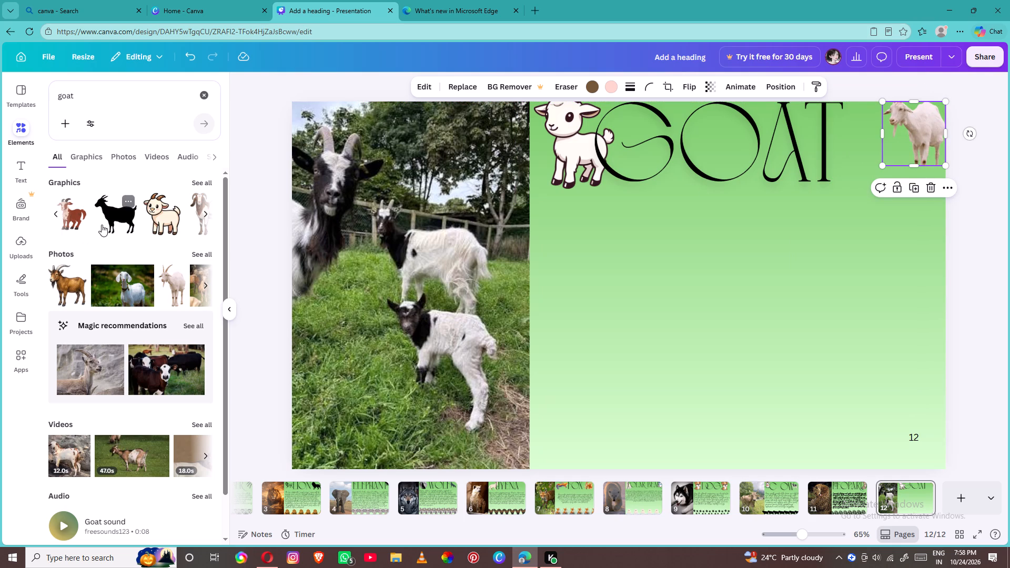
# Add the black goat silhouette graphic to page 12, shrink it and place it at the bottom edge where the photo meets the green area.
pyautogui.click(109, 220)
pyautogui.moveTo(543, 214); pyautogui.dragTo(618, 305)
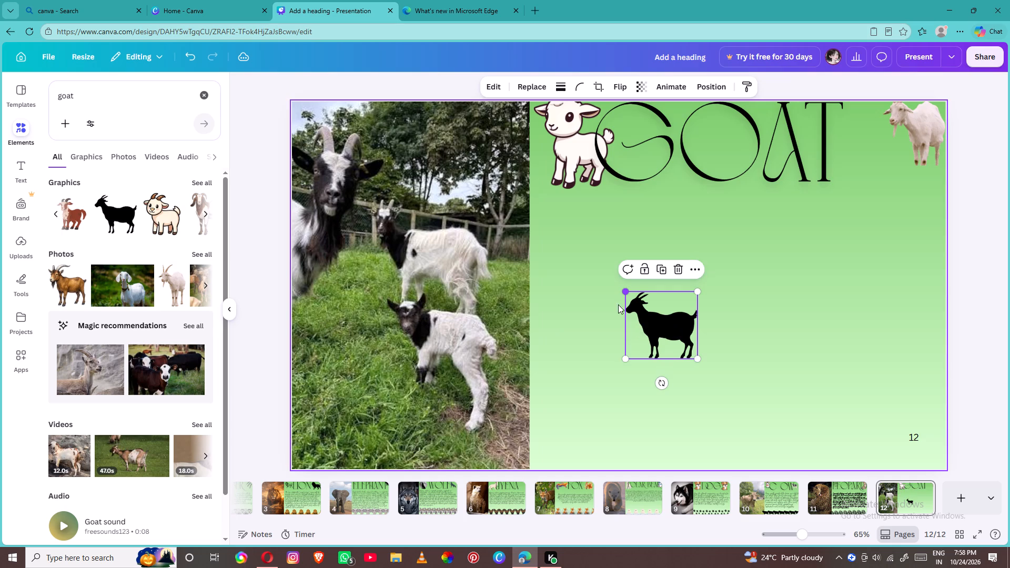
pyautogui.moveTo(654, 324); pyautogui.dragTo(538, 448)
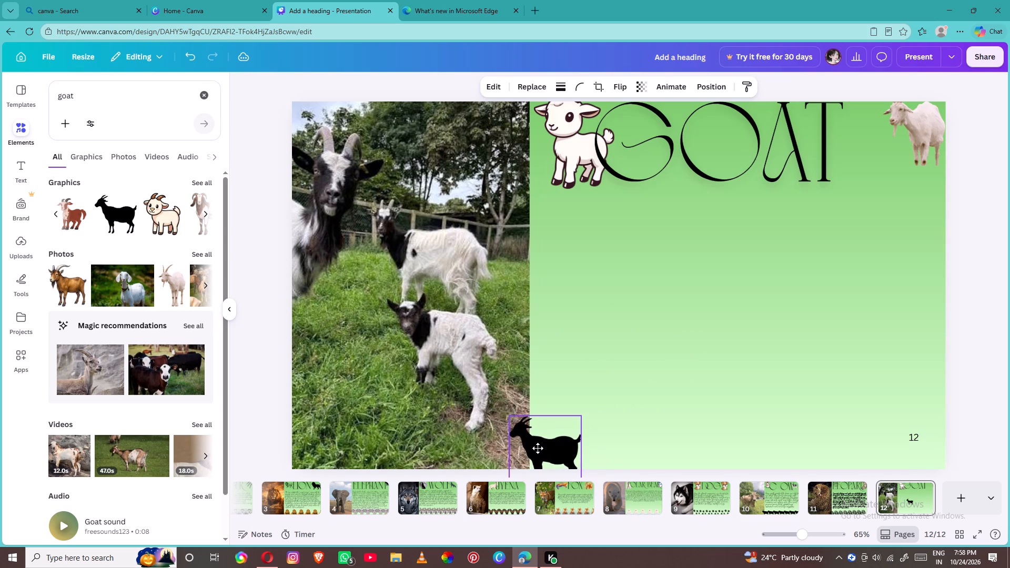
pyautogui.moveTo(538, 448); pyautogui.dragTo(538, 445)
# Duplicate the black goat silhouette into an evenly aligned row of seven along the bottom edge of page 12's green area.
pyautogui.click(543, 390)
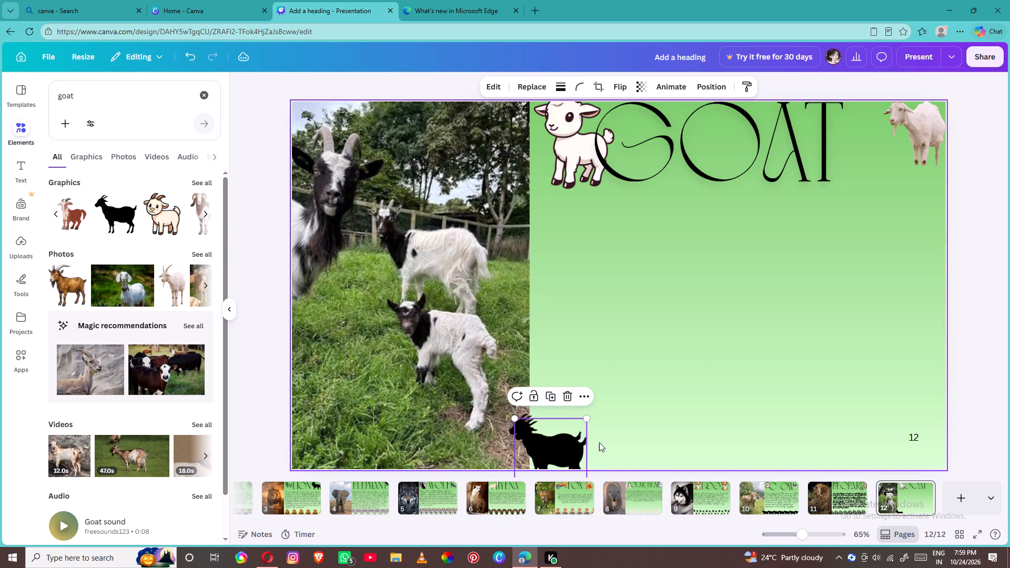
pyautogui.moveTo(536, 455); pyautogui.dragTo(597, 448)
pyautogui.click(610, 391)
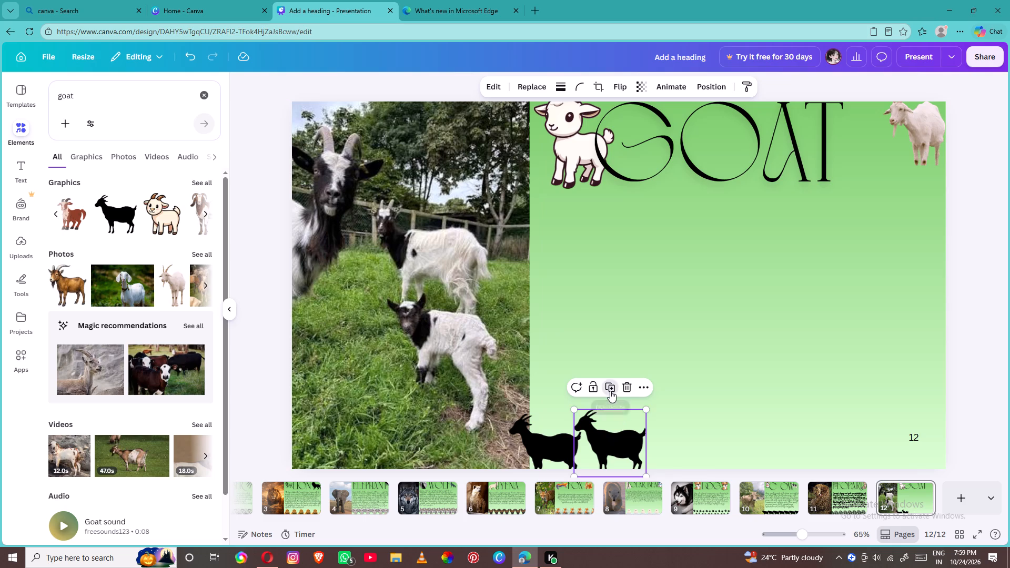
pyautogui.click(679, 389)
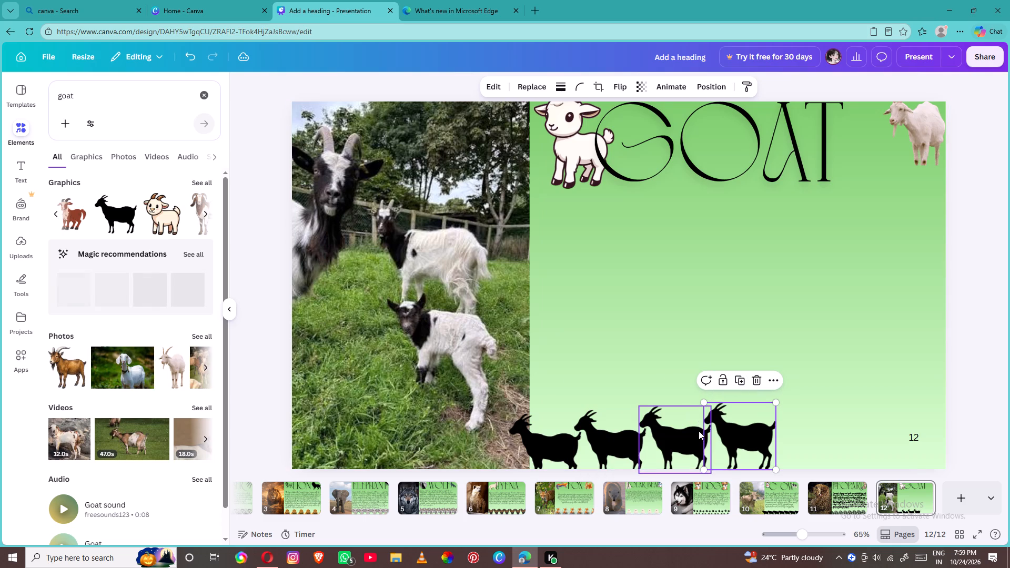
pyautogui.click(671, 441)
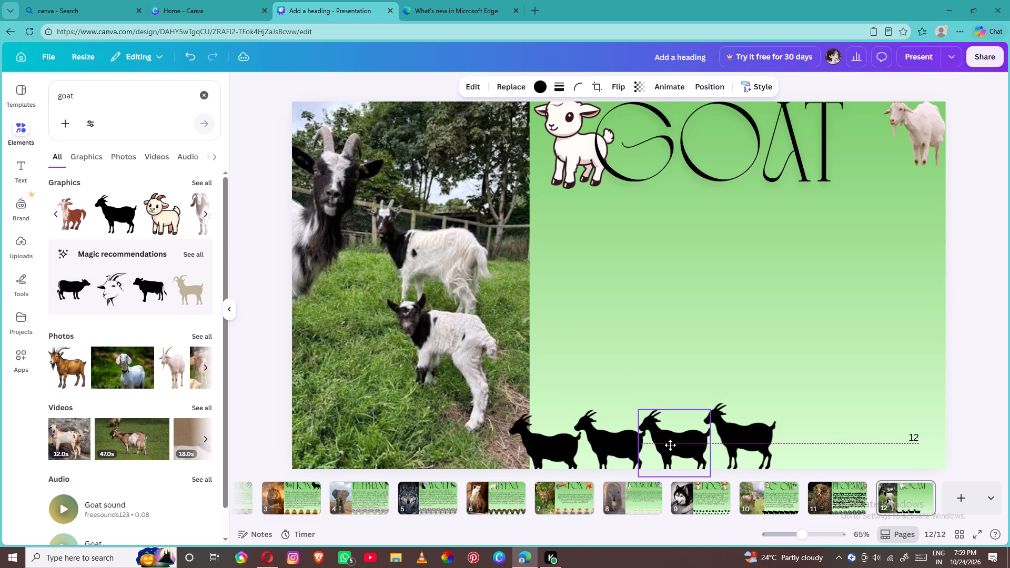
pyautogui.click(670, 445)
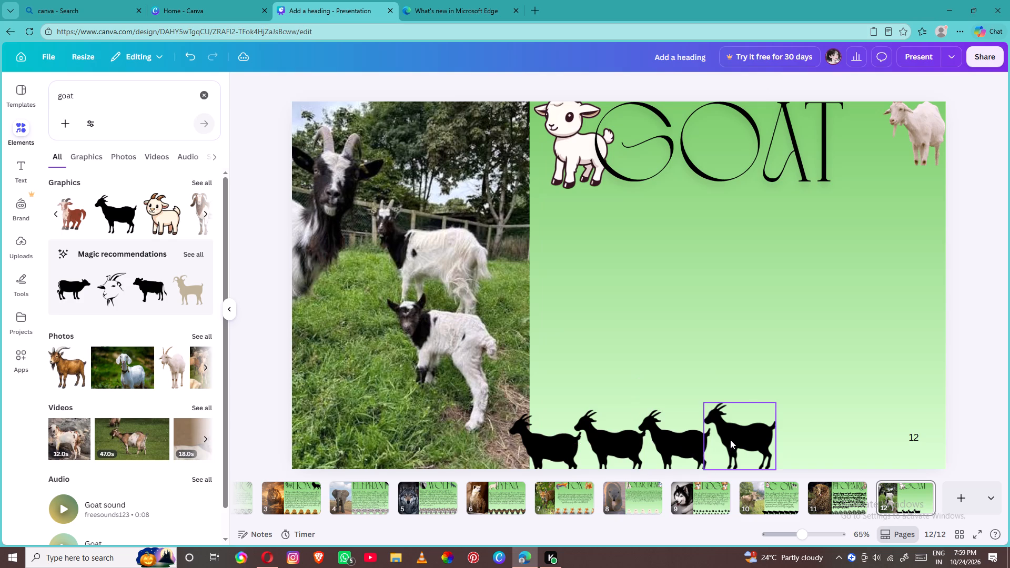
pyautogui.moveTo(730, 440); pyautogui.dragTo(729, 445)
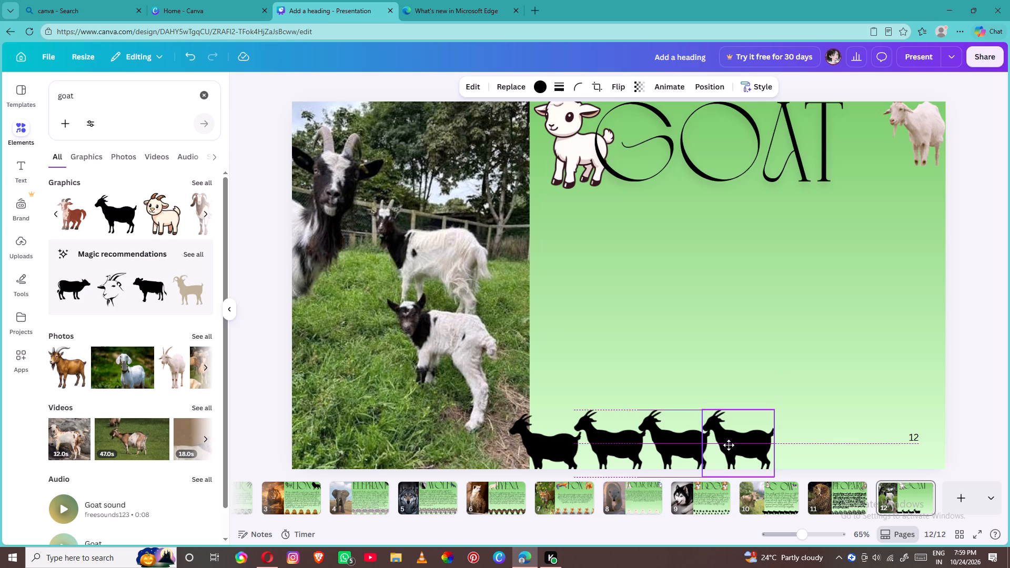
pyautogui.moveTo(729, 445); pyautogui.dragTo(729, 448)
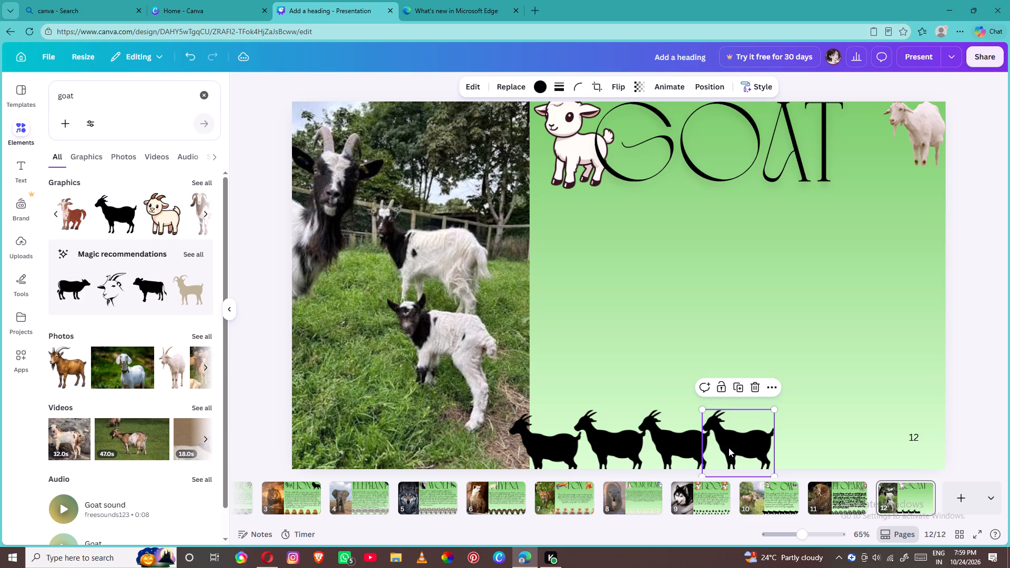
pyautogui.click(739, 386)
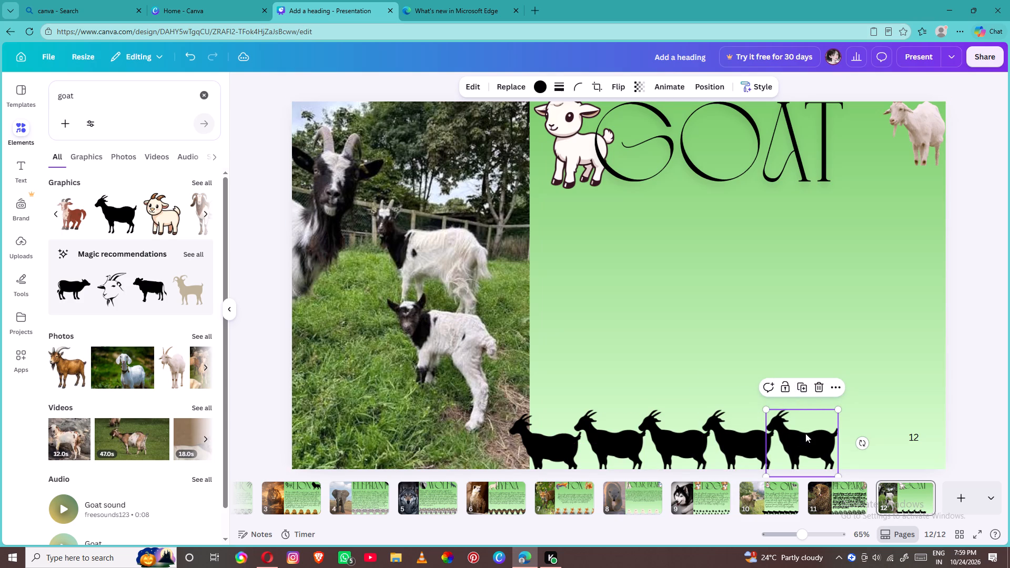
pyautogui.click(805, 433)
pyautogui.click(807, 392)
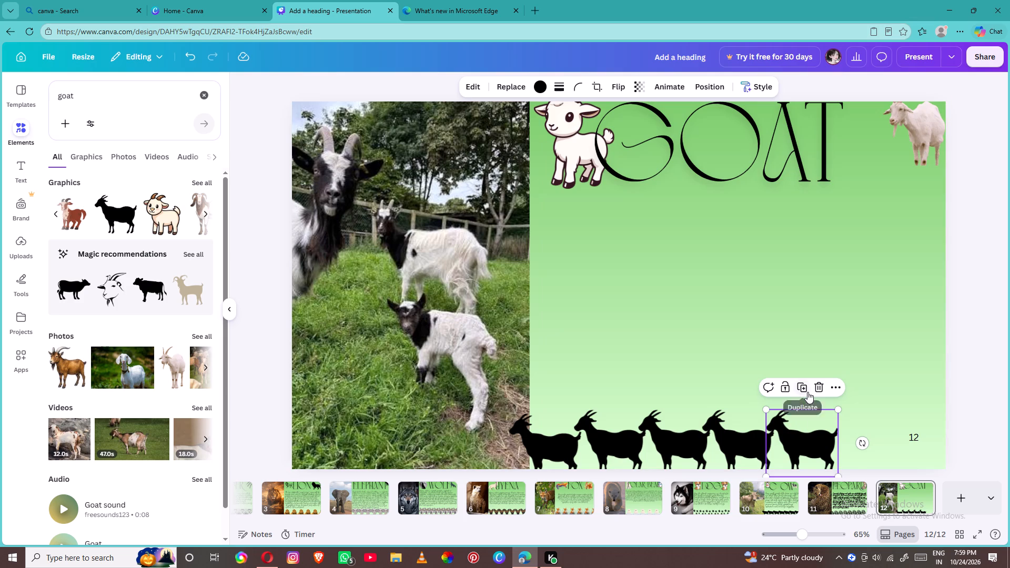
pyautogui.click(862, 389)
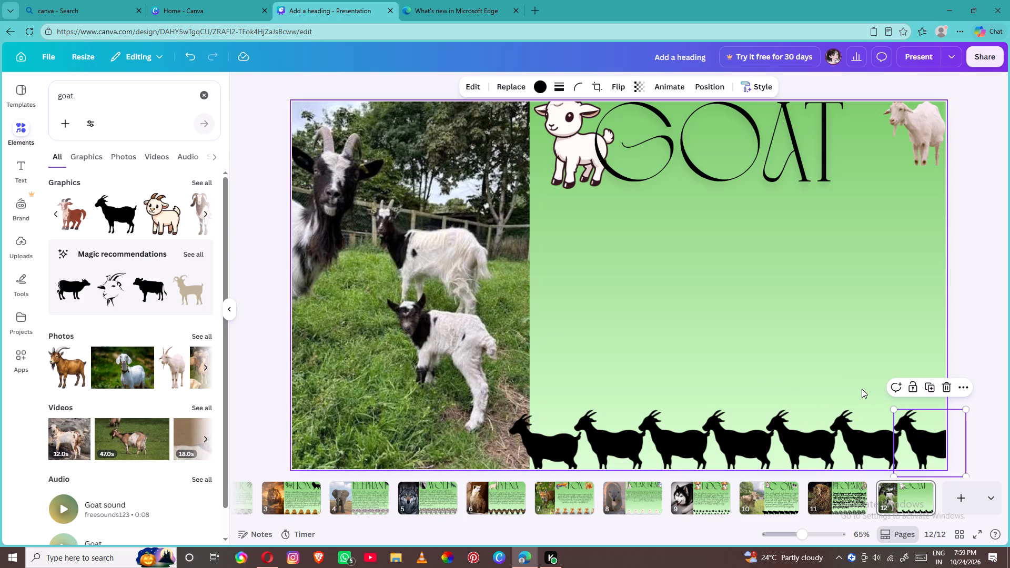
pyautogui.click(961, 297)
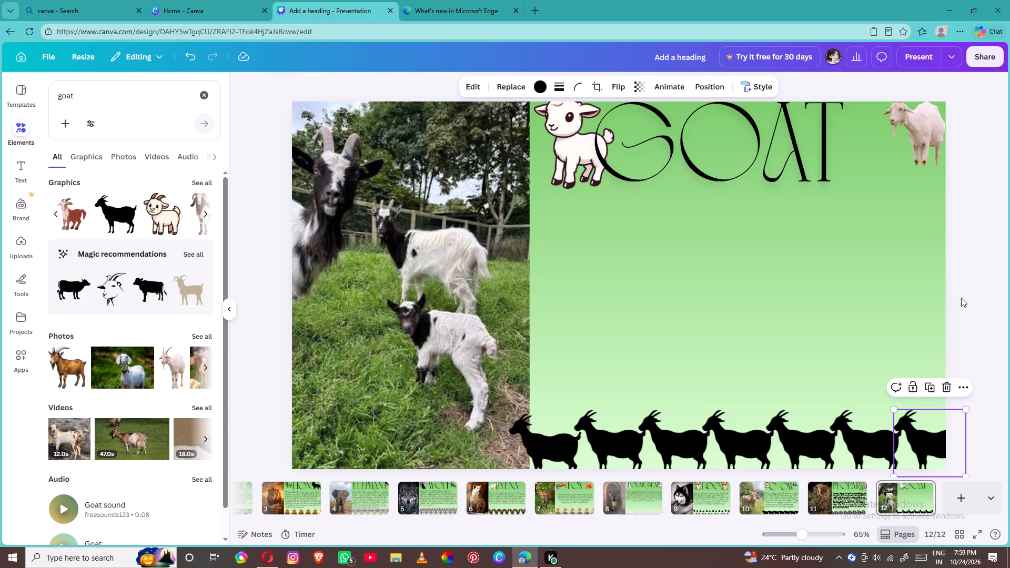
# Add the black line-art goat head graphic, shrink it and place it between the heading's letter T and the white goat photo.
pyautogui.click(116, 301)
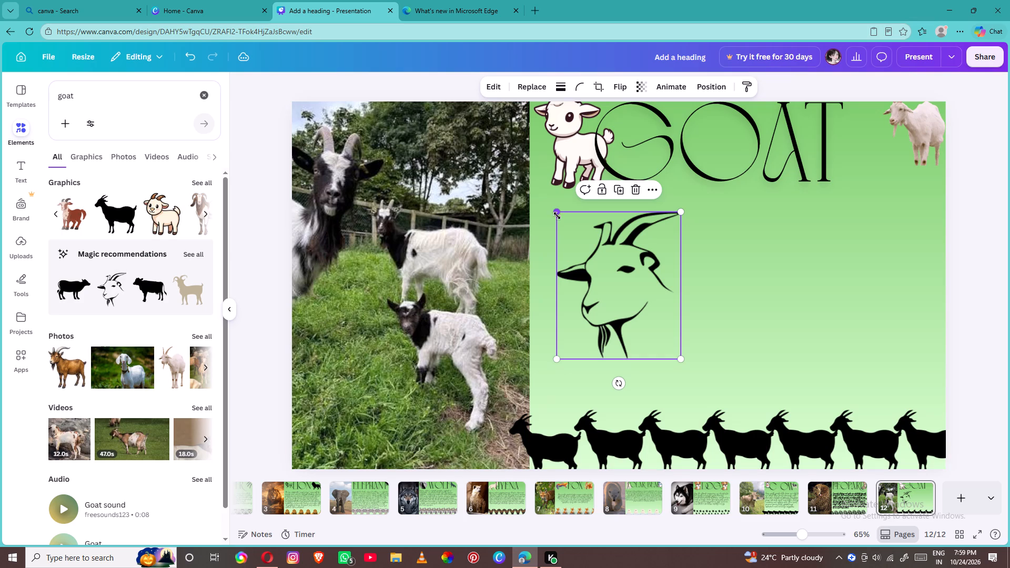
pyautogui.moveTo(557, 216); pyautogui.dragTo(604, 267)
pyautogui.moveTo(647, 327); pyautogui.dragTo(866, 148)
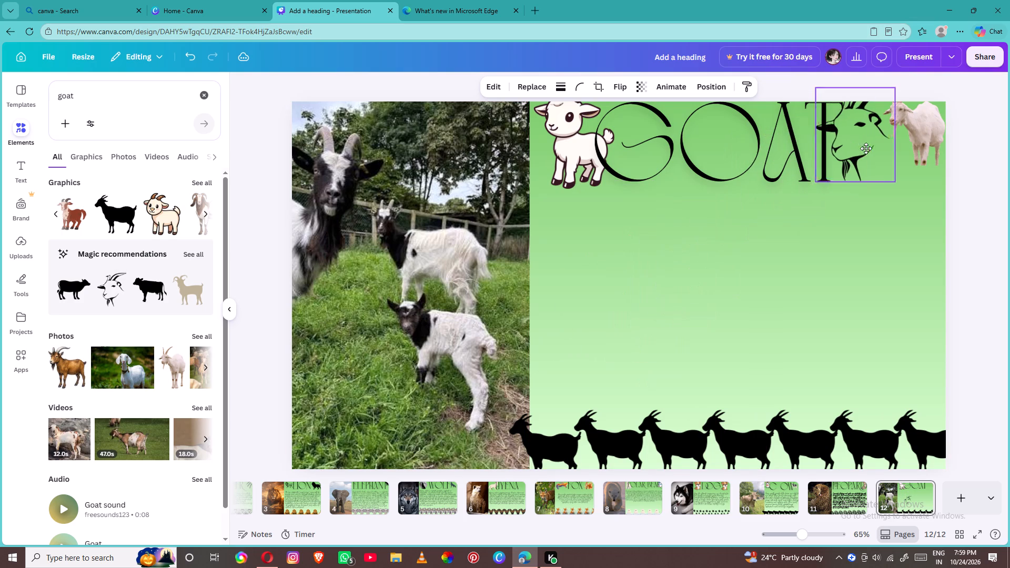
pyautogui.moveTo(866, 148); pyautogui.dragTo(868, 166)
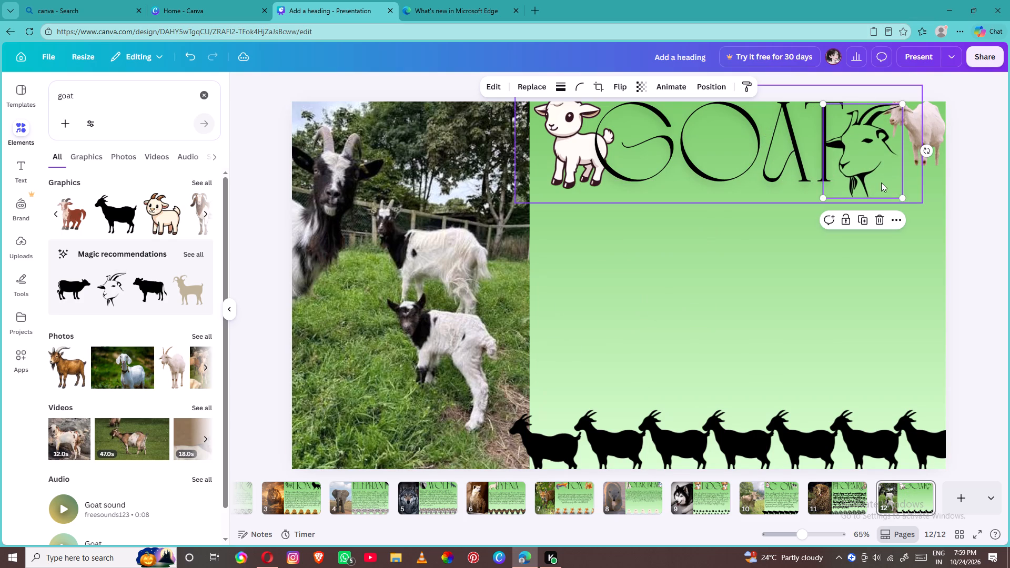
pyautogui.moveTo(903, 196); pyautogui.dragTo(890, 177)
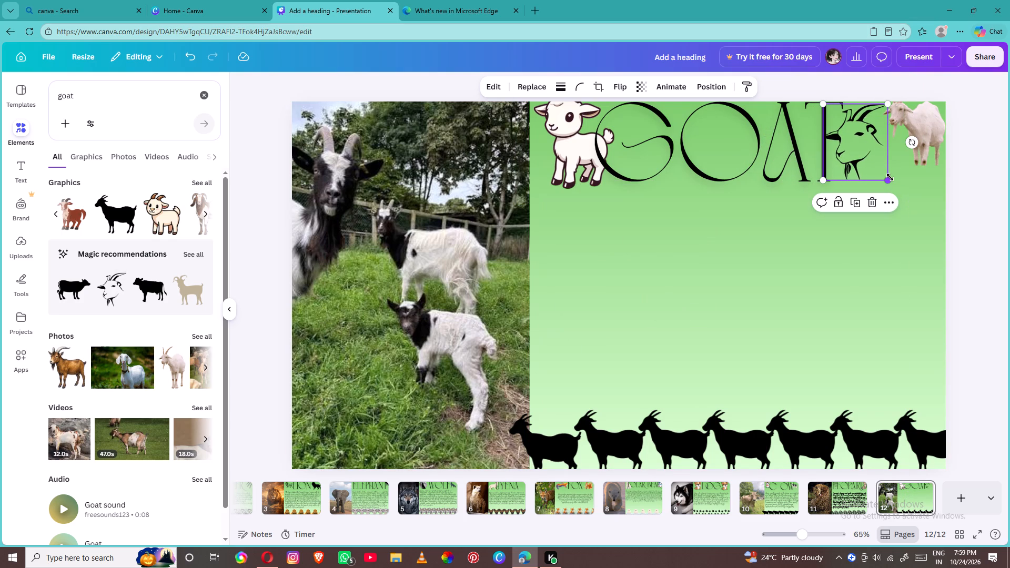
pyautogui.click(890, 177)
pyautogui.moveTo(843, 151); pyautogui.dragTo(857, 155)
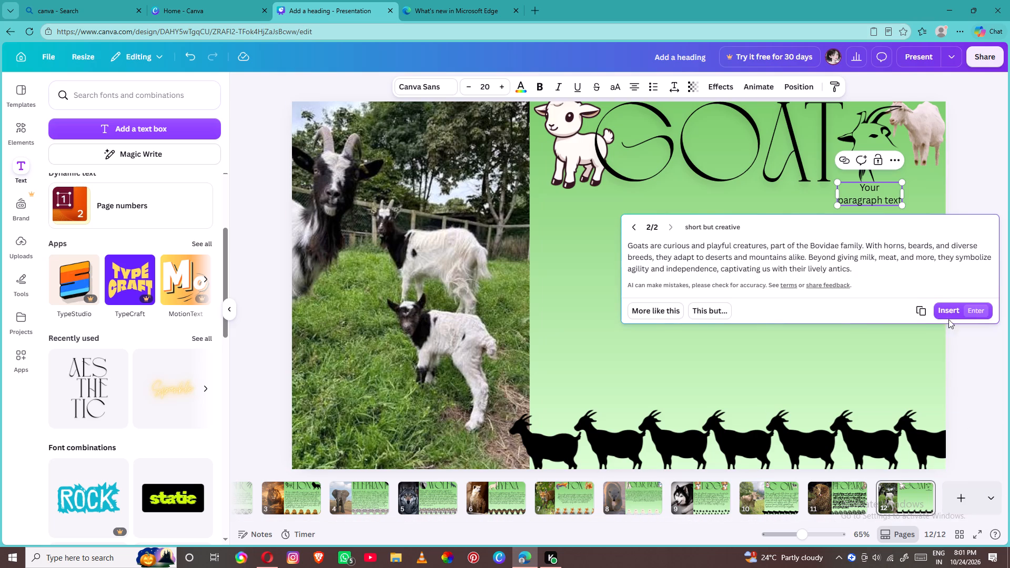
pyautogui.click(946, 307)
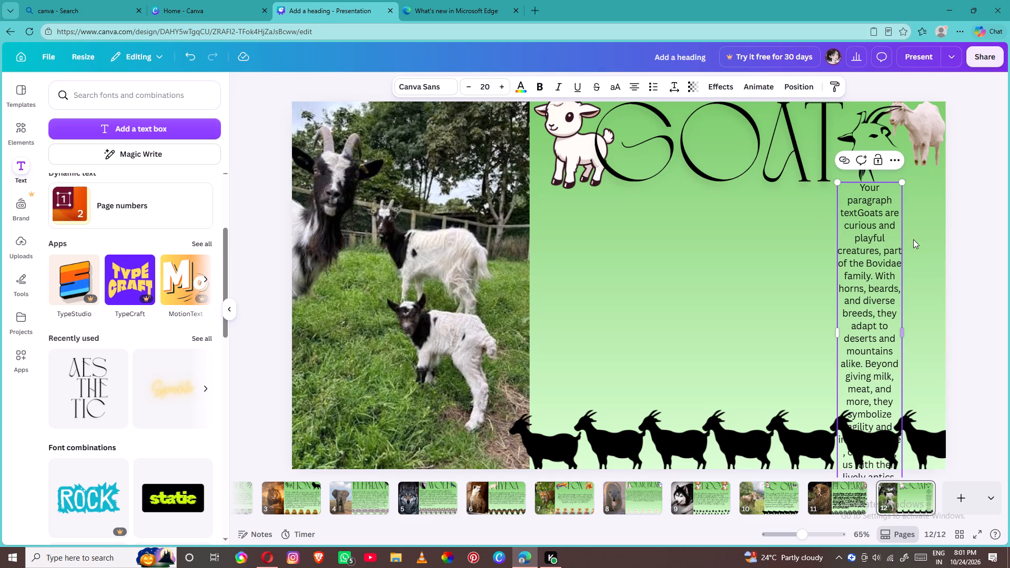
# Widen the goat paragraph's text box toward the photo so that it spans most of the green area below the GOAT heading.
pyautogui.click(838, 217)
pyautogui.moveTo(835, 219); pyautogui.dragTo(735, 222)
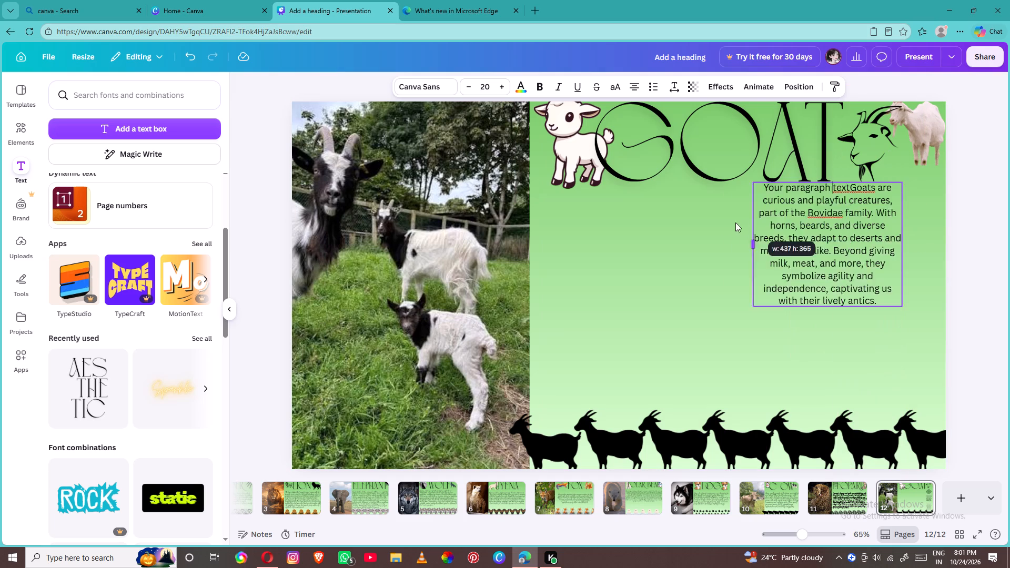
pyautogui.moveTo(735, 222); pyautogui.dragTo(628, 224)
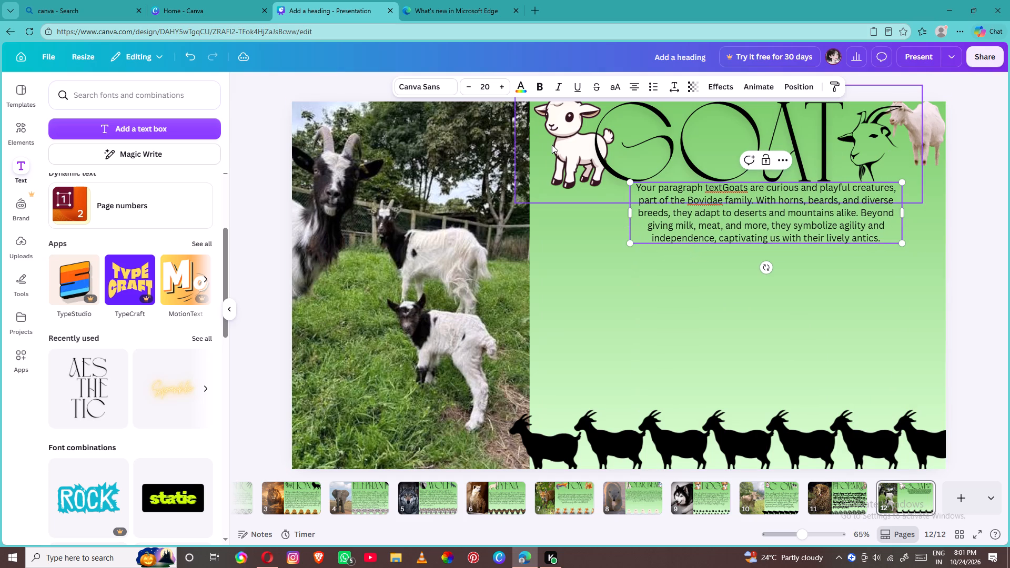
pyautogui.click(665, 218)
pyautogui.click(650, 253)
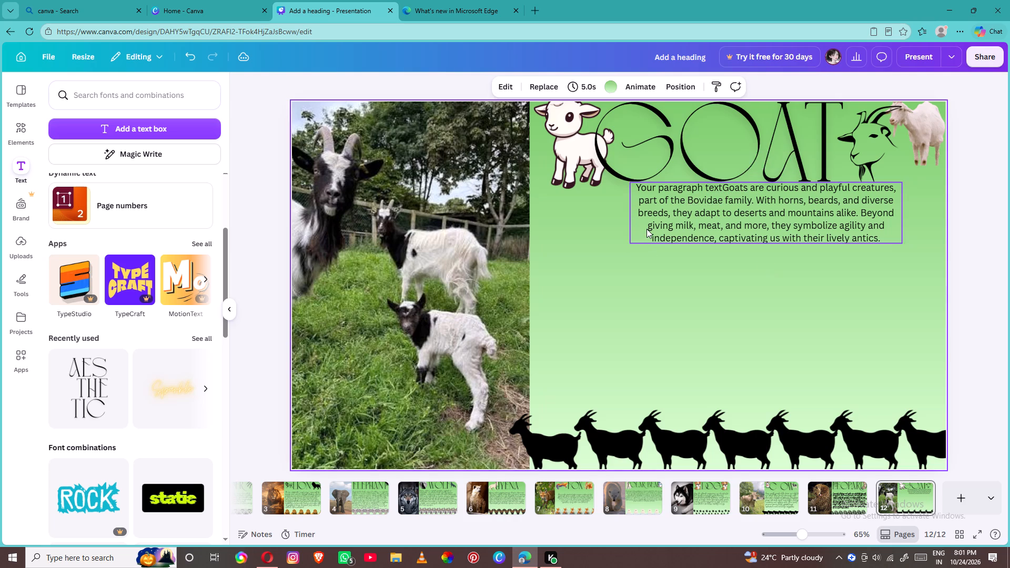
# Change the goat paragraph's font to Above the Beyond Script.
pyautogui.click(647, 229)
pyautogui.click(450, 87)
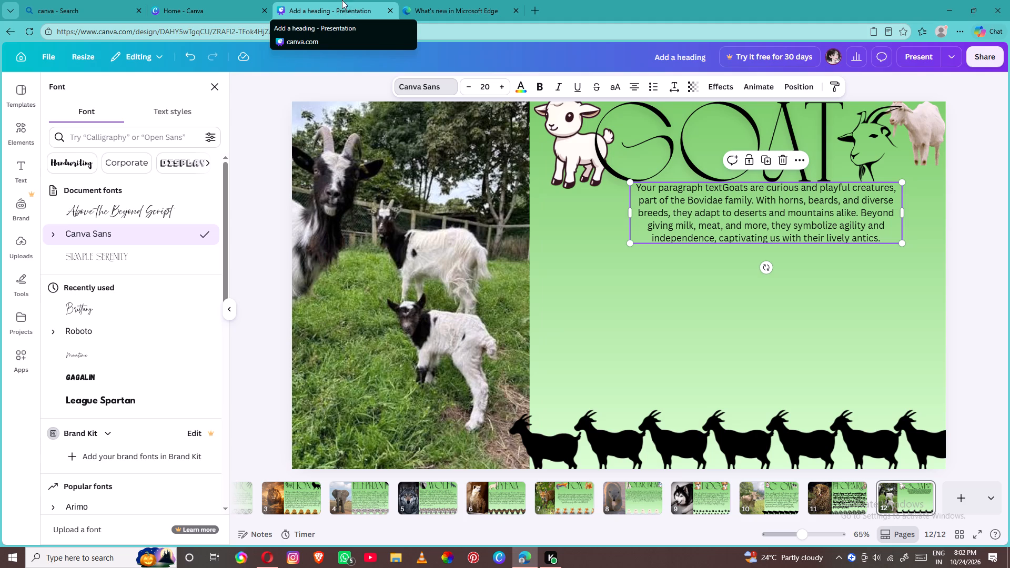
pyautogui.click(142, 210)
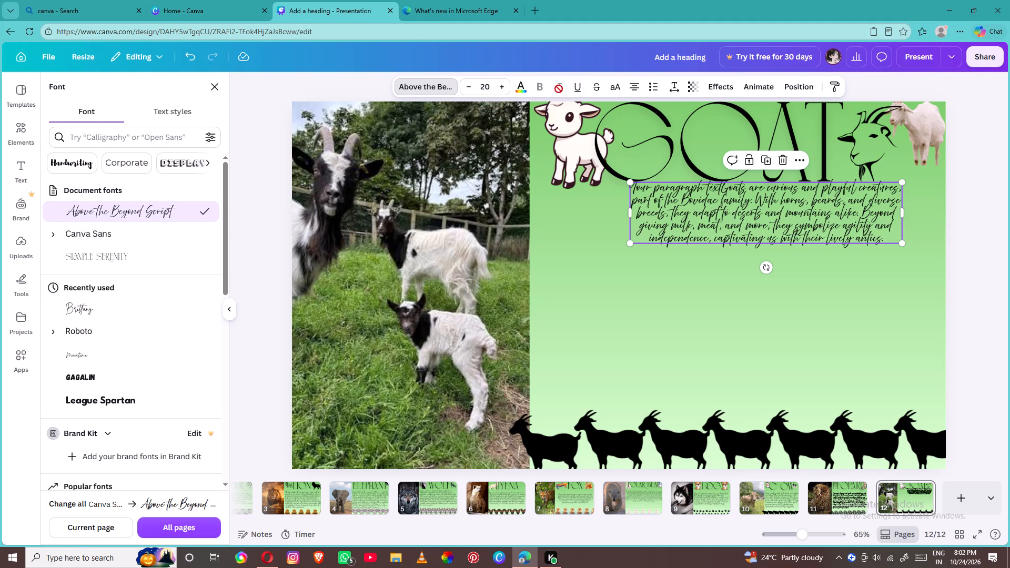
# Increase the goat paragraph's font size to 34.
pyautogui.tripleClick(501, 86)
pyautogui.tripleClick(501, 86)
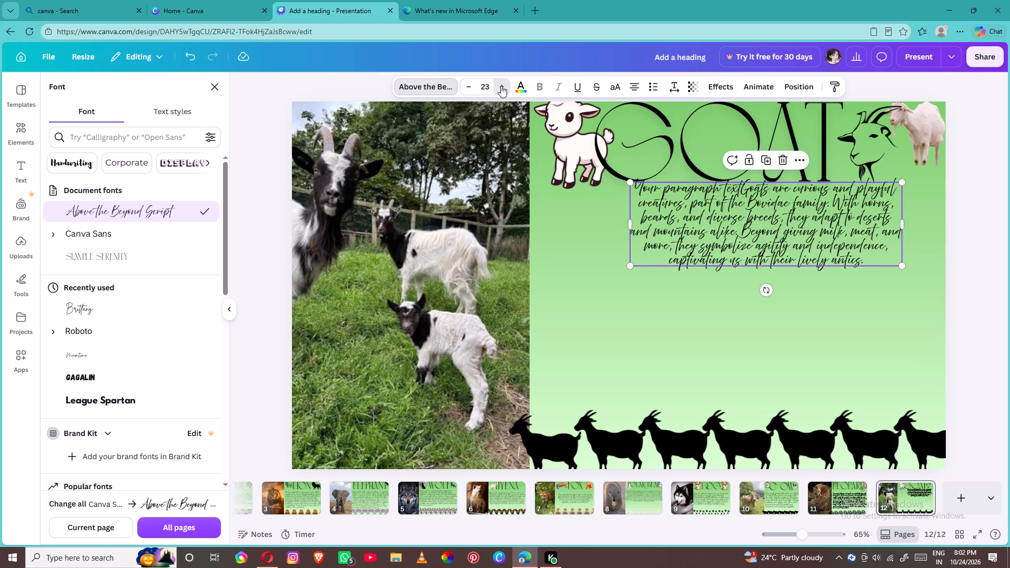
pyautogui.tripleClick(501, 86)
pyautogui.tripleClick(501, 86)
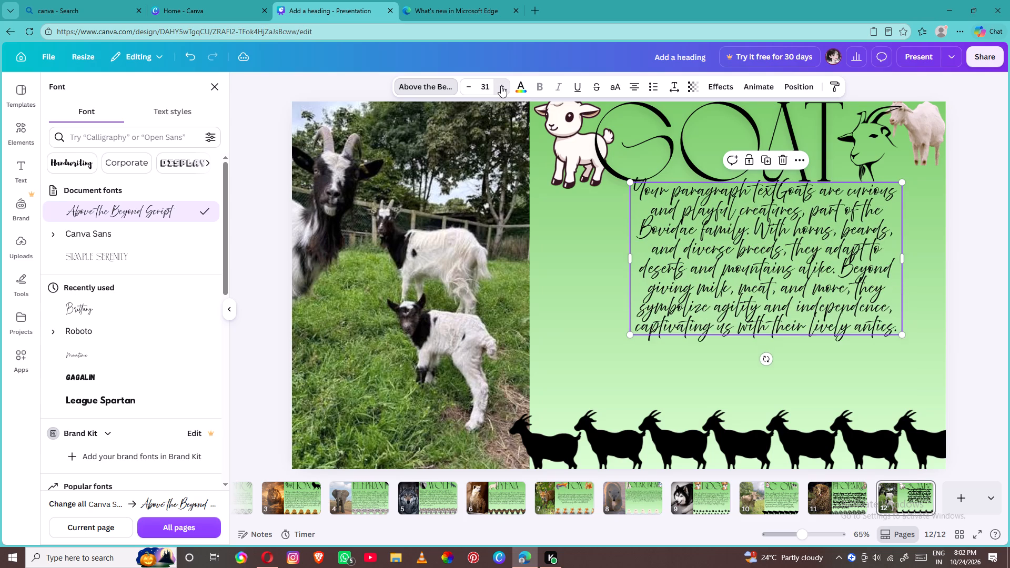
pyautogui.doubleClick(501, 86)
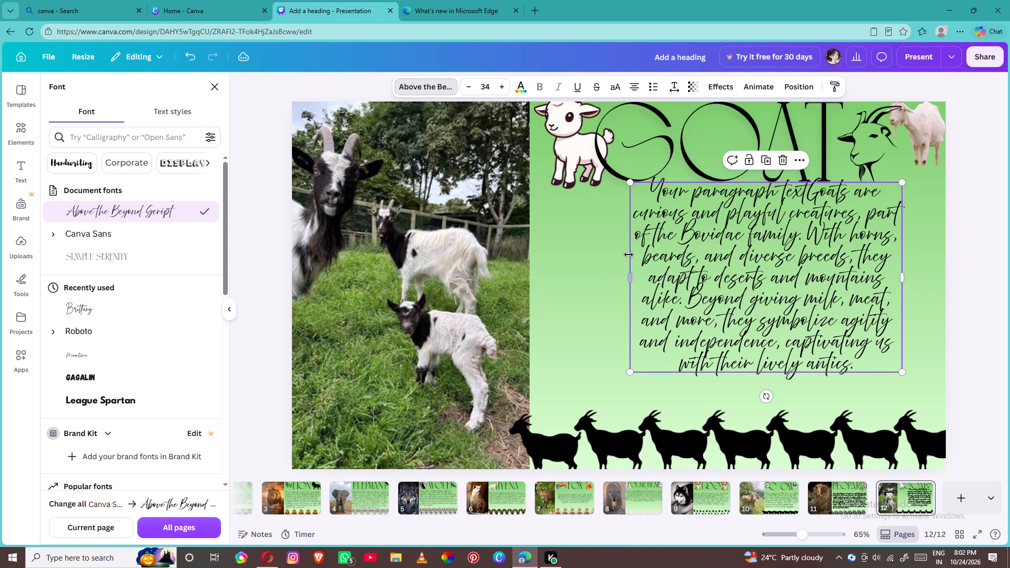
# Shift the goat paragraph toward the photo and widen its text box to about 1,010, nearly reaching the page's right edge.
pyautogui.moveTo(631, 255); pyautogui.dragTo(560, 264)
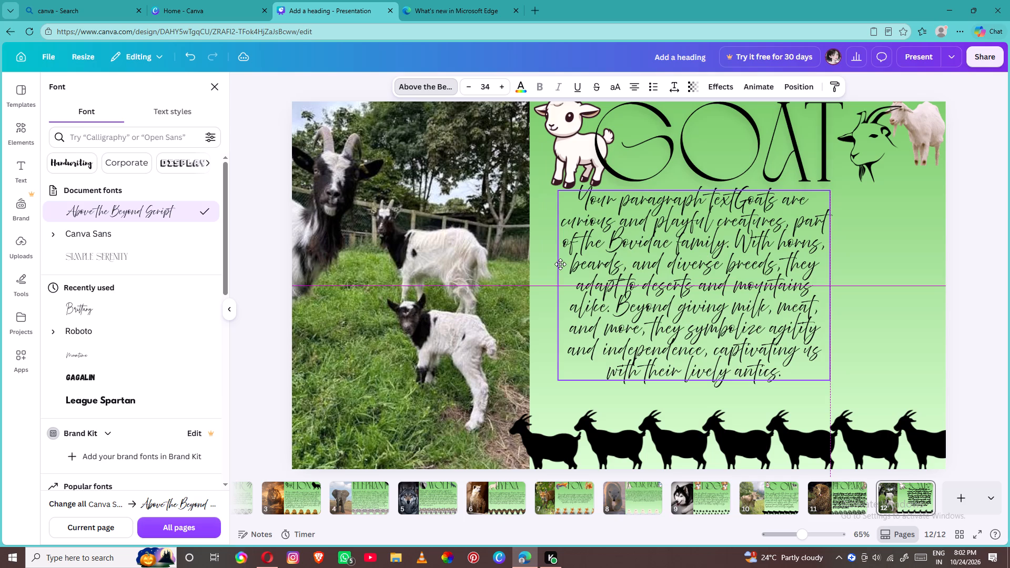
pyautogui.moveTo(560, 264); pyautogui.dragTo(595, 266)
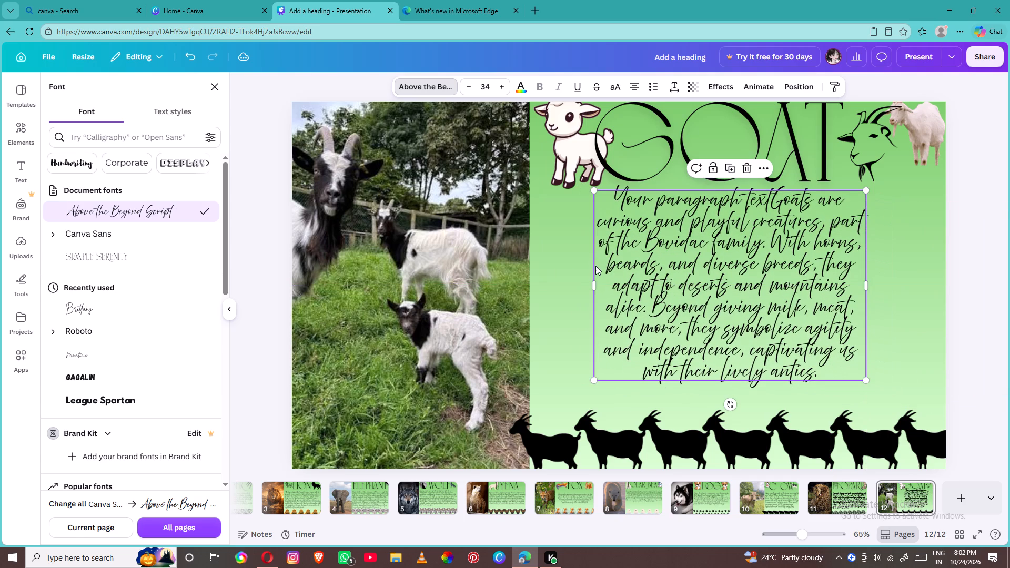
pyautogui.click(862, 350)
pyautogui.moveTo(871, 360); pyautogui.dragTo(881, 361)
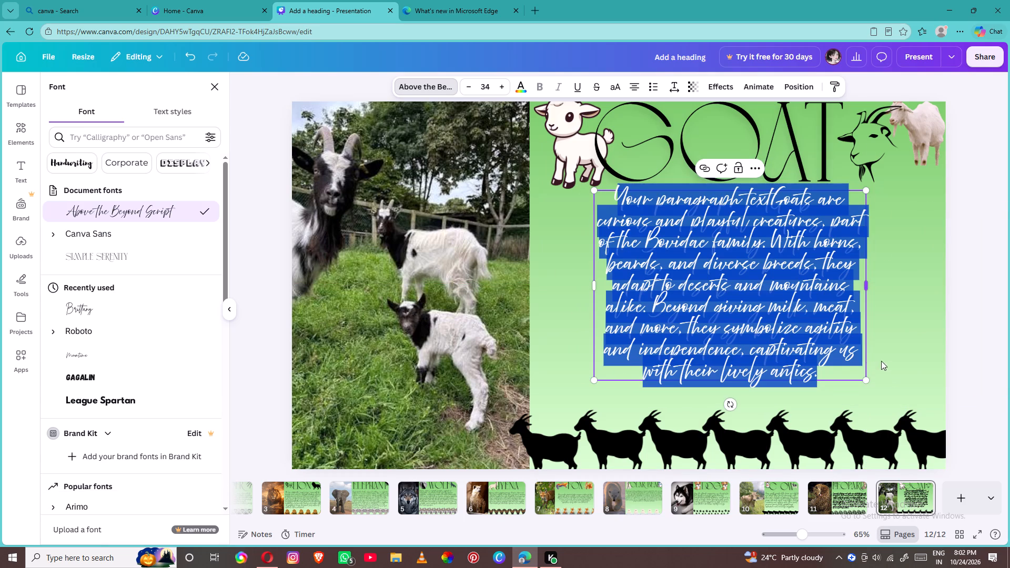
pyautogui.moveTo(881, 361); pyautogui.dragTo(942, 369)
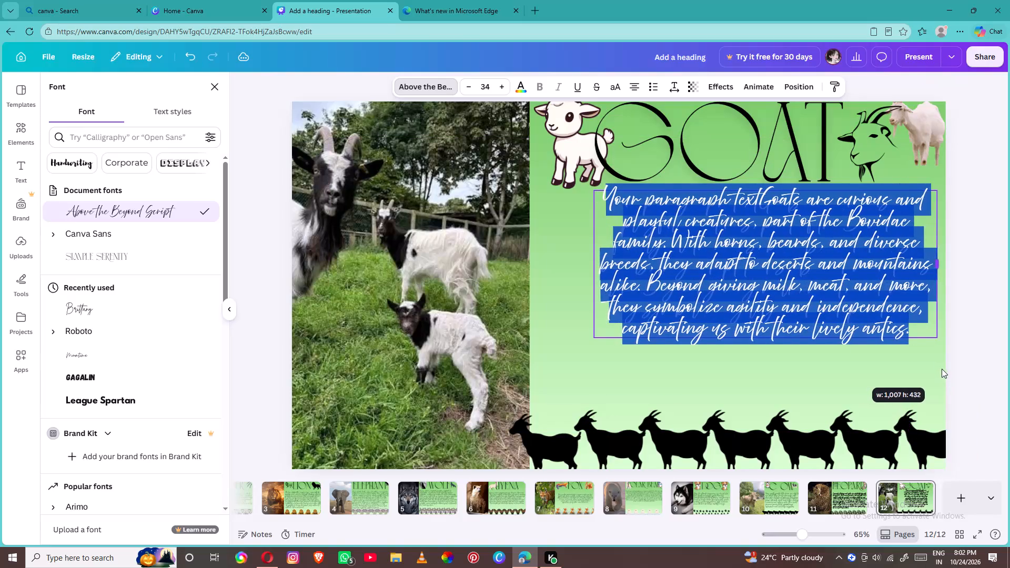
pyautogui.moveTo(942, 369); pyautogui.dragTo(944, 370)
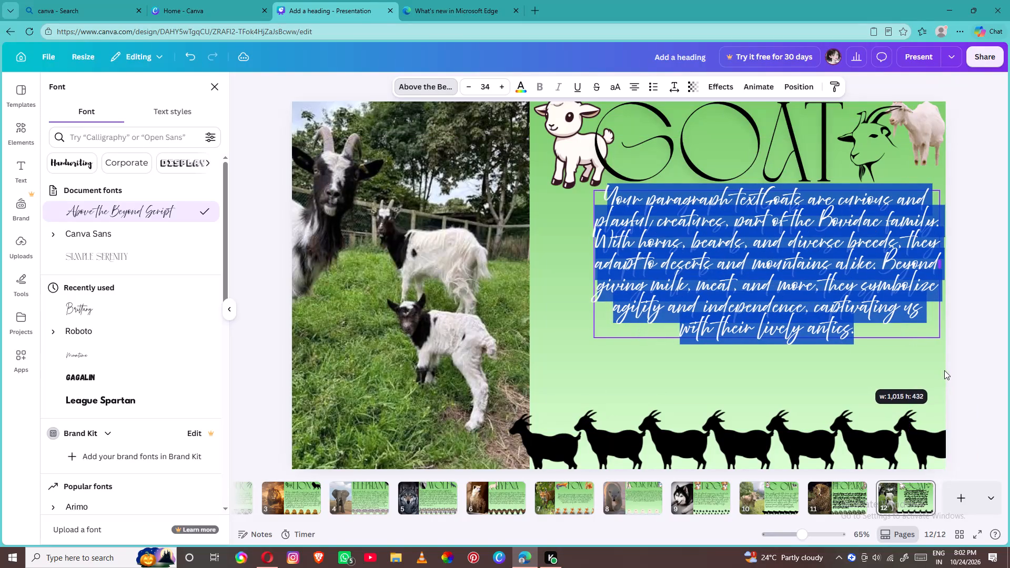
pyautogui.moveTo(944, 370); pyautogui.dragTo(943, 371)
pyautogui.click(850, 317)
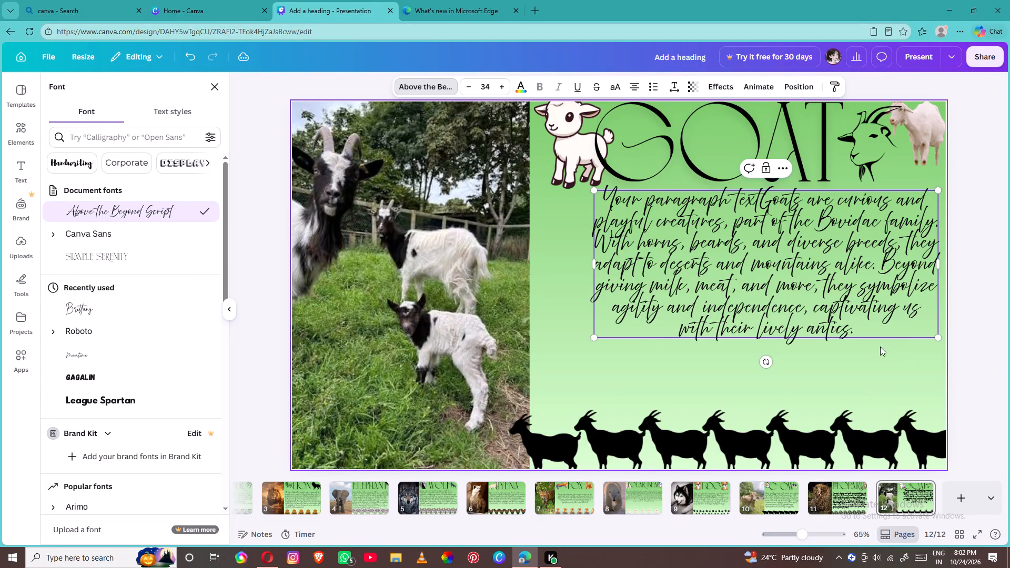
pyautogui.click(883, 355)
# Place the goat paragraph between the GOAT heading and the goat silhouettes and scale it up to font size 36.
pyautogui.moveTo(875, 329); pyautogui.dragTo(844, 356)
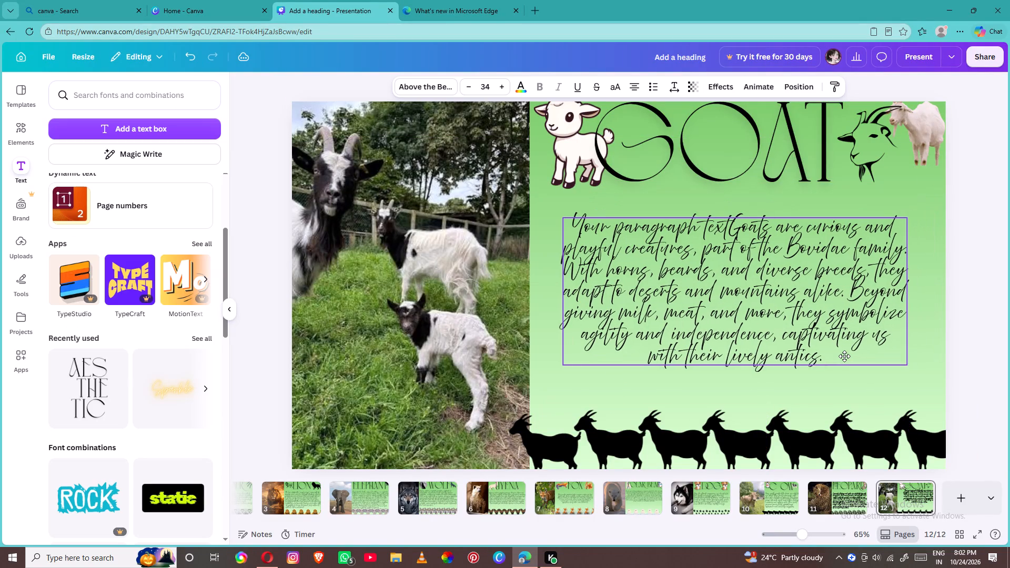
pyautogui.moveTo(844, 356); pyautogui.dragTo(842, 356)
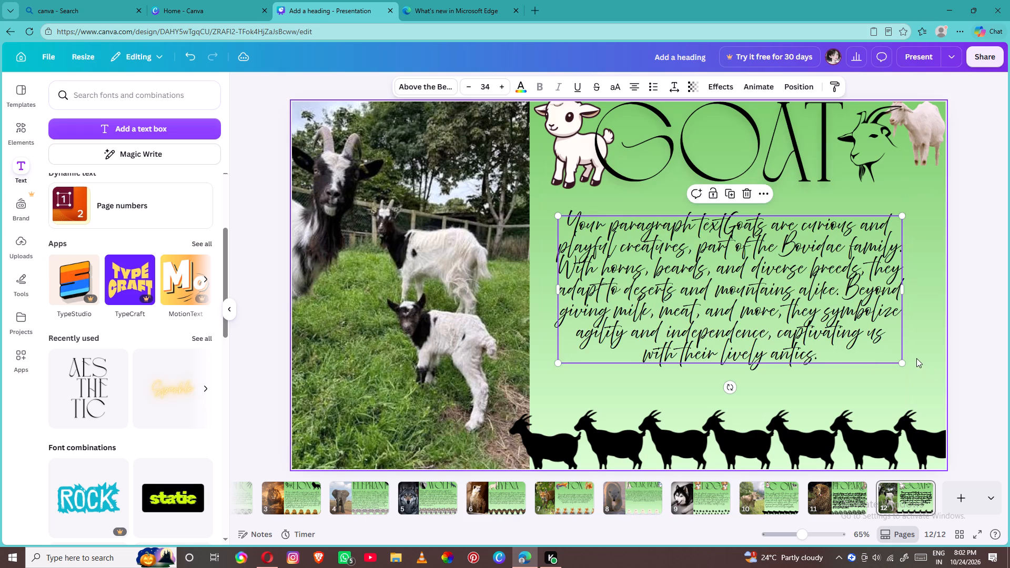
pyautogui.moveTo(903, 362); pyautogui.dragTo(924, 370)
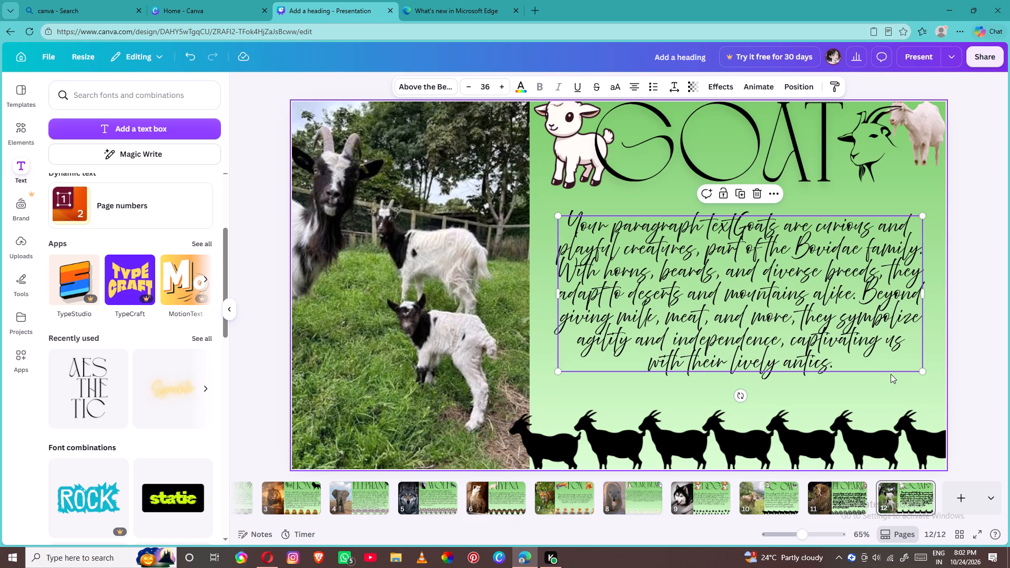
# Add a new page 13 after the goat page.
pyautogui.click(959, 499)
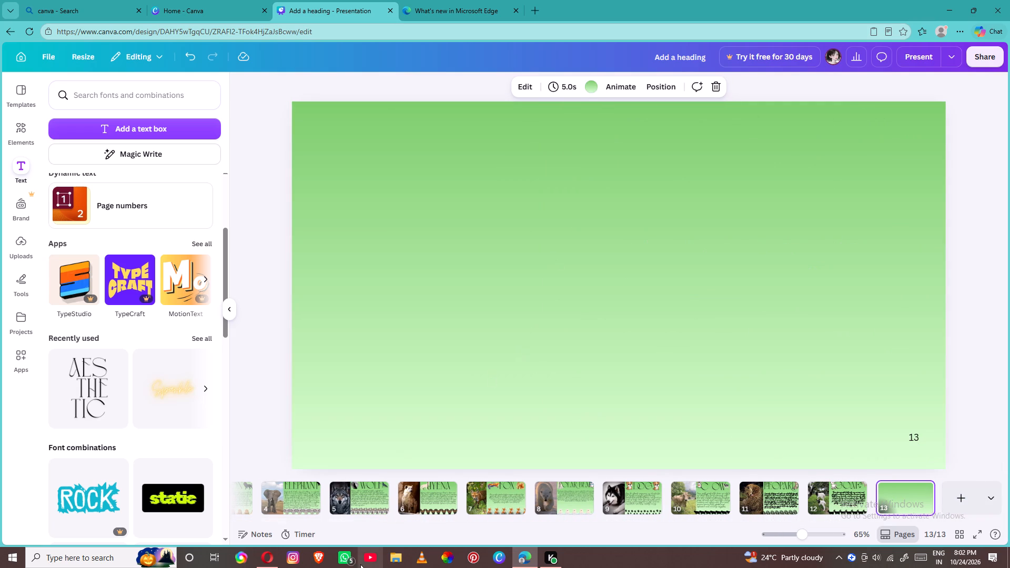
# Switch to Opera, check the animal name list, and search Google Images for "horse".
pyautogui.click(270, 561)
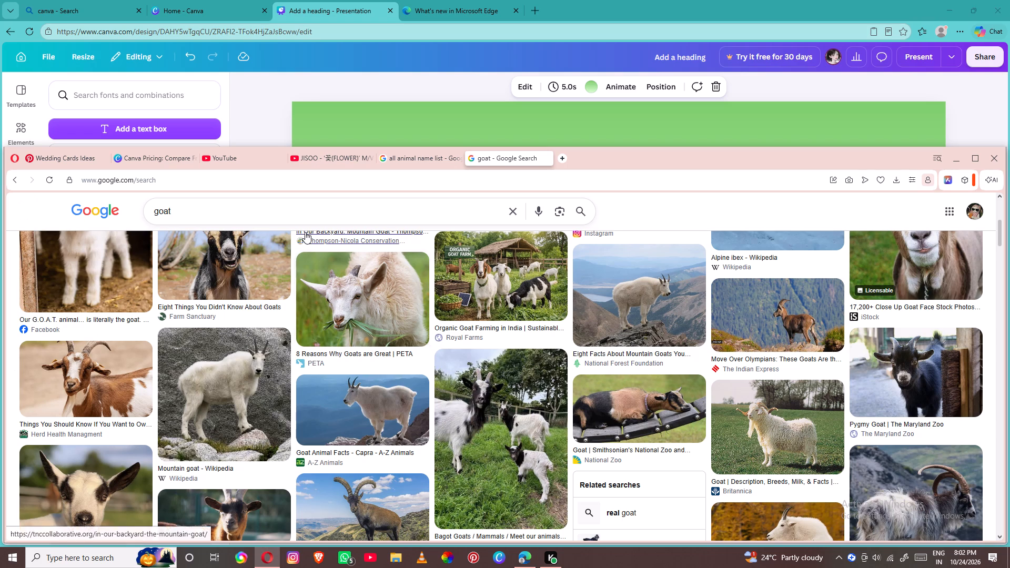
pyautogui.click(404, 157)
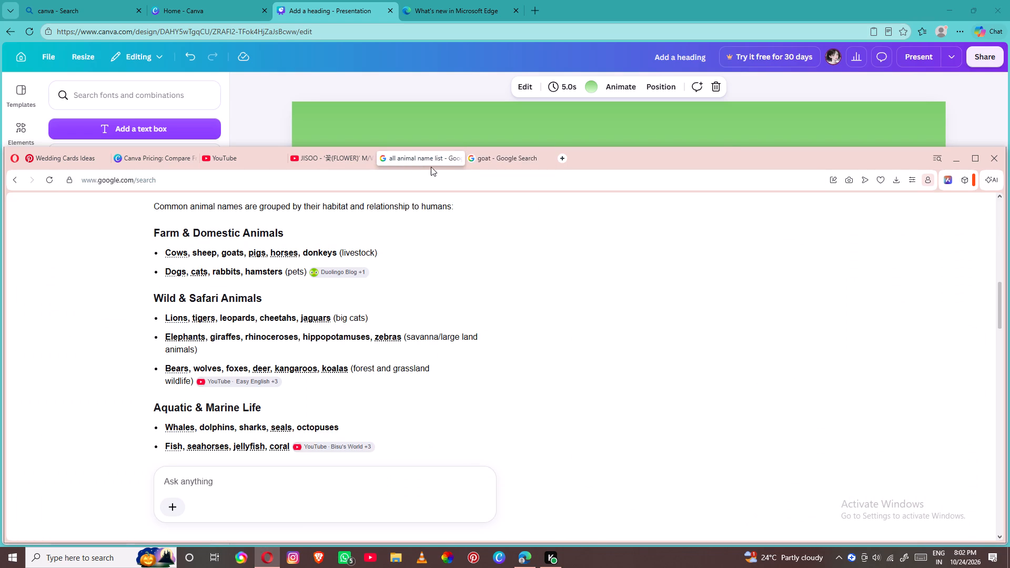
pyautogui.click(483, 157)
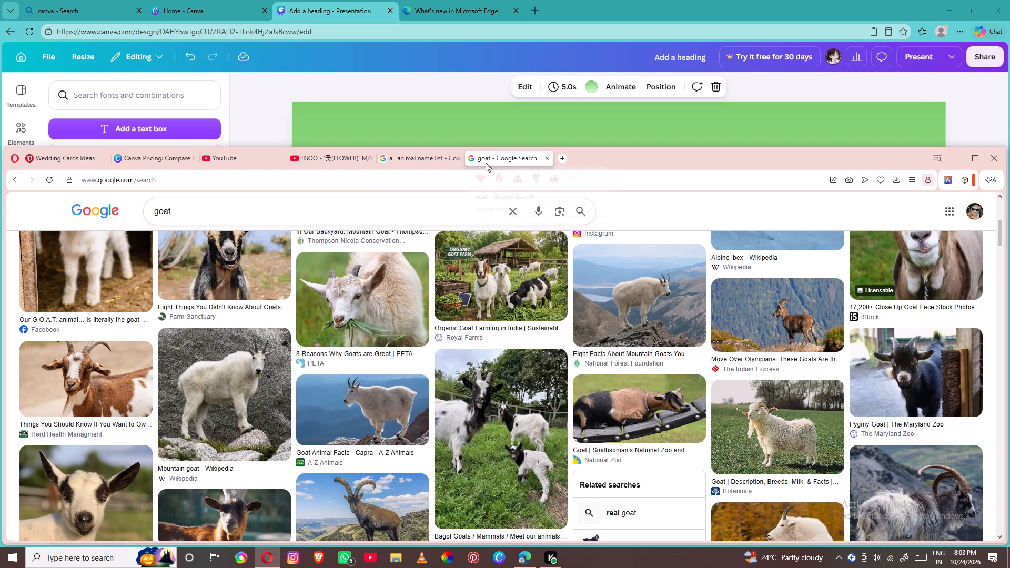
pyautogui.click(509, 212)
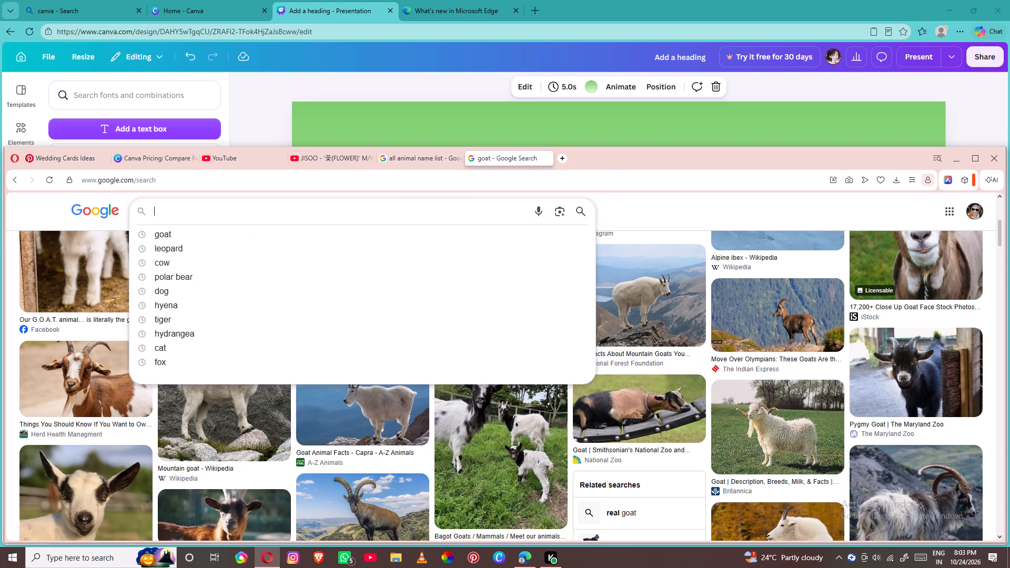
pyautogui.write('ho')
pyautogui.write('rse')
pyautogui.press('Return')
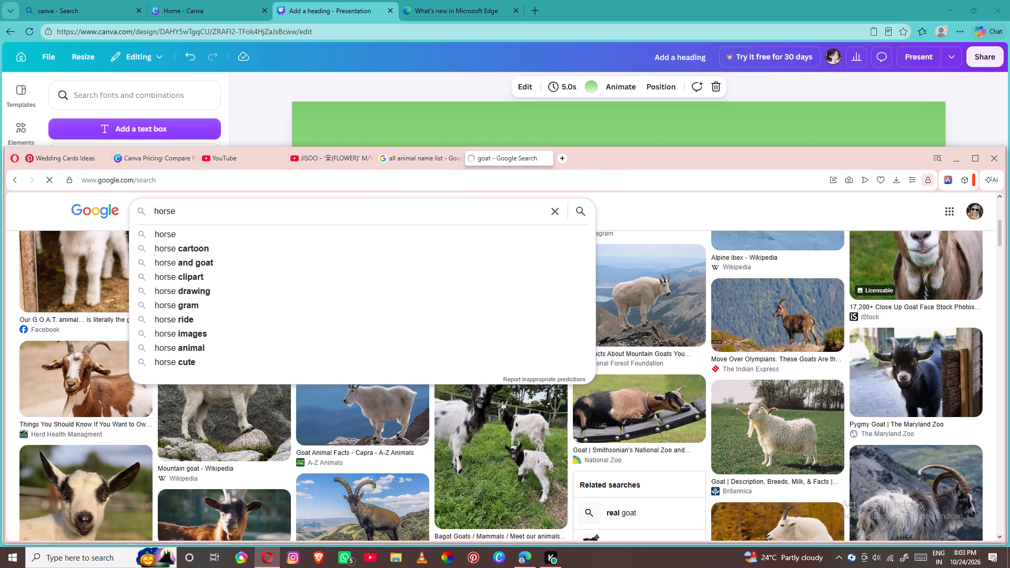
pyautogui.click(507, 230)
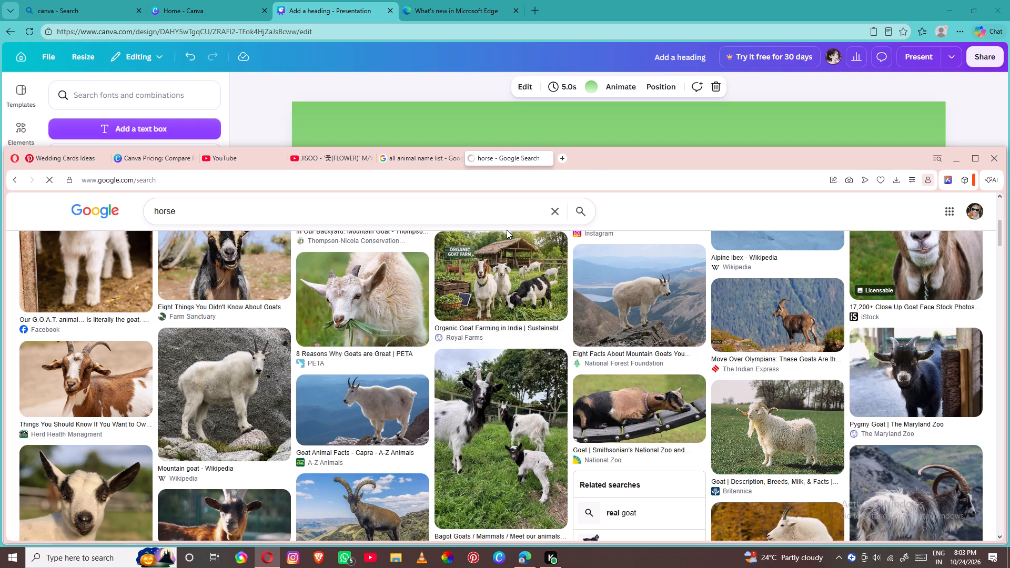
# Find the portrait photo of a black horse with a long wavy mane in the image results and copy it.
pyautogui.scroll(-3, 416, 326)
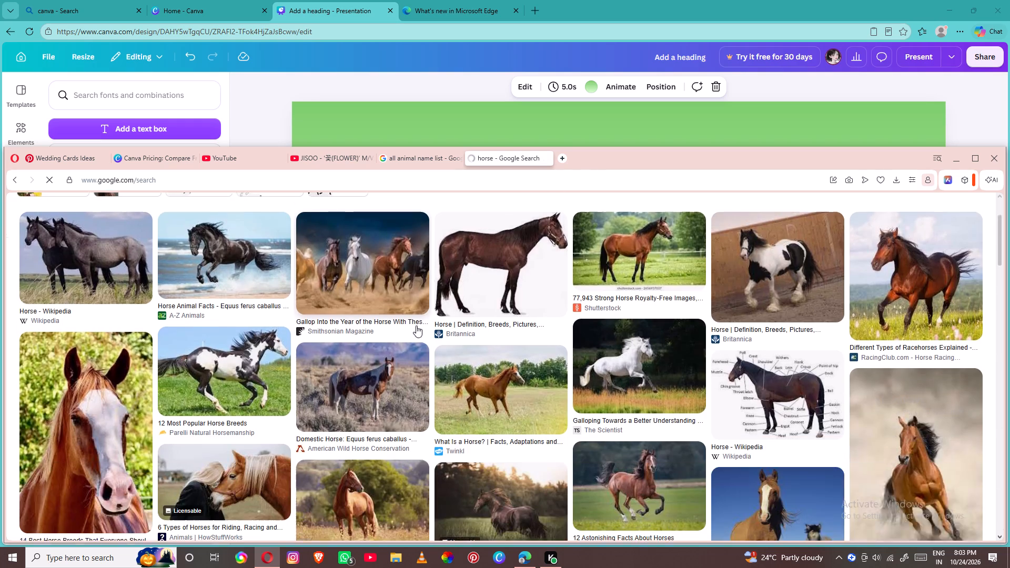
pyautogui.scroll(-1, 419, 324)
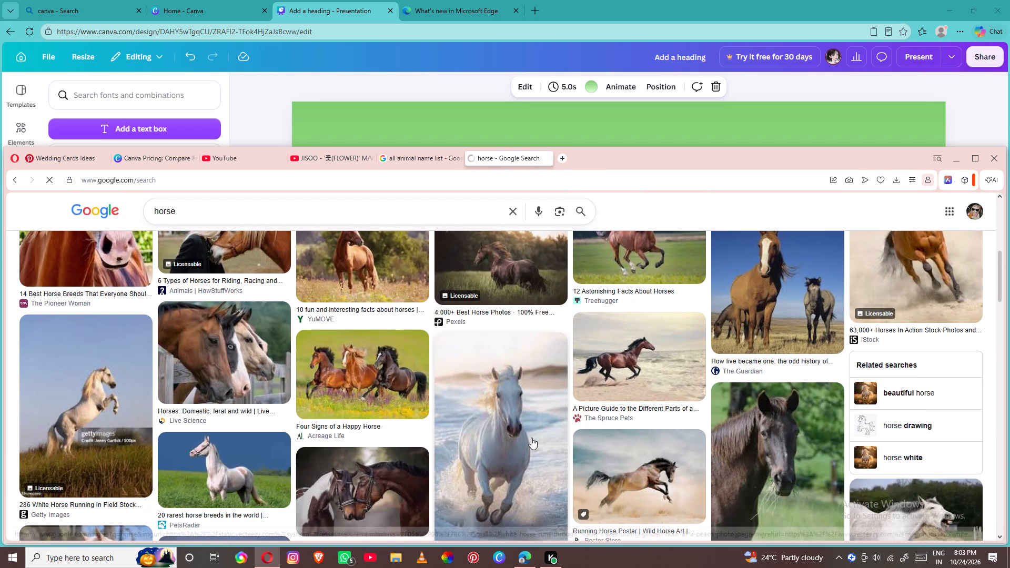
pyautogui.scroll(-2, 536, 434)
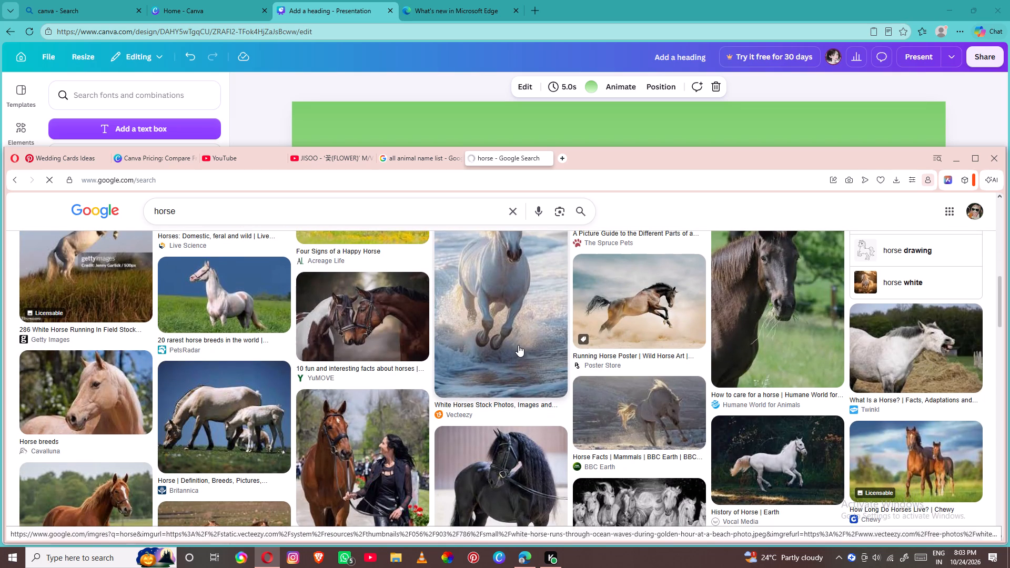
pyautogui.scroll(-2, 518, 345)
pyautogui.scroll(5, 518, 345)
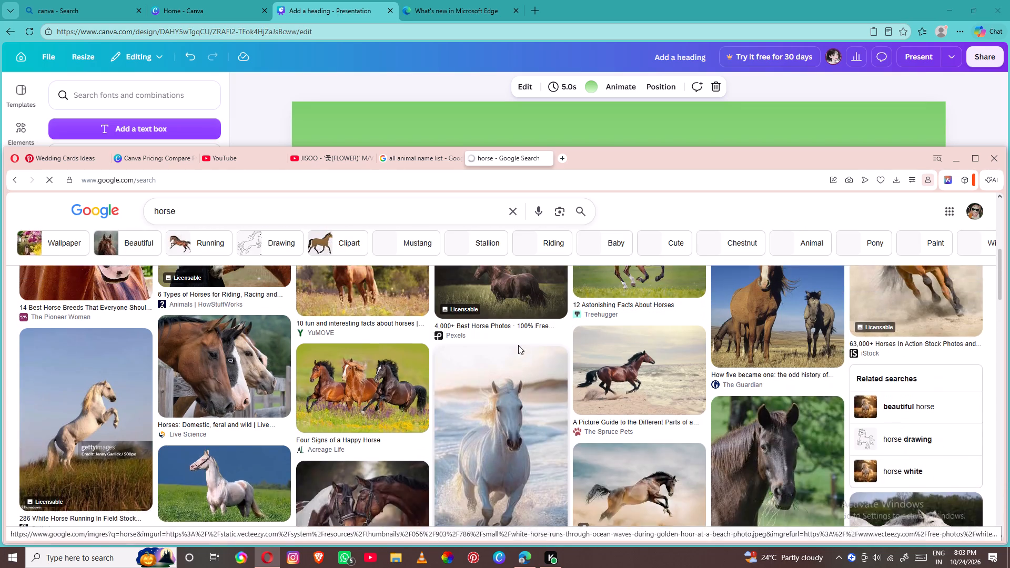
pyautogui.scroll(3, 518, 345)
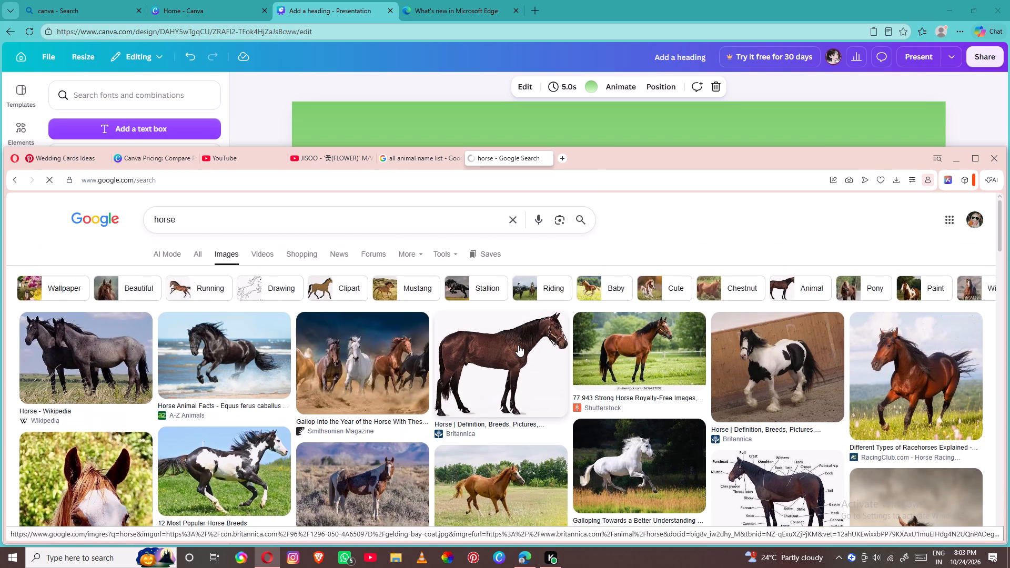
pyautogui.scroll(-3, 518, 345)
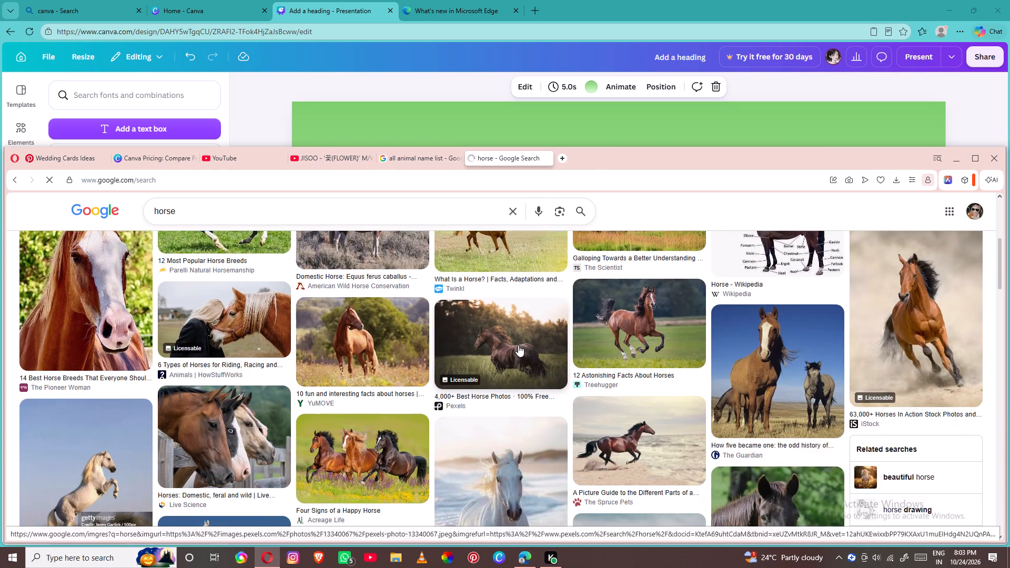
pyautogui.scroll(-6, 518, 345)
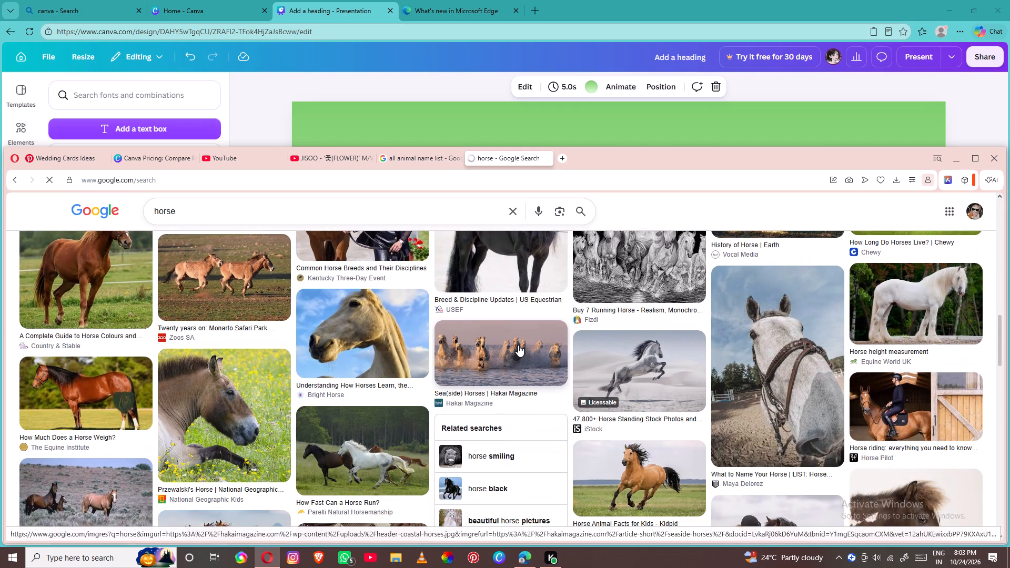
pyautogui.scroll(-6, 518, 345)
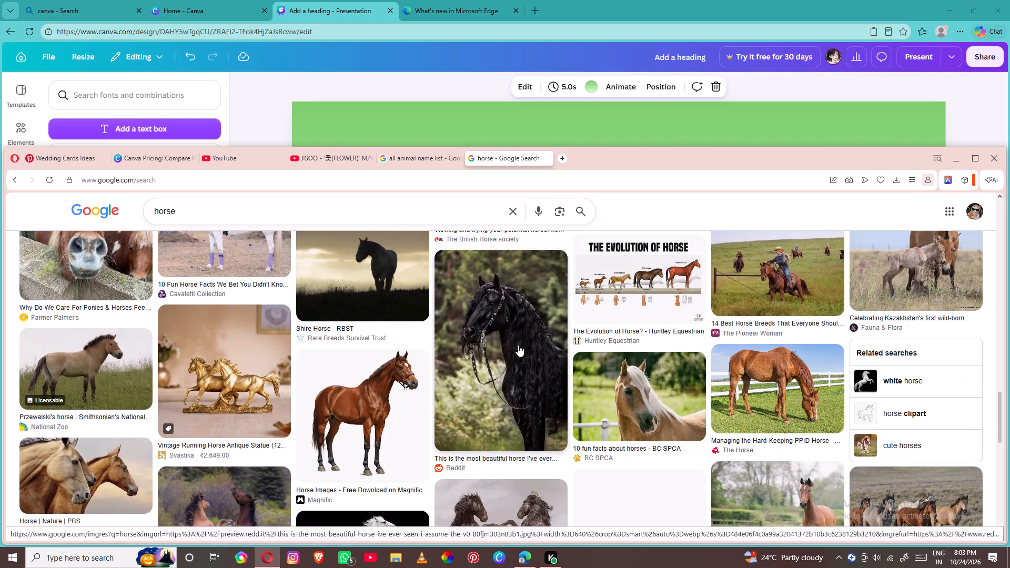
pyautogui.rightClick(518, 345)
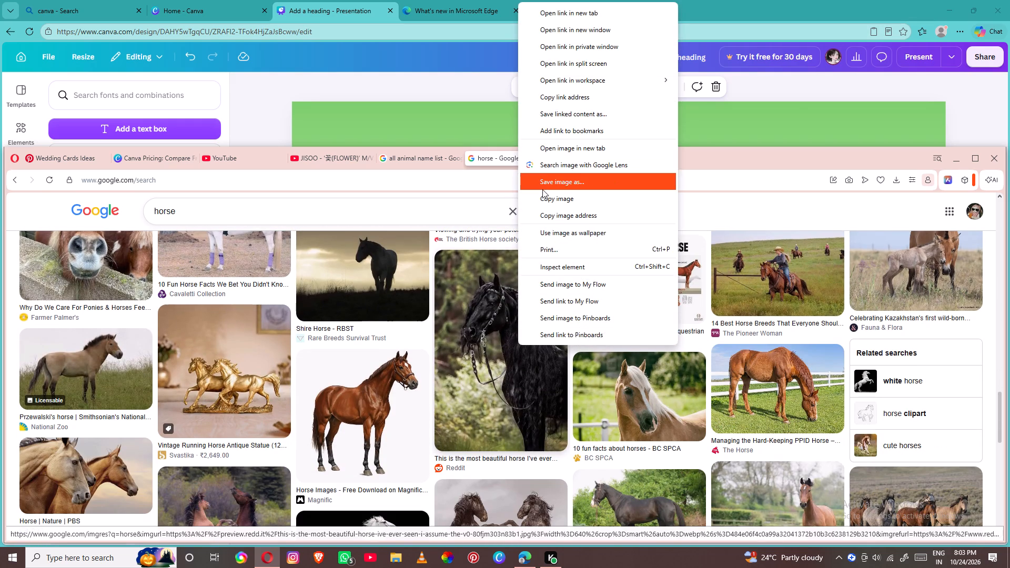
pyautogui.click(542, 196)
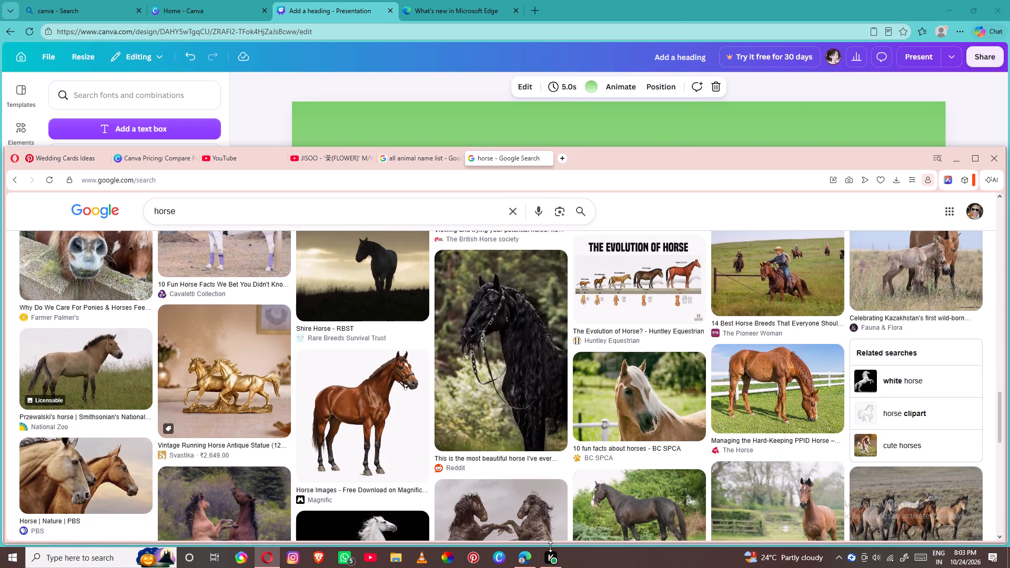
# Switch back to the Canva presentation, paste the black horse photo on page 13 and enlarge it to full page height along the left edge.
pyautogui.click(533, 559)
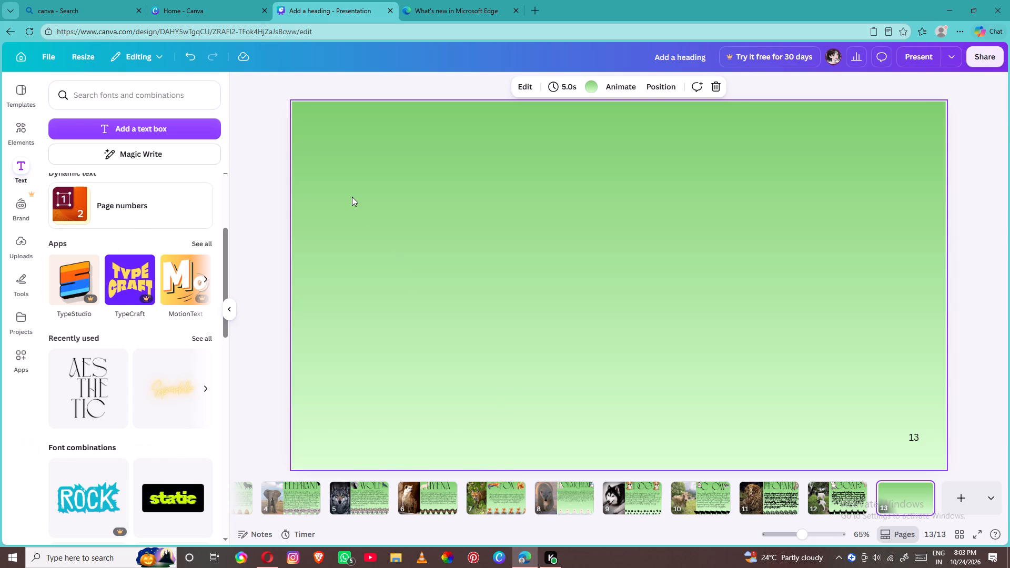
pyautogui.rightClick(352, 197)
pyautogui.click(384, 262)
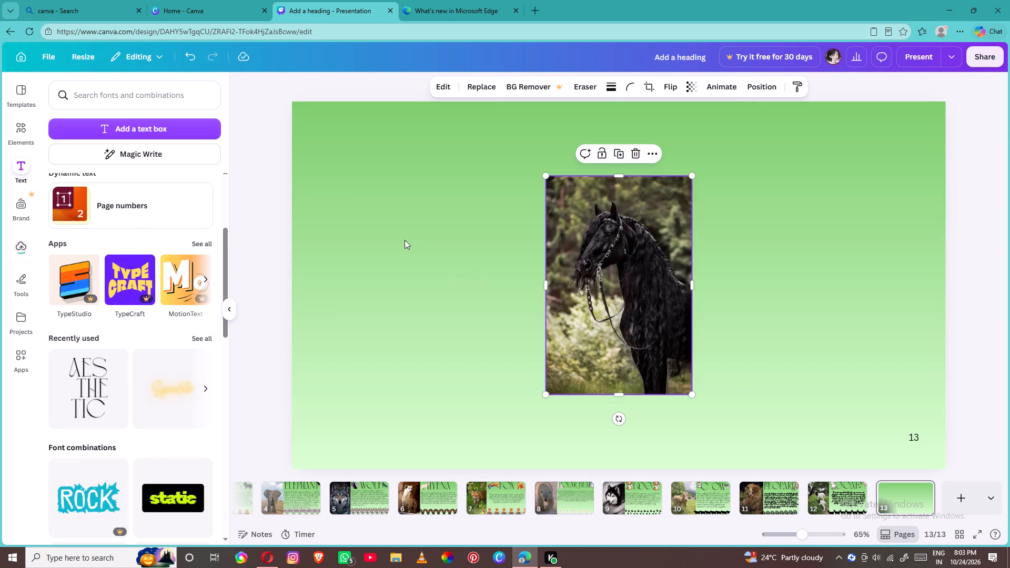
pyautogui.moveTo(577, 269); pyautogui.dragTo(488, 238)
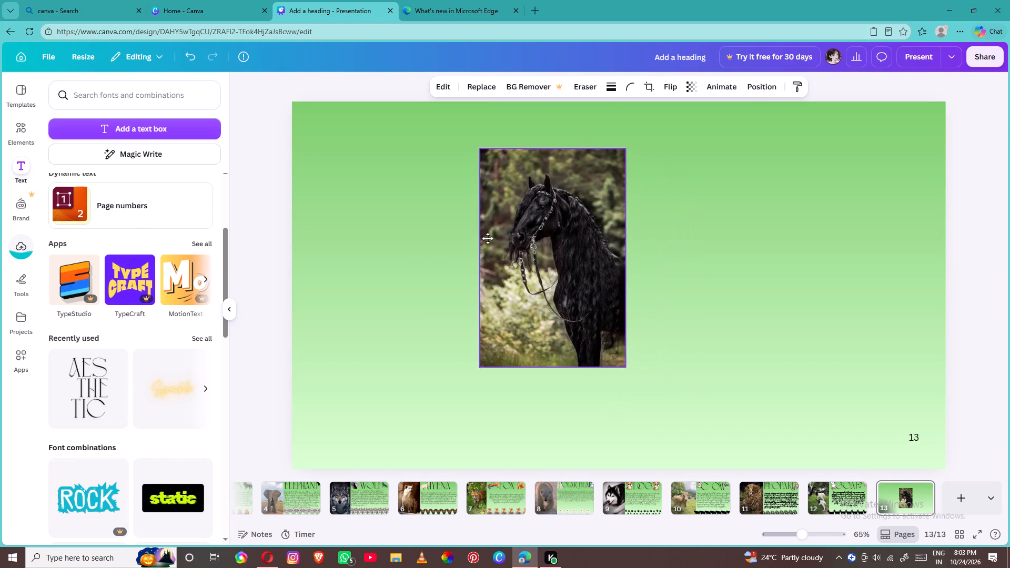
pyautogui.moveTo(488, 238); pyautogui.dragTo(324, 195)
pyautogui.moveTo(436, 318); pyautogui.dragTo(438, 318)
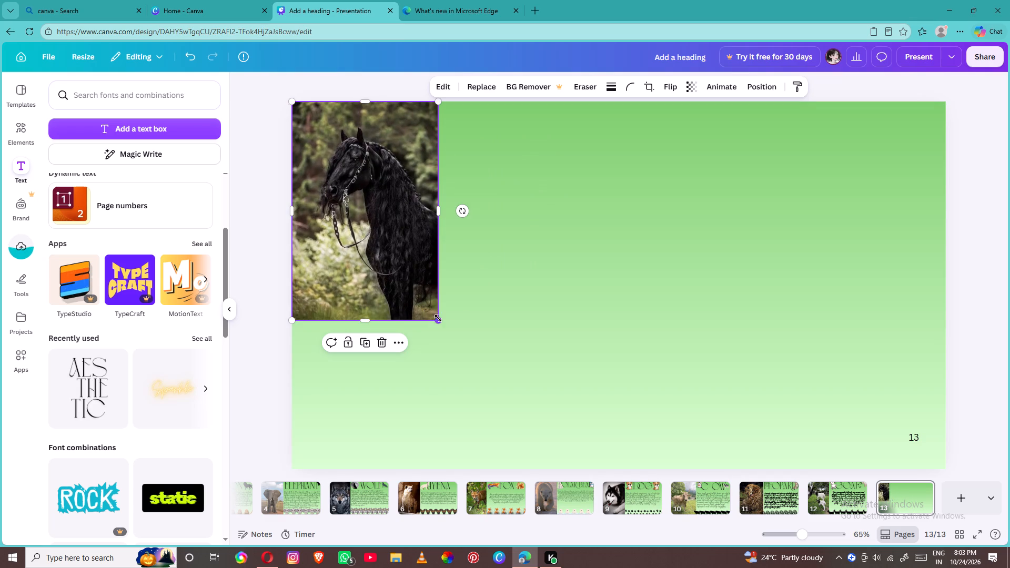
pyautogui.moveTo(438, 318); pyautogui.dragTo(495, 492)
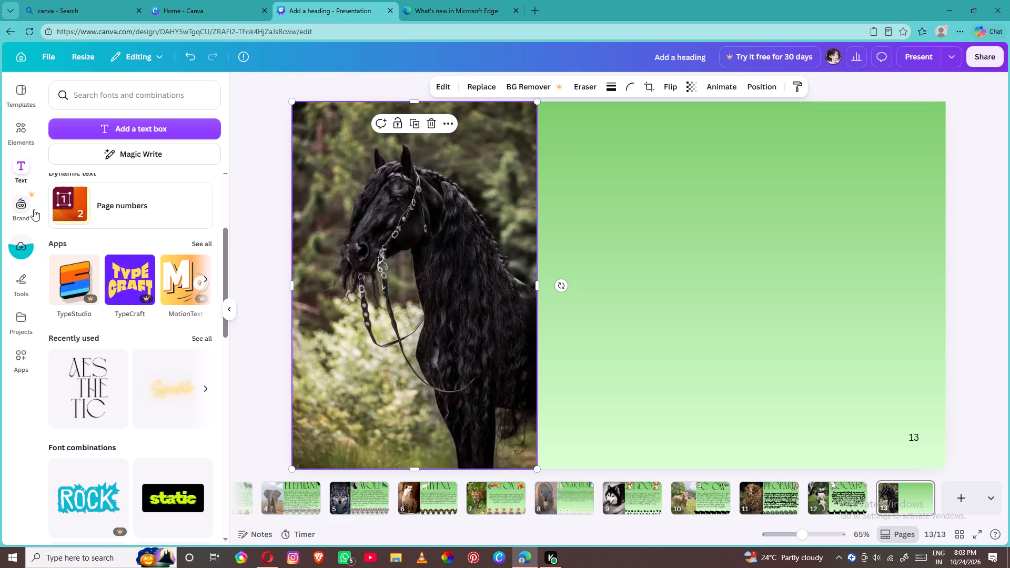
# Add a HORSE heading in the recently used AES THE TIC text style at the top of page 13's green area.
pyautogui.click(90, 381)
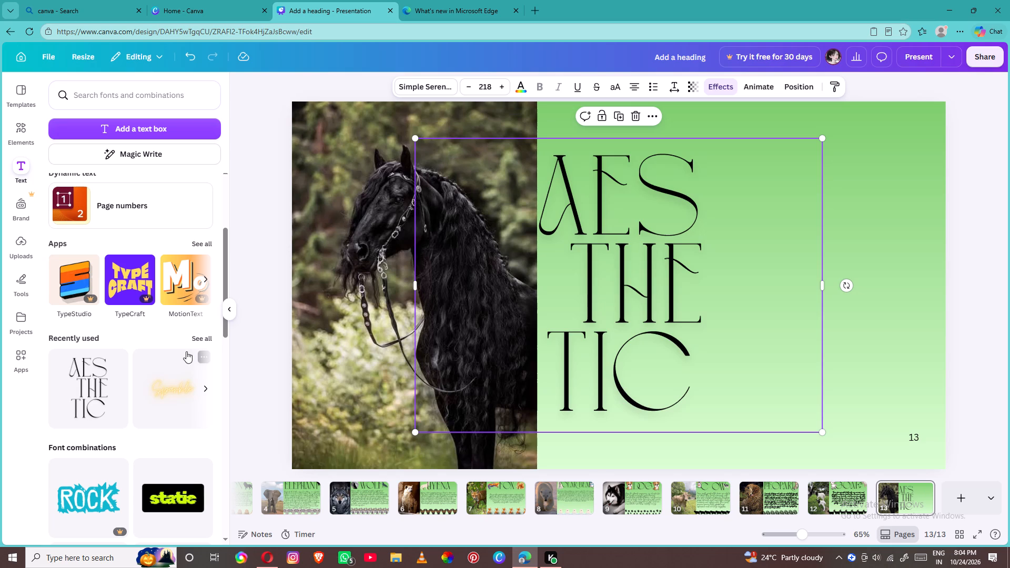
pyautogui.click(686, 255)
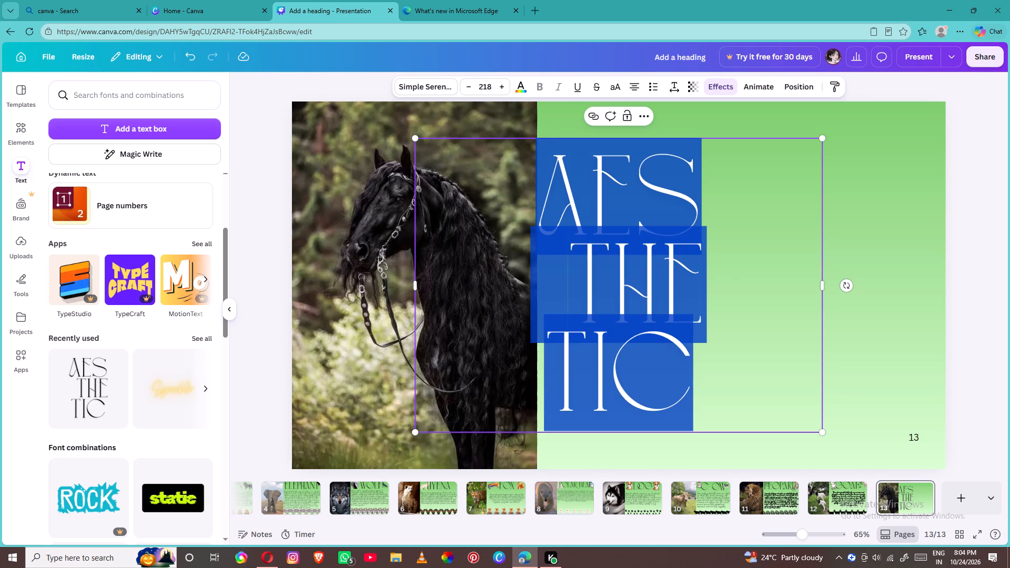
pyautogui.press('BackSpace')
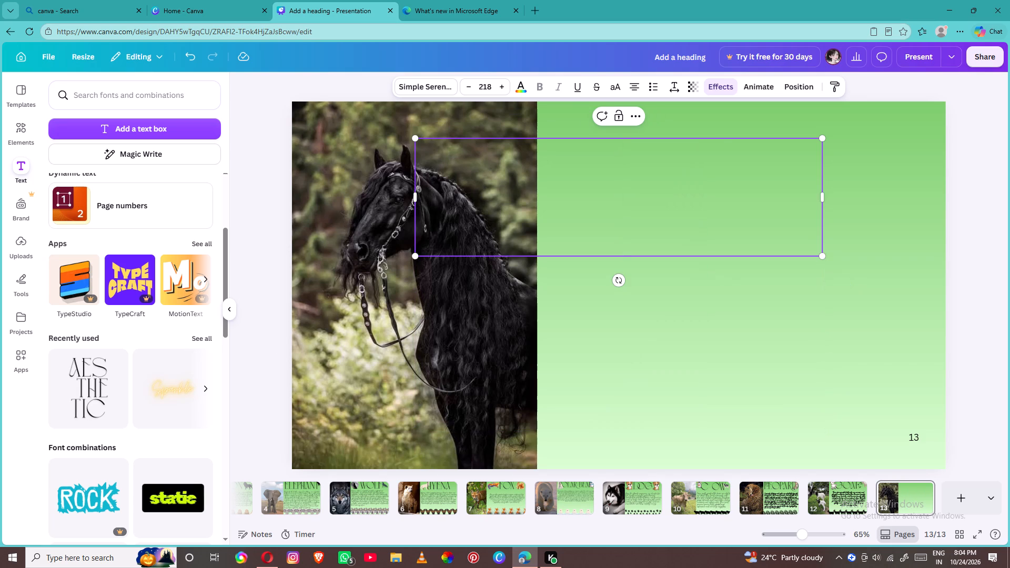
pyautogui.write('horse')
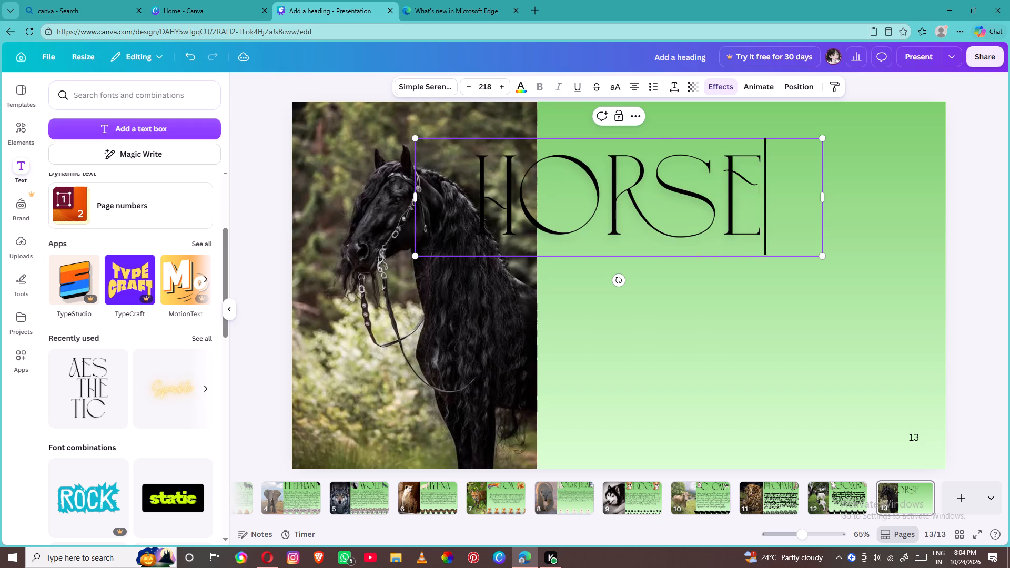
pyautogui.click(634, 284)
pyautogui.moveTo(631, 228); pyautogui.dragTo(632, 227)
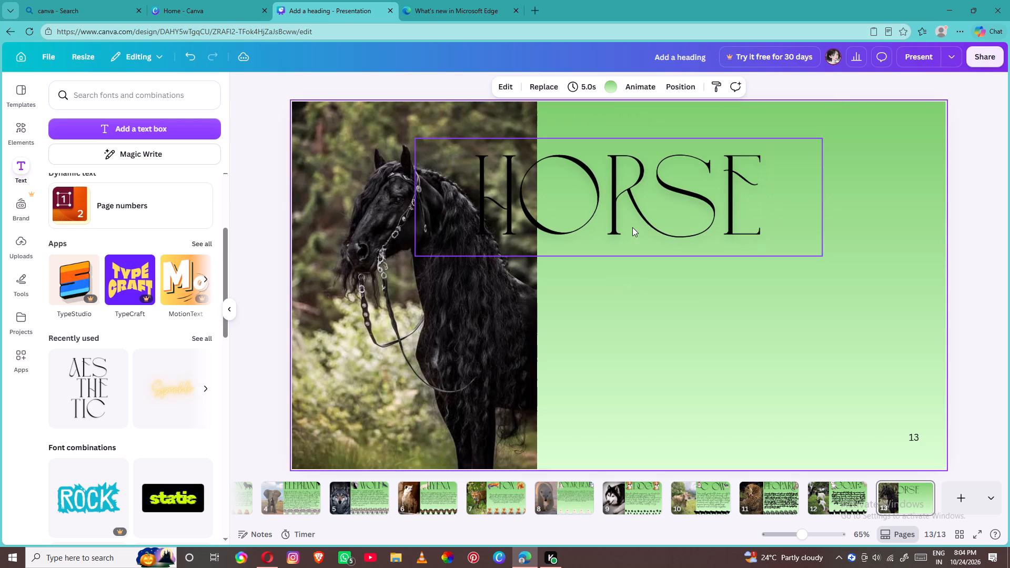
pyautogui.moveTo(632, 227); pyautogui.dragTo(736, 185)
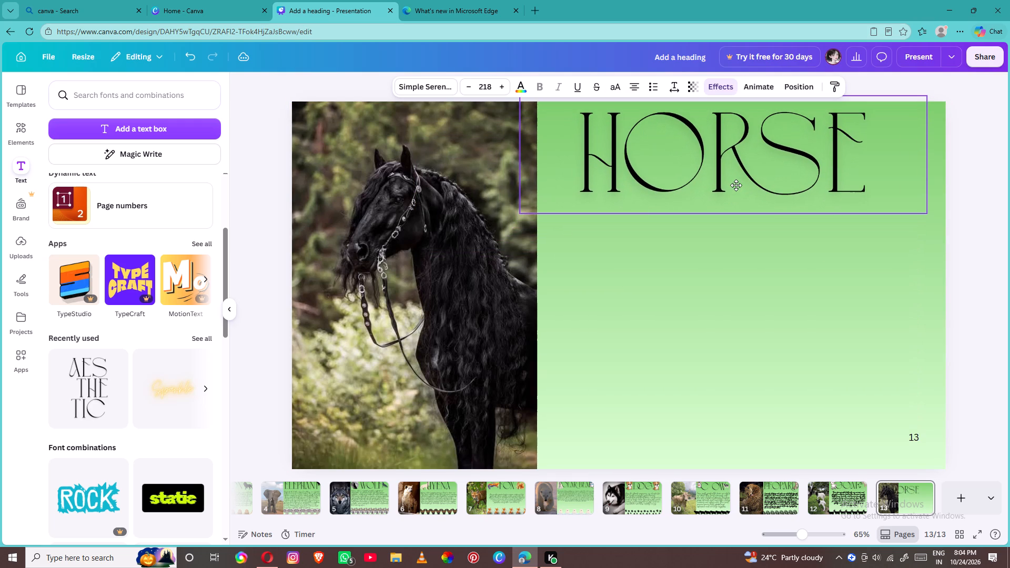
pyautogui.moveTo(736, 185); pyautogui.dragTo(739, 183)
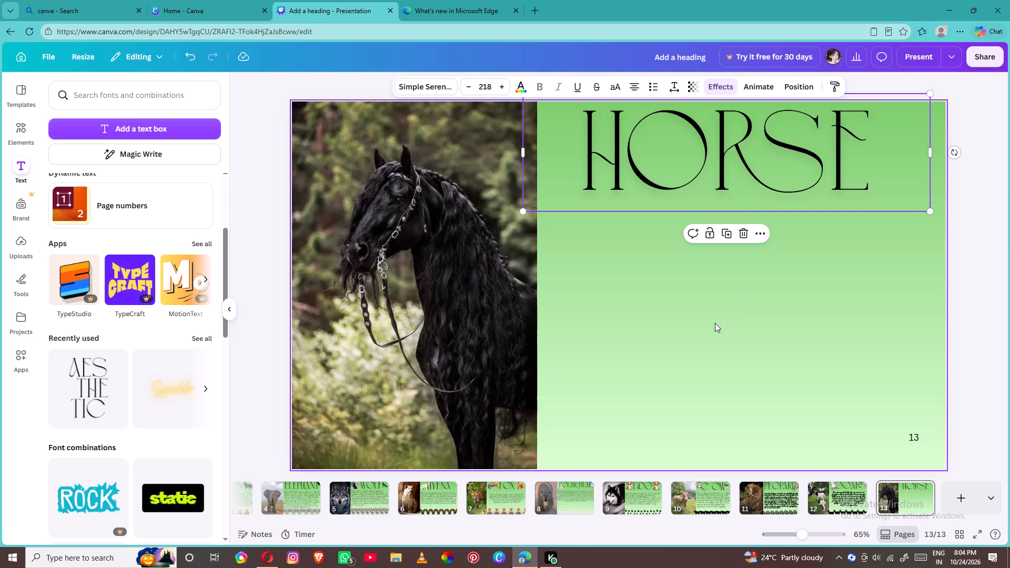
# Search the elements for "horse", insert the black outline drawing of a leaping horse and shrink it to a small graphic.
pyautogui.click(34, 135)
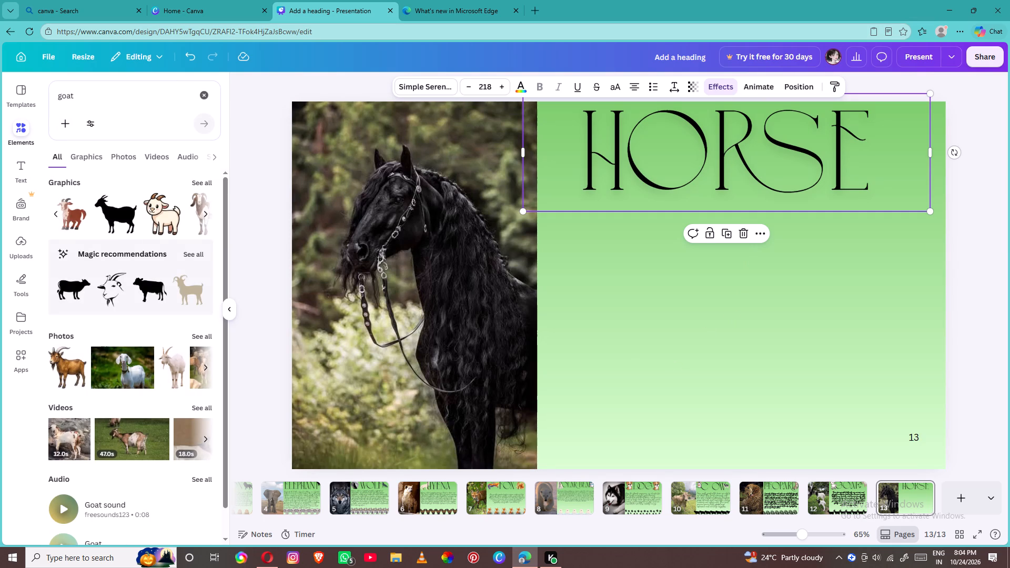
pyautogui.click(196, 96)
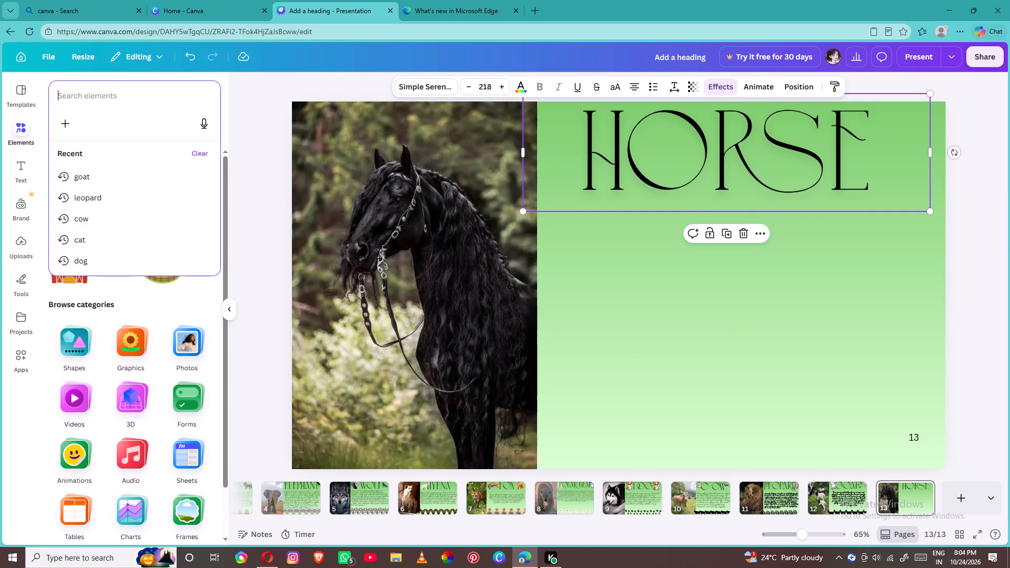
pyautogui.write('horse')
pyautogui.press('Return')
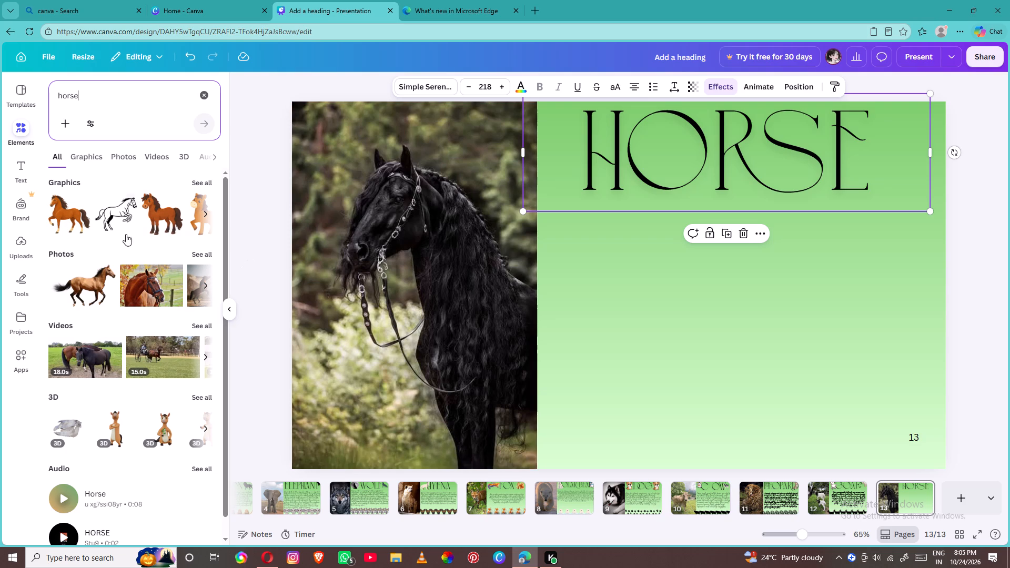
pyautogui.click(110, 224)
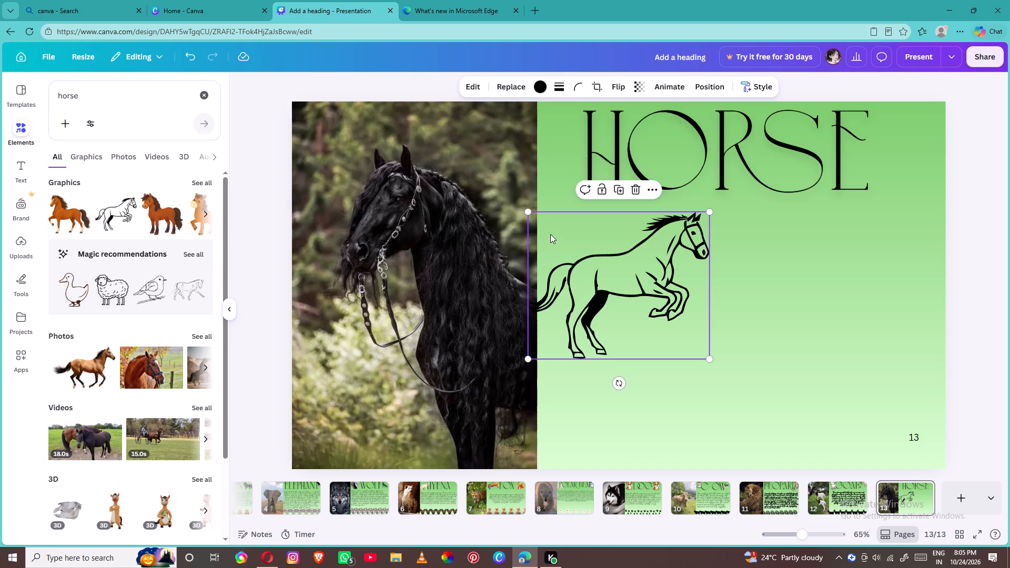
pyautogui.moveTo(525, 214); pyautogui.dragTo(556, 272)
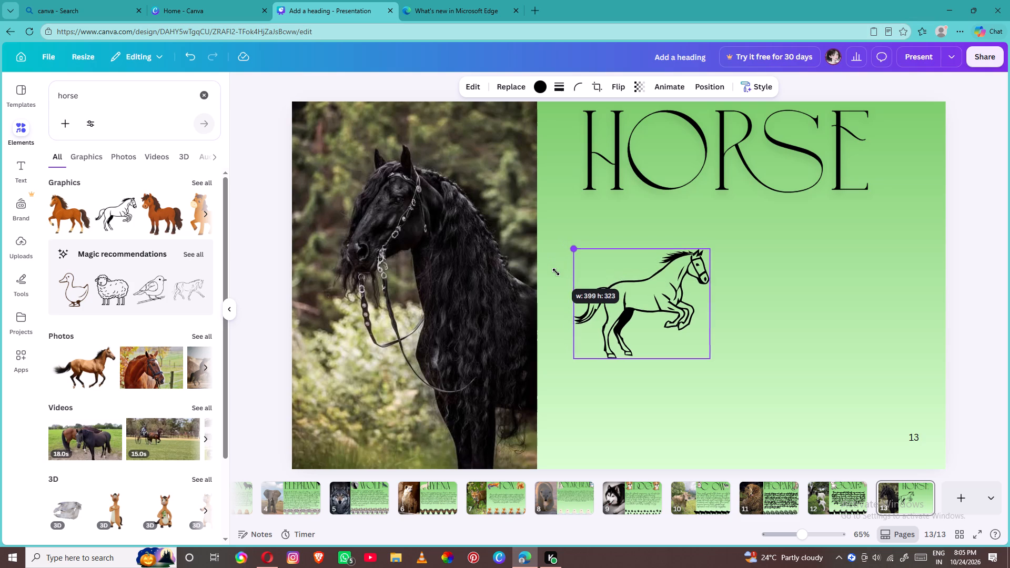
pyautogui.moveTo(556, 272); pyautogui.dragTo(560, 292)
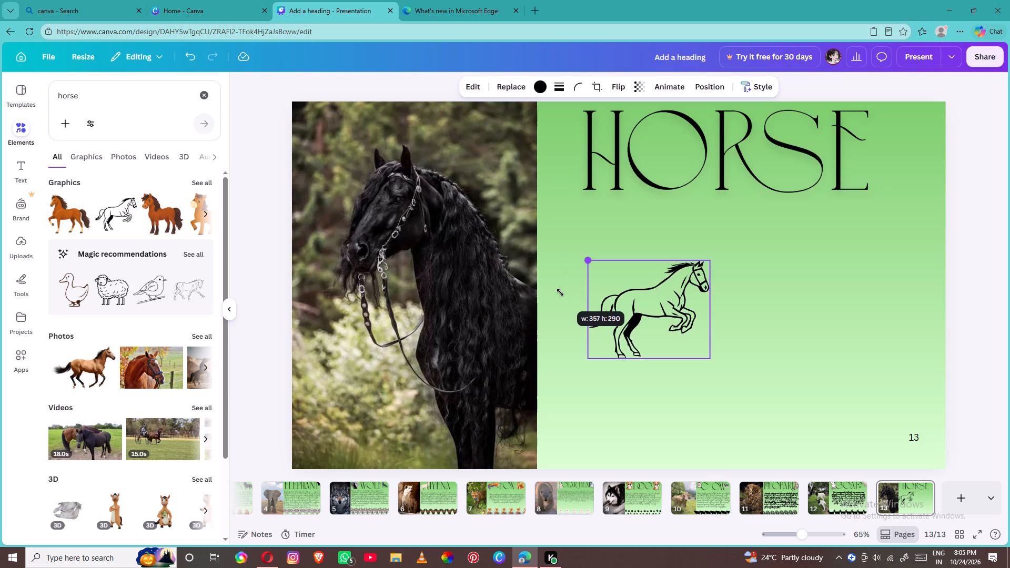
pyautogui.moveTo(560, 292); pyautogui.dragTo(557, 316)
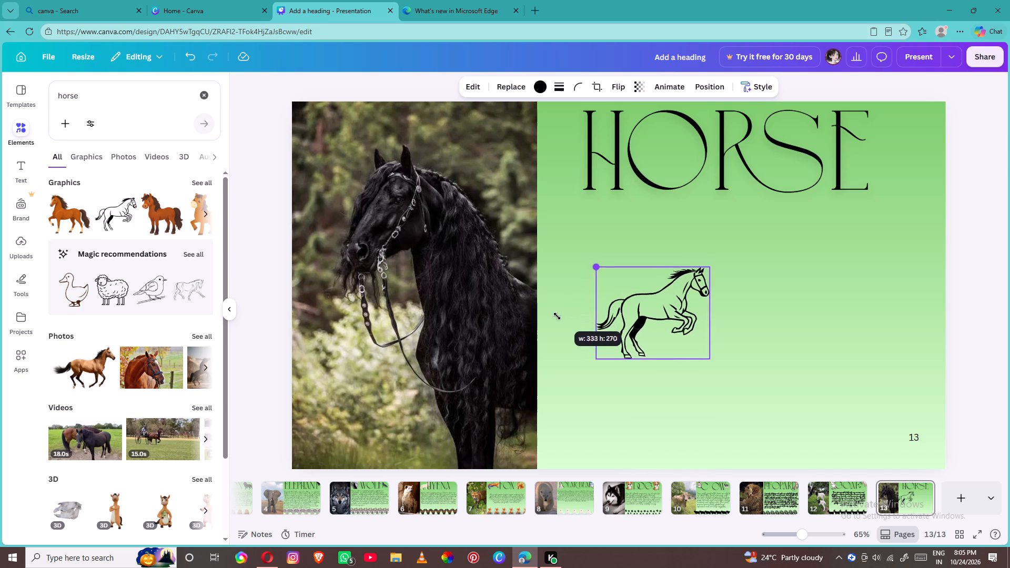
pyautogui.moveTo(557, 316); pyautogui.dragTo(603, 371)
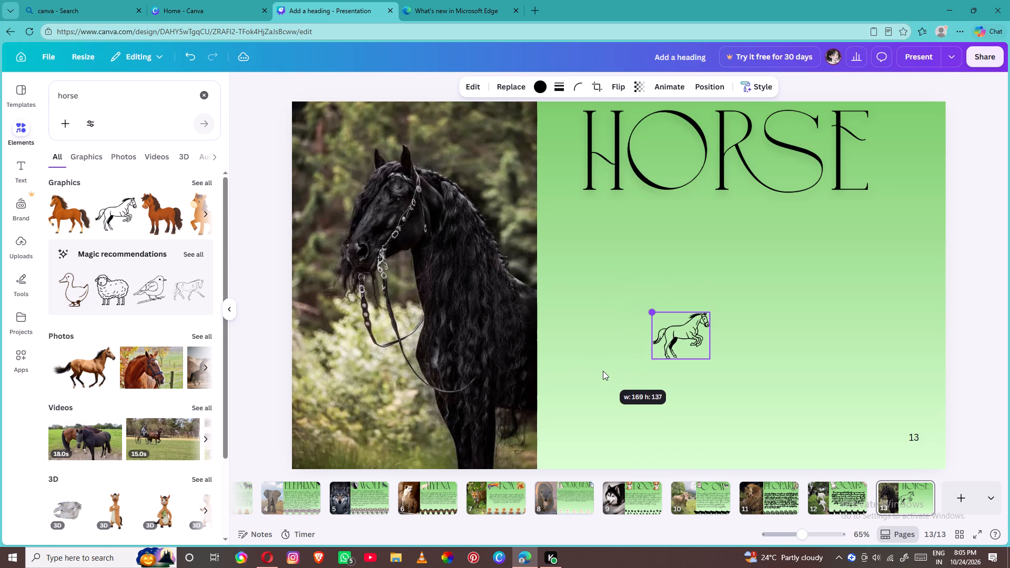
pyautogui.click(660, 344)
pyautogui.click(655, 359)
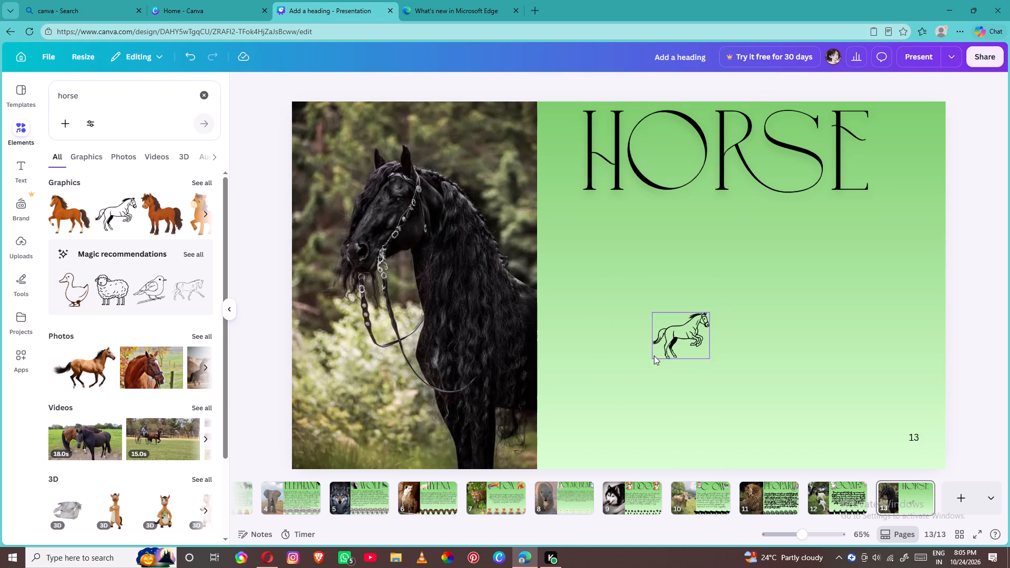
pyautogui.moveTo(654, 356); pyautogui.dragTo(629, 378)
pyautogui.click(629, 378)
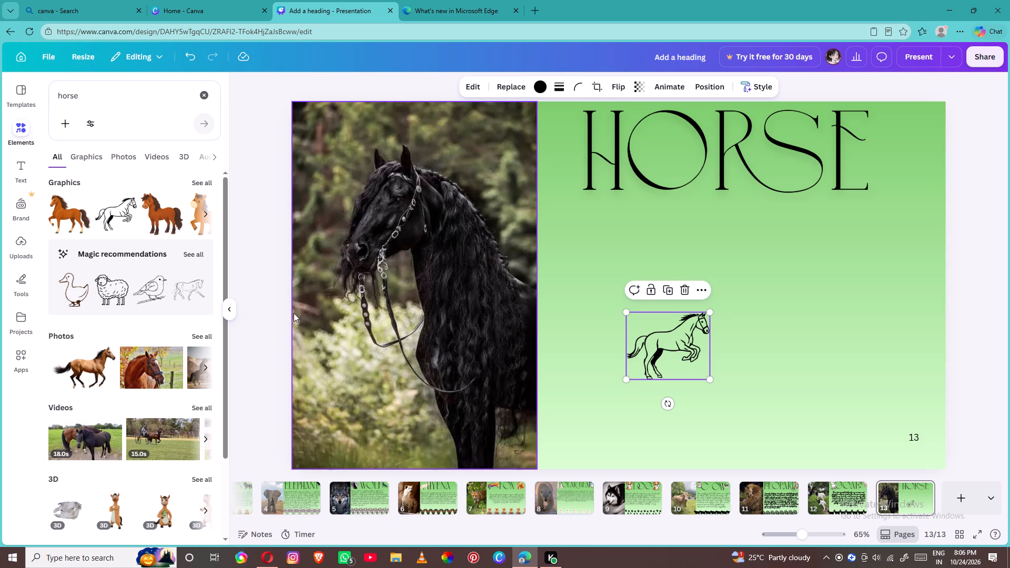
# Insert the black rearing horse silhouette from the graphics results and shrink it.
pyautogui.click(197, 221)
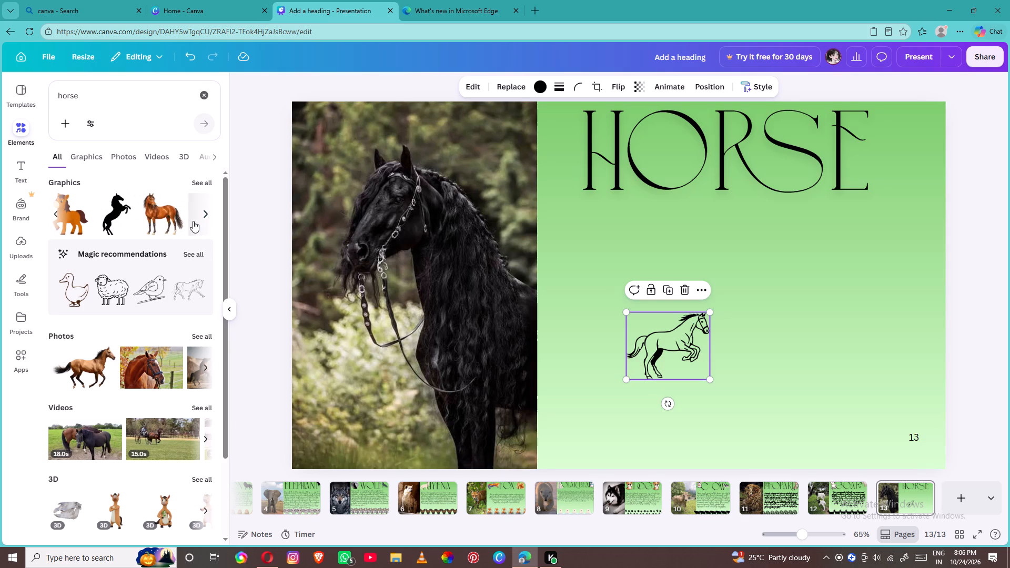
pyautogui.click(112, 219)
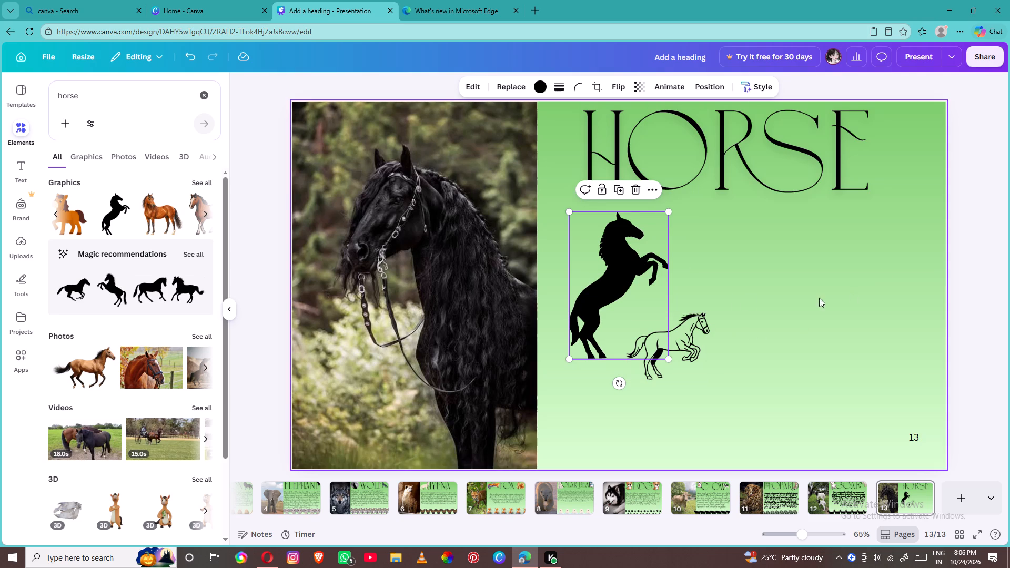
pyautogui.moveTo(671, 211); pyautogui.dragTo(629, 267)
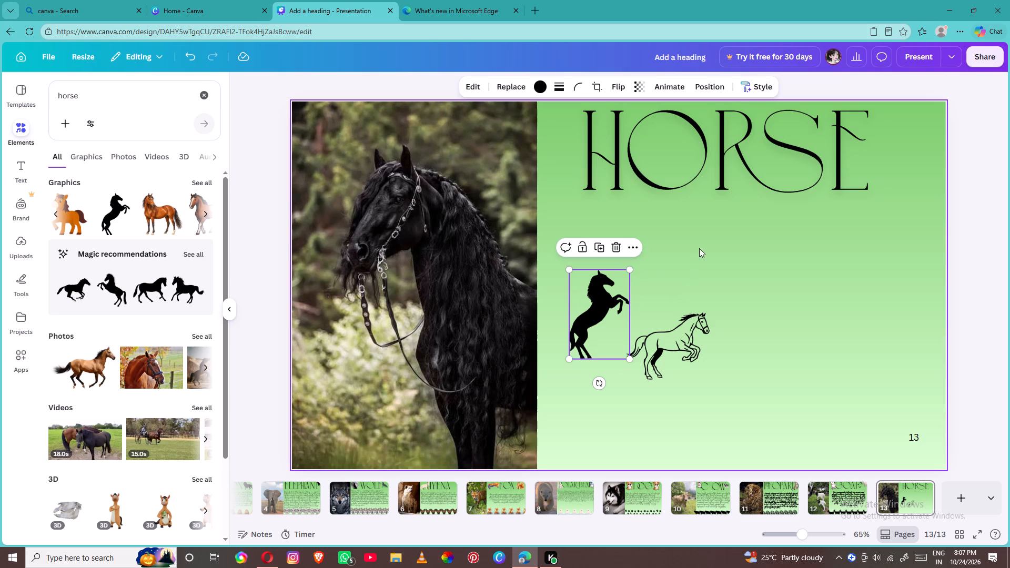
# Move the outline horse drawing to the page's upper right corner, just after the HORSE heading.
pyautogui.click(655, 337)
pyautogui.moveTo(662, 336); pyautogui.dragTo(786, 286)
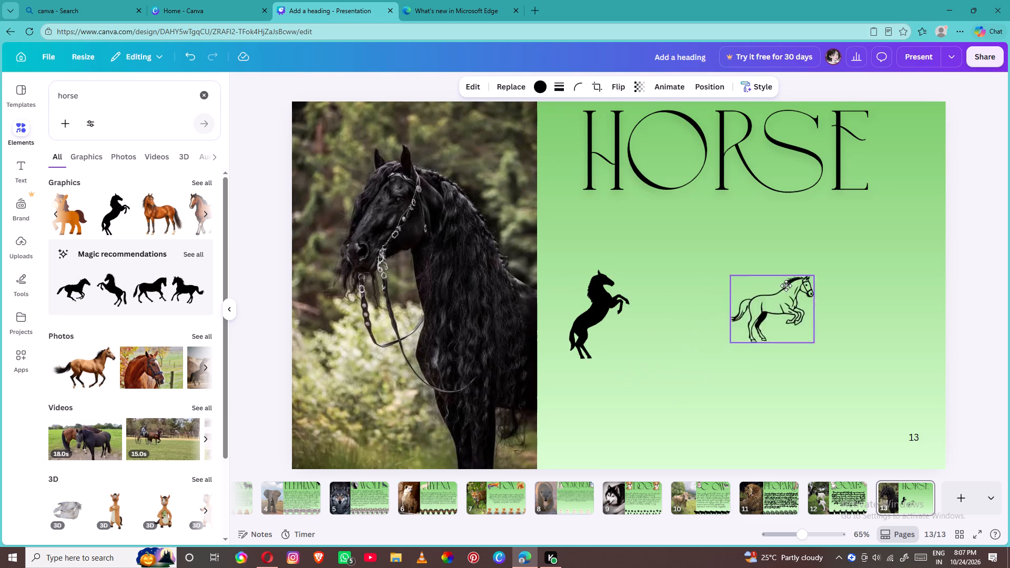
pyautogui.moveTo(786, 286); pyautogui.dragTo(895, 143)
# Place the rearing silhouette at the bottom edge beside the photo and duplicate it into an evenly spaced row of ten across the green area.
pyautogui.moveTo(585, 303); pyautogui.dragTo(538, 433)
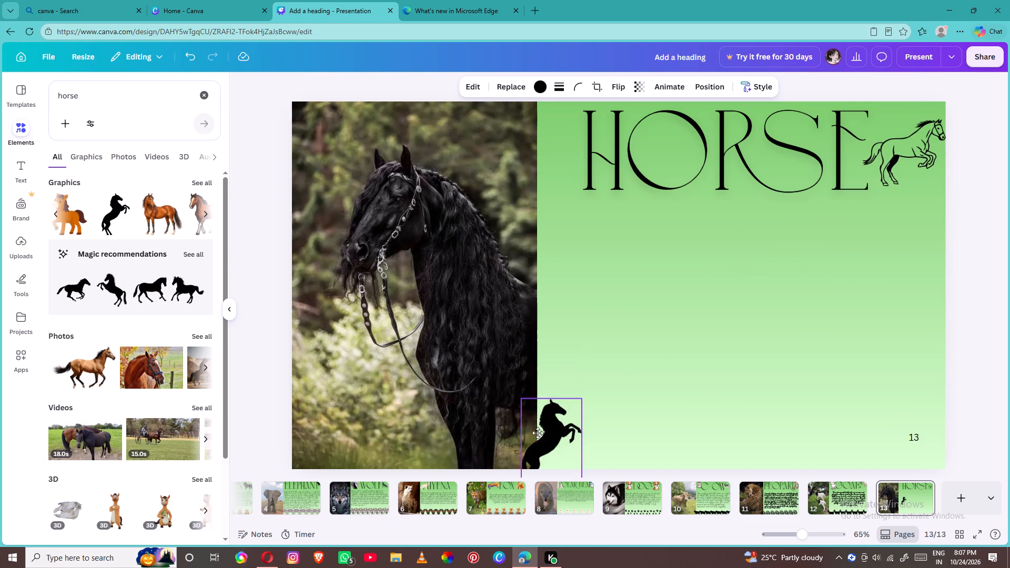
pyautogui.moveTo(538, 433); pyautogui.dragTo(544, 436)
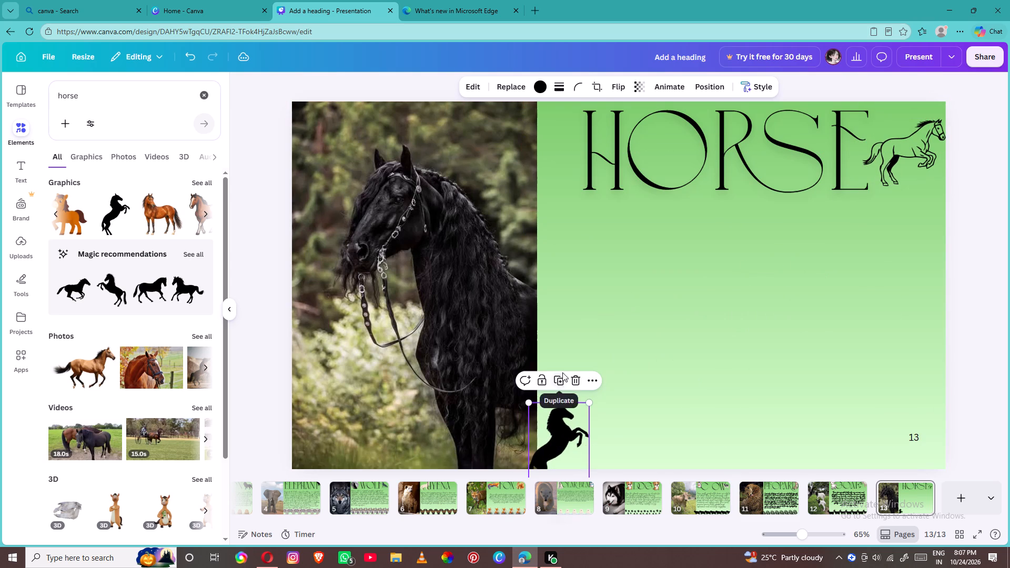
pyautogui.click(561, 374)
pyautogui.moveTo(561, 430); pyautogui.dragTo(611, 420)
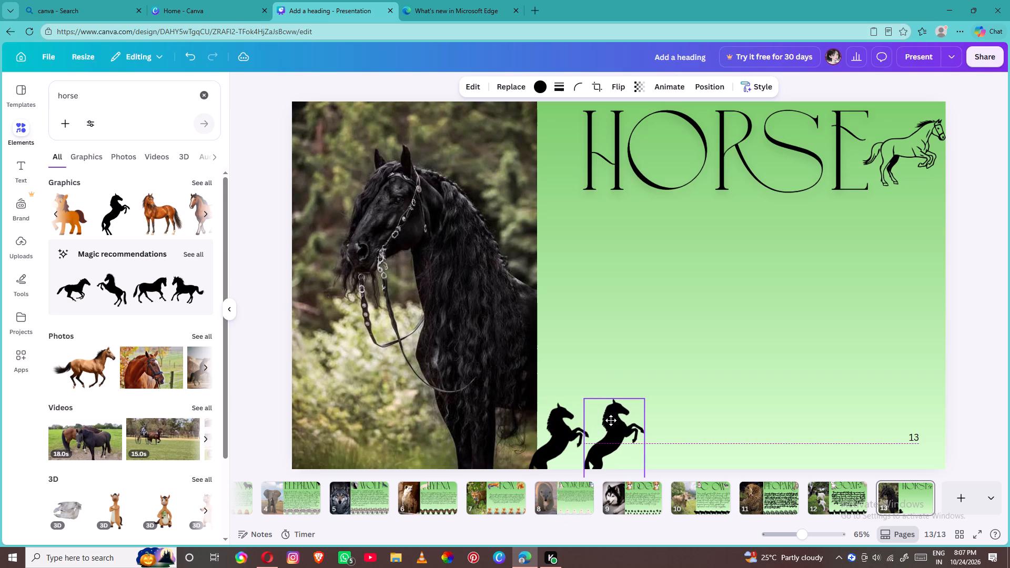
pyautogui.moveTo(611, 420); pyautogui.dragTo(598, 427)
pyautogui.click(601, 384)
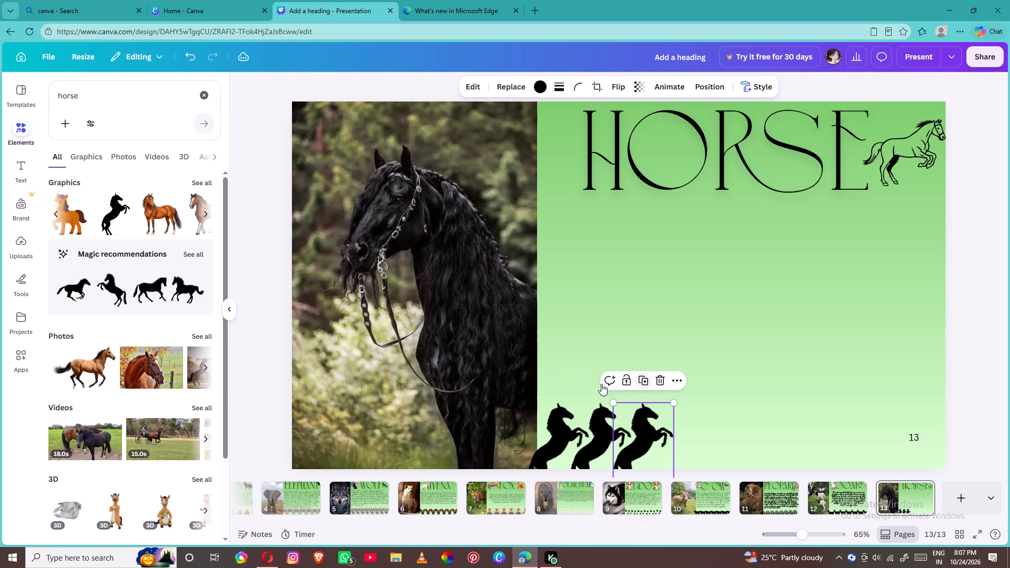
pyautogui.click(647, 383)
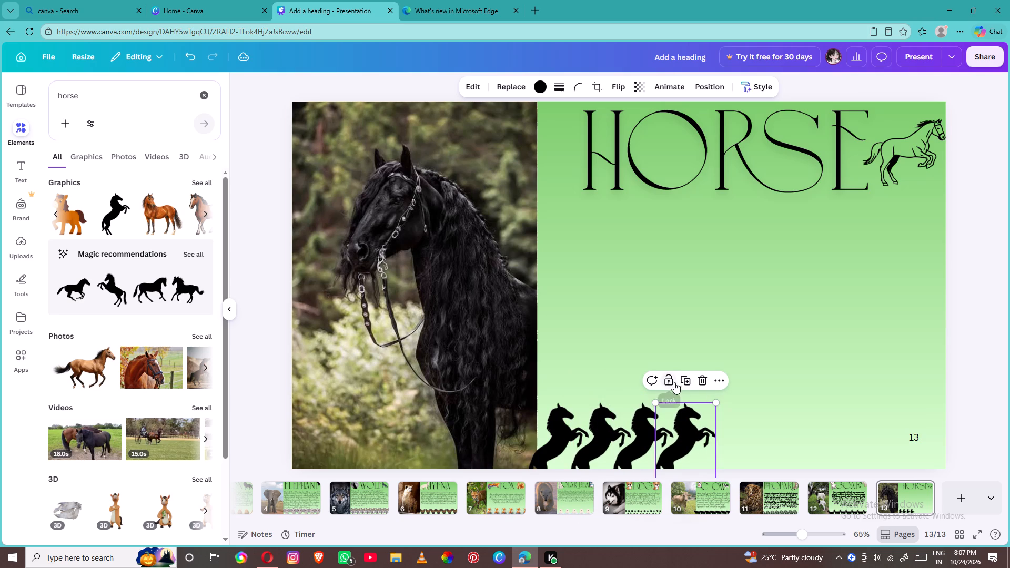
pyautogui.click(680, 381)
pyautogui.click(727, 387)
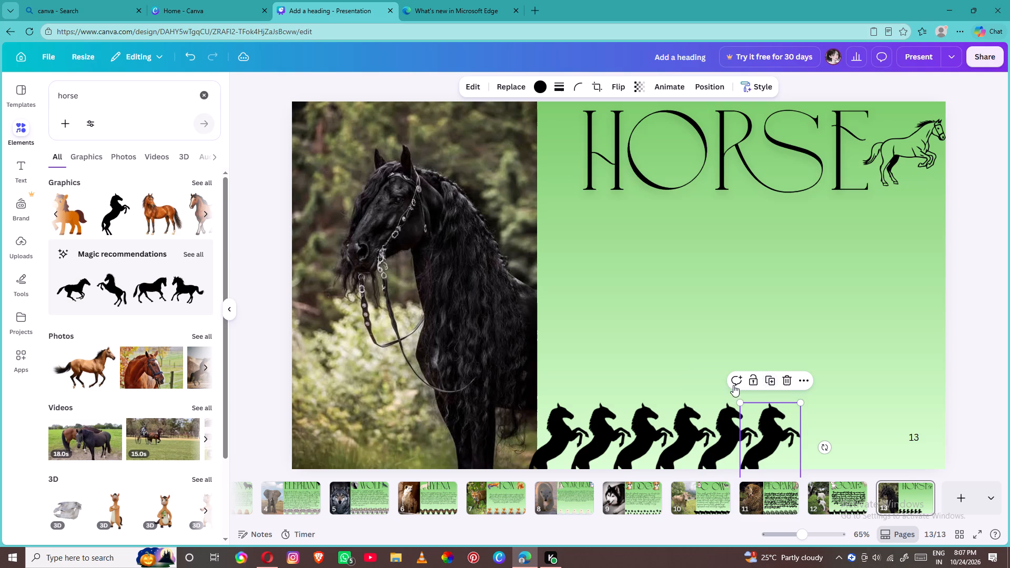
pyautogui.click(769, 382)
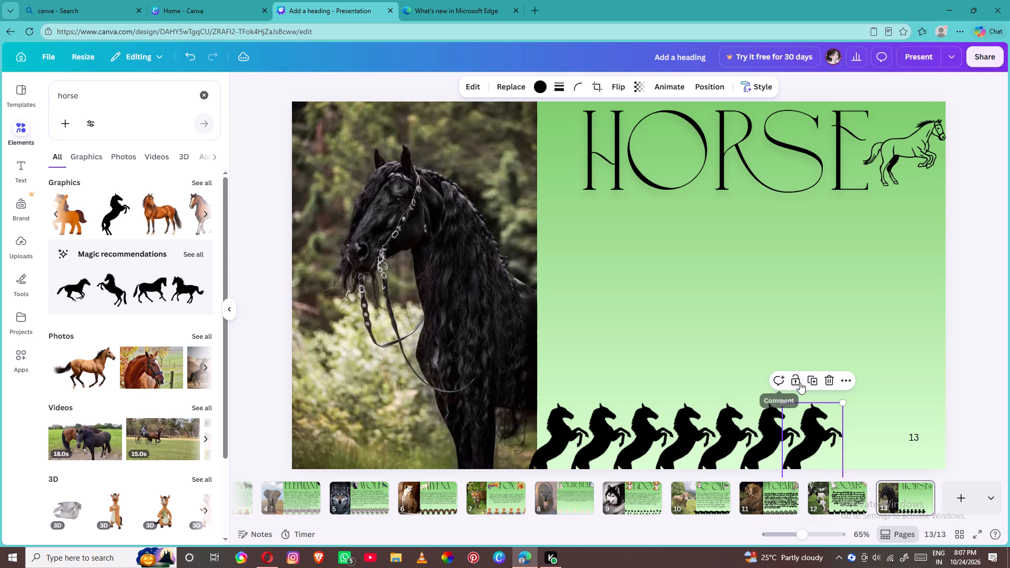
pyautogui.click(806, 381)
pyautogui.click(853, 378)
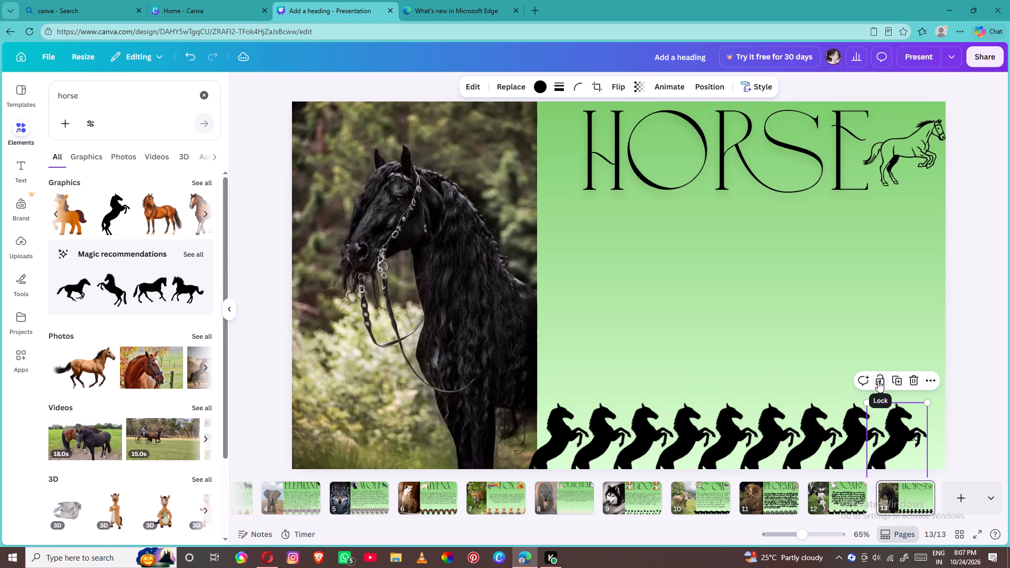
pyautogui.click(893, 381)
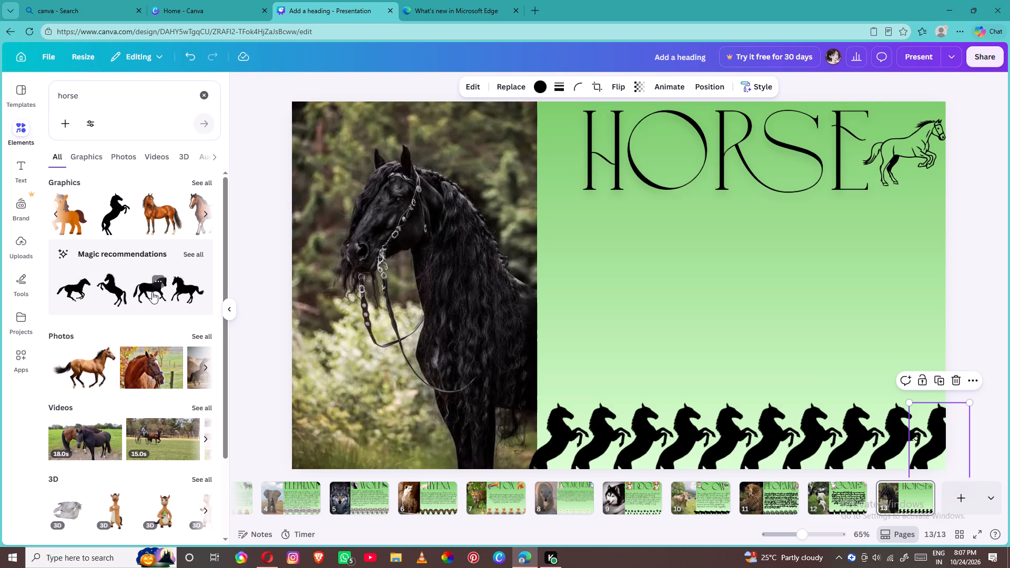
# Delete nine of the ten rearing silhouettes from the bottom row, keeping only the one at the page's outer edge.
pyautogui.click(595, 432)
pyautogui.click(618, 378)
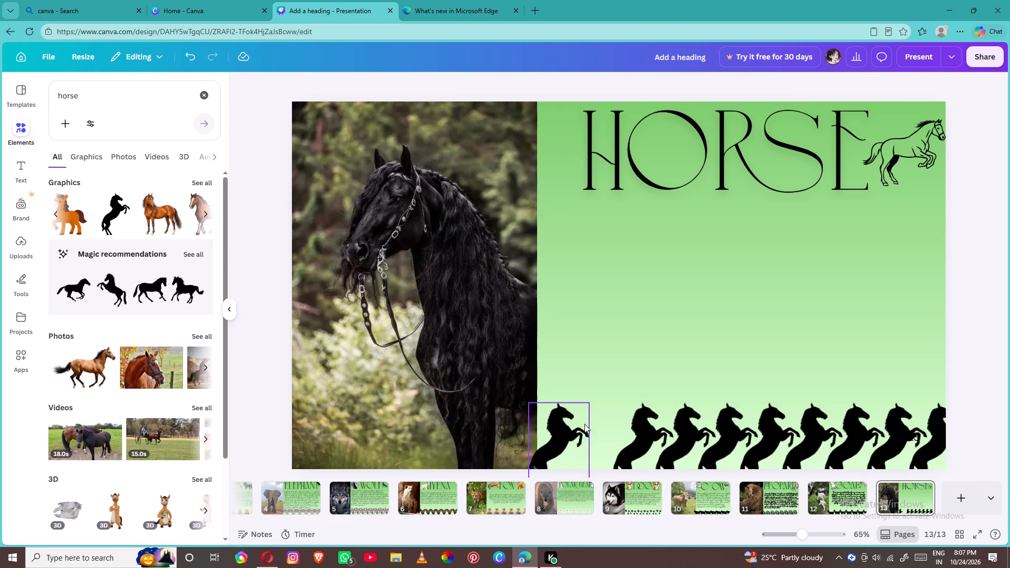
pyautogui.click(565, 428)
pyautogui.click(571, 372)
pyautogui.click(571, 379)
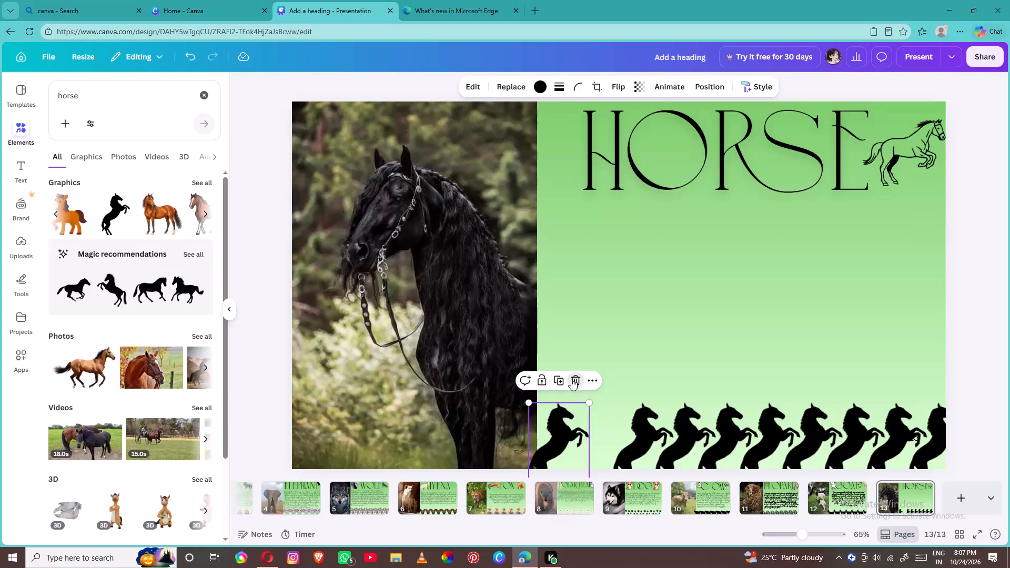
pyautogui.click(632, 427)
pyautogui.click(661, 378)
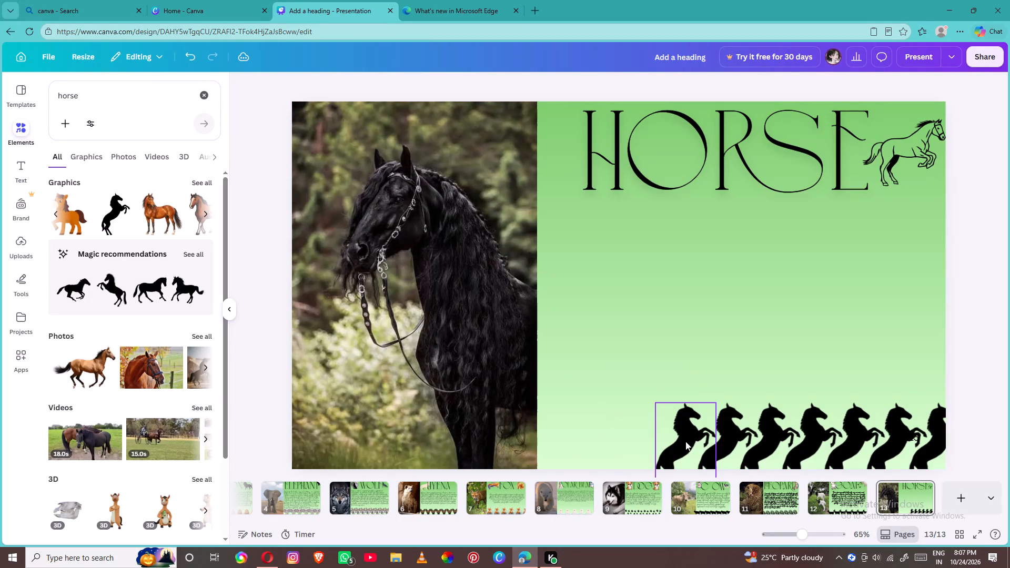
pyautogui.click(690, 444)
pyautogui.click(706, 374)
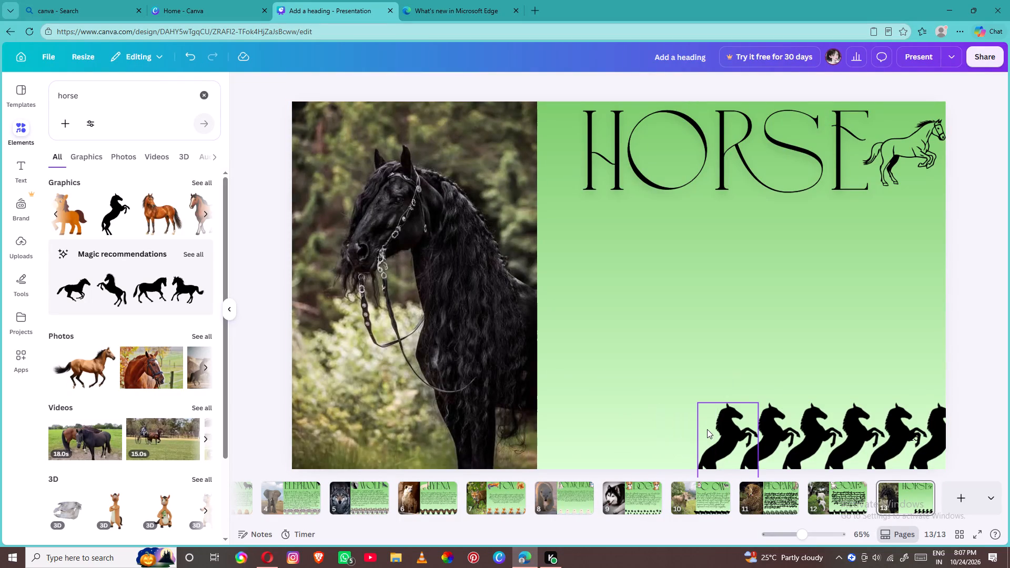
pyautogui.click(707, 427)
pyautogui.click(743, 383)
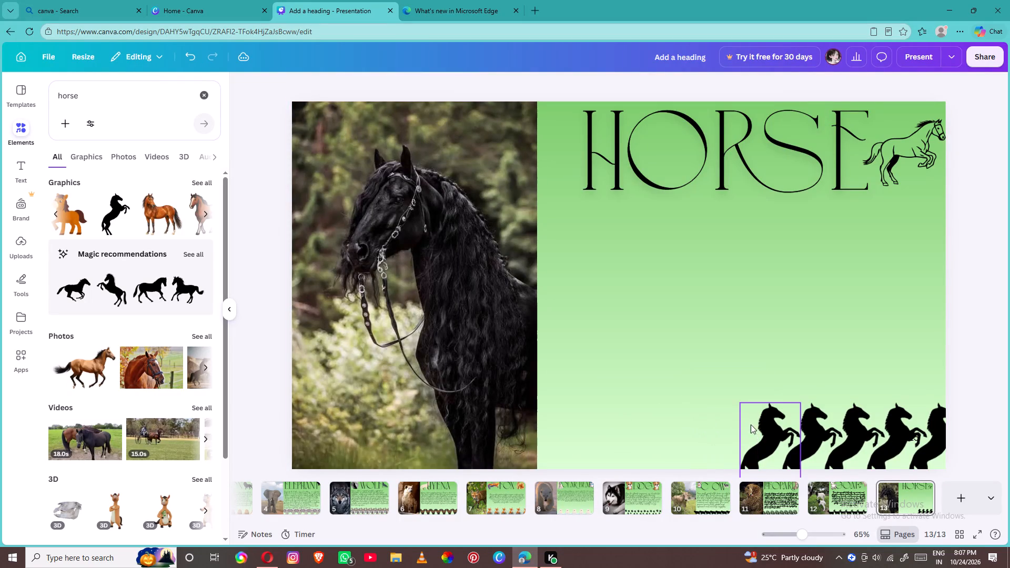
pyautogui.click(756, 430)
pyautogui.click(787, 380)
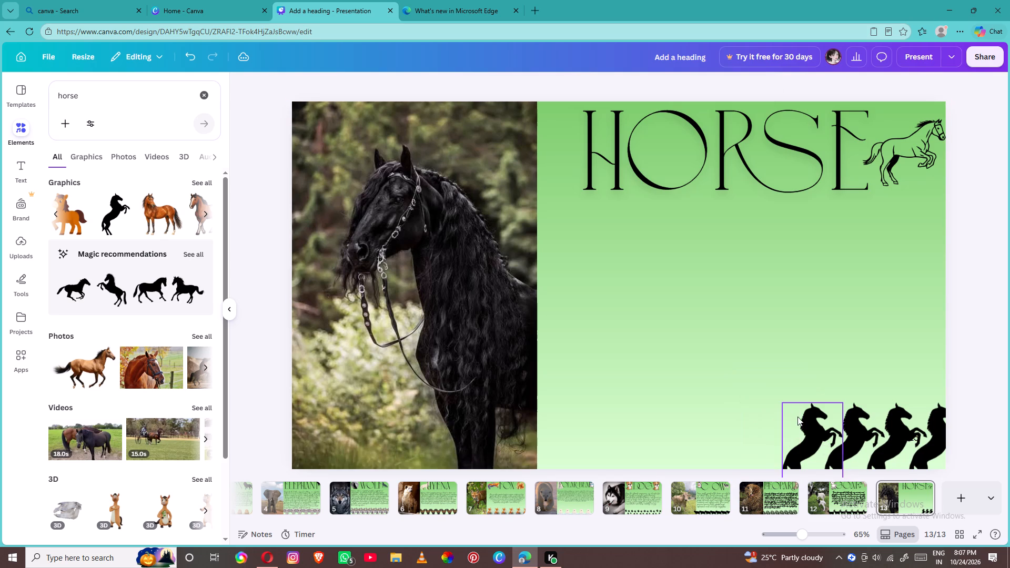
pyautogui.click(797, 417)
pyautogui.click(827, 382)
pyautogui.click(839, 422)
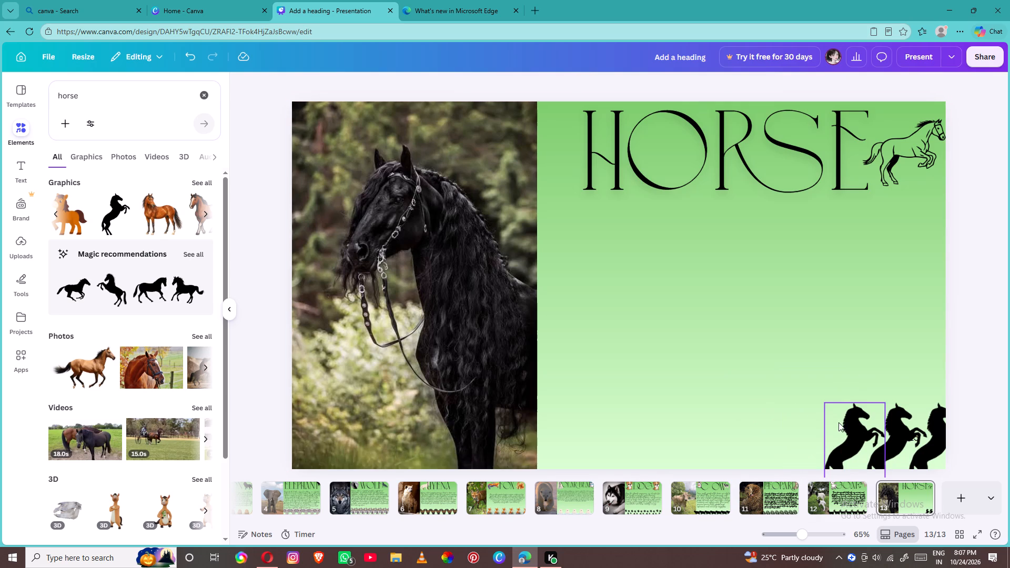
pyautogui.click(869, 381)
pyautogui.click(889, 444)
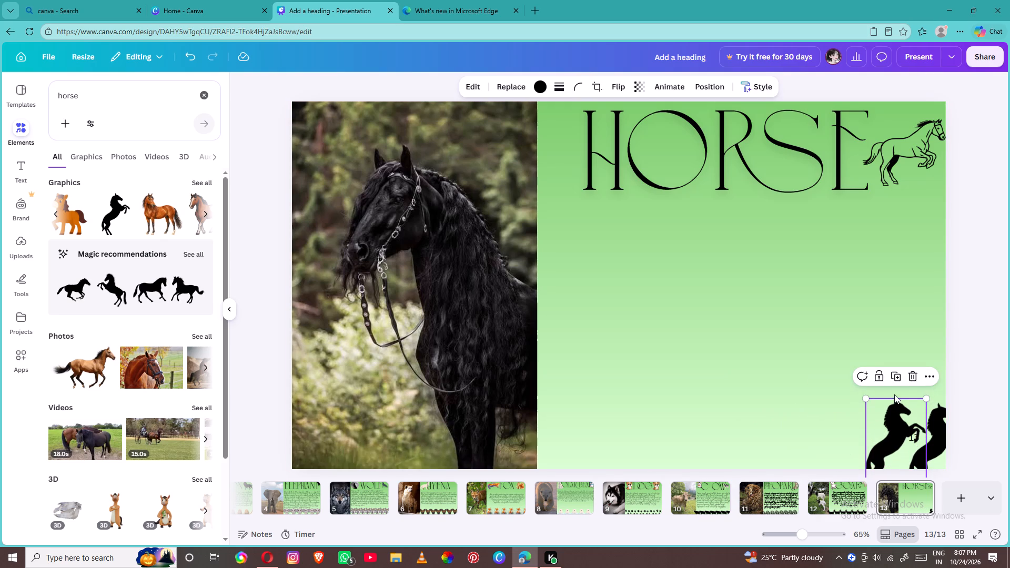
pyautogui.click(916, 381)
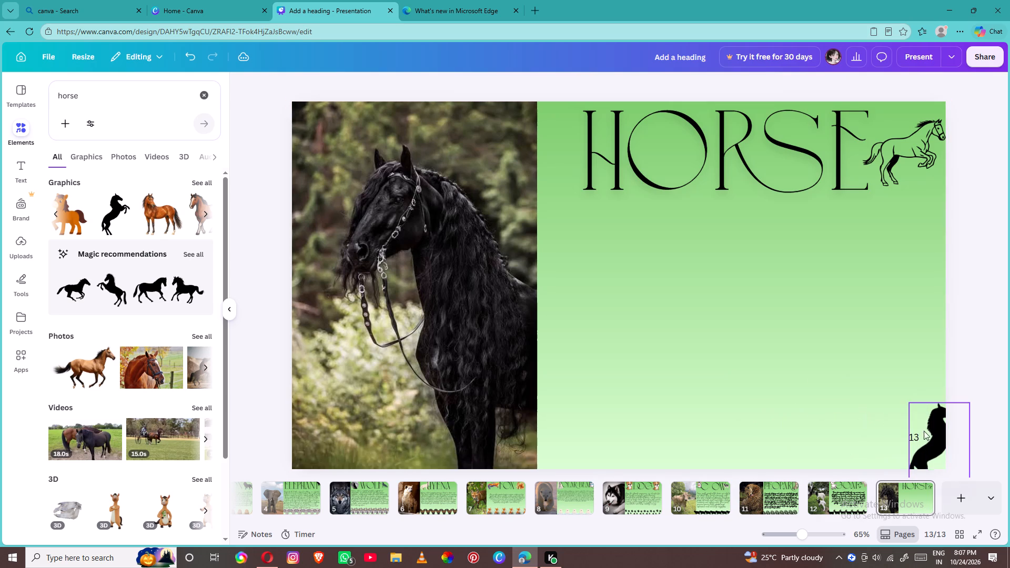
# Move the remaining rearing silhouette to the top of the green area, just before the H of the HORSE heading.
pyautogui.moveTo(931, 438); pyautogui.dragTo(568, 128)
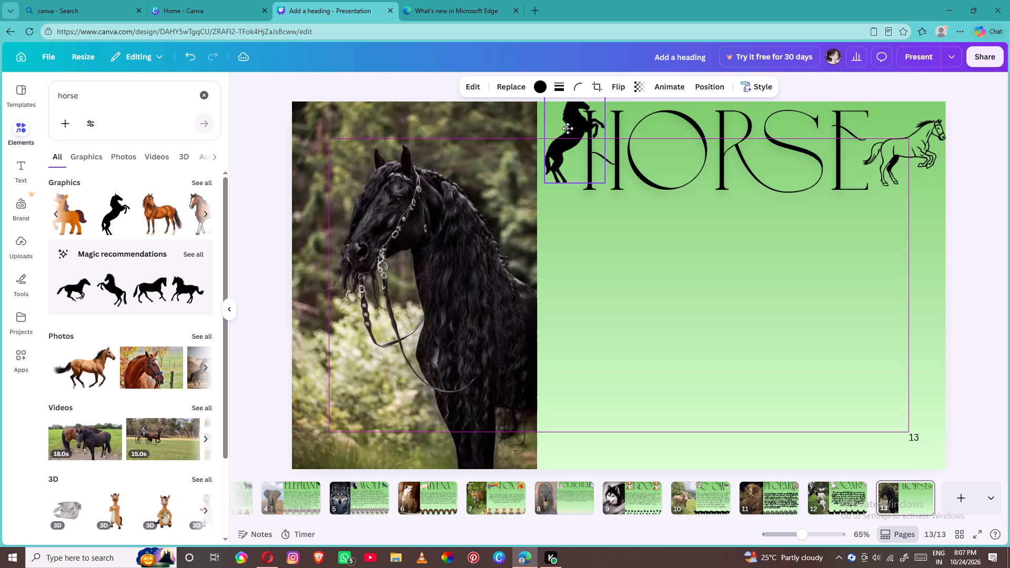
pyautogui.moveTo(568, 128); pyautogui.dragTo(554, 142)
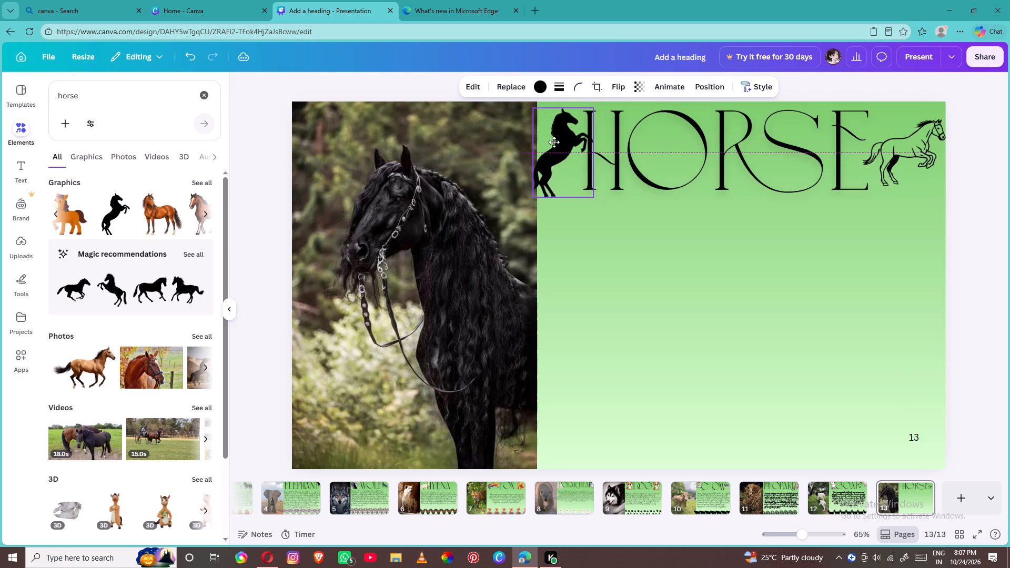
pyautogui.moveTo(554, 142); pyautogui.dragTo(554, 141)
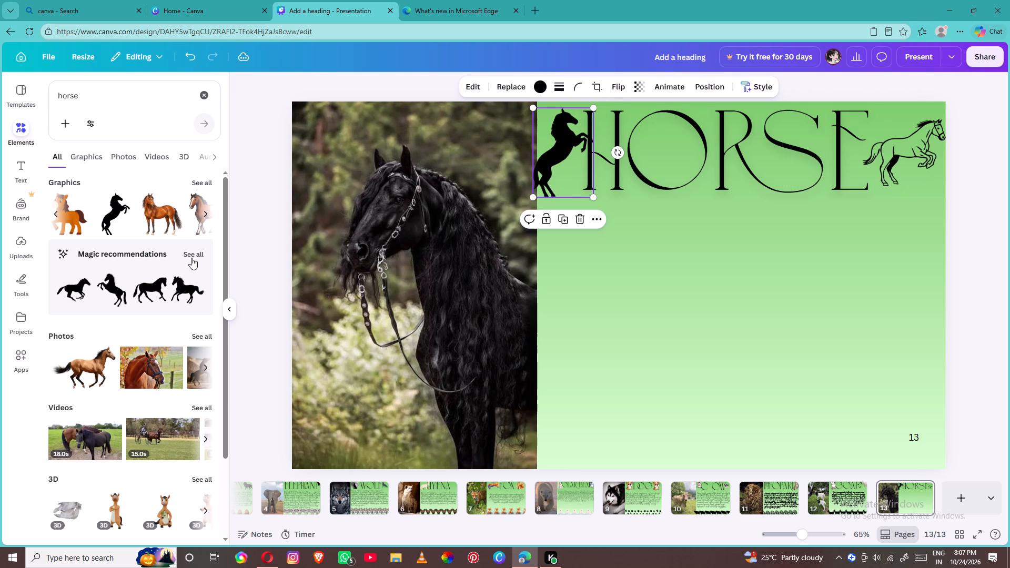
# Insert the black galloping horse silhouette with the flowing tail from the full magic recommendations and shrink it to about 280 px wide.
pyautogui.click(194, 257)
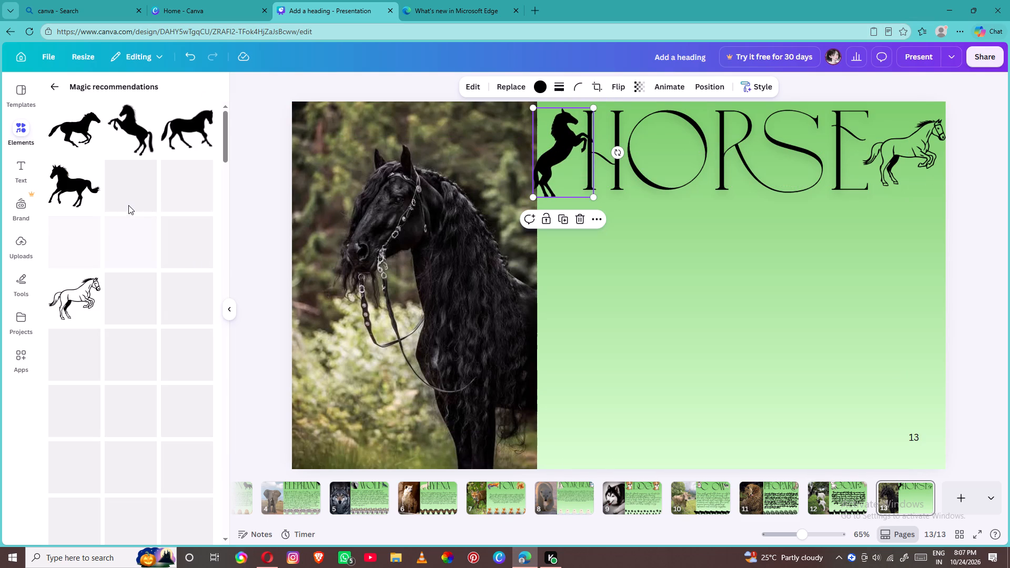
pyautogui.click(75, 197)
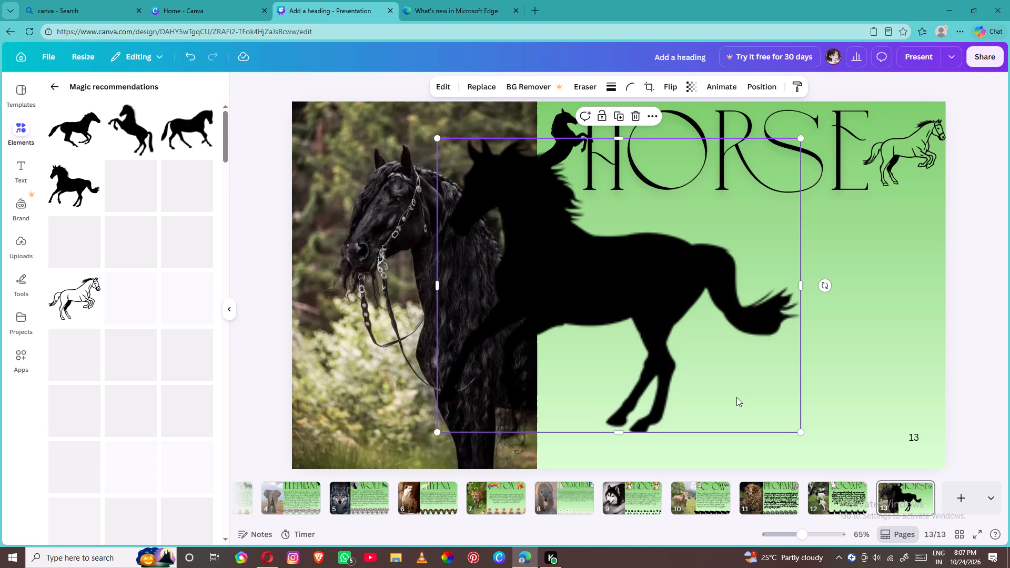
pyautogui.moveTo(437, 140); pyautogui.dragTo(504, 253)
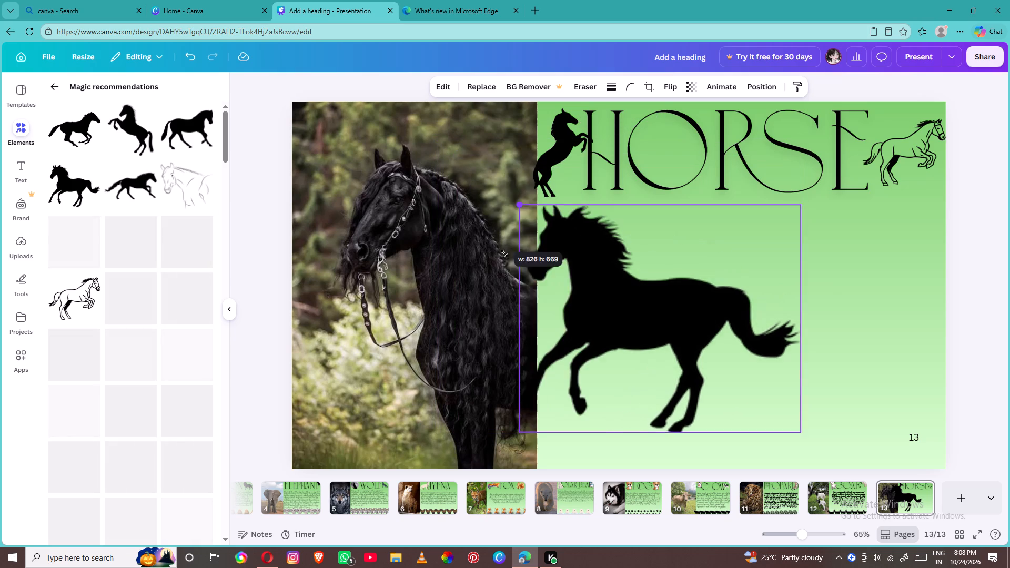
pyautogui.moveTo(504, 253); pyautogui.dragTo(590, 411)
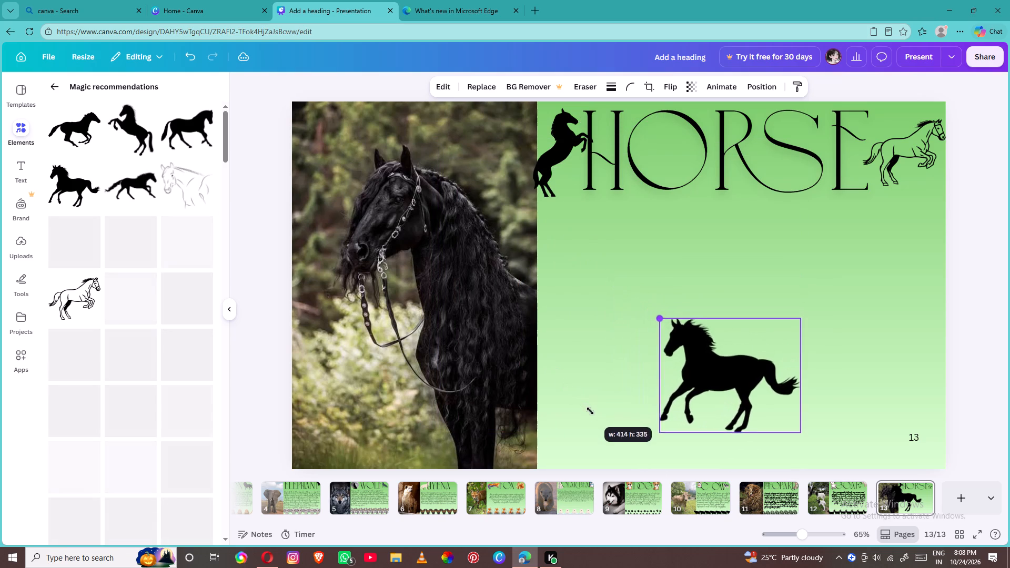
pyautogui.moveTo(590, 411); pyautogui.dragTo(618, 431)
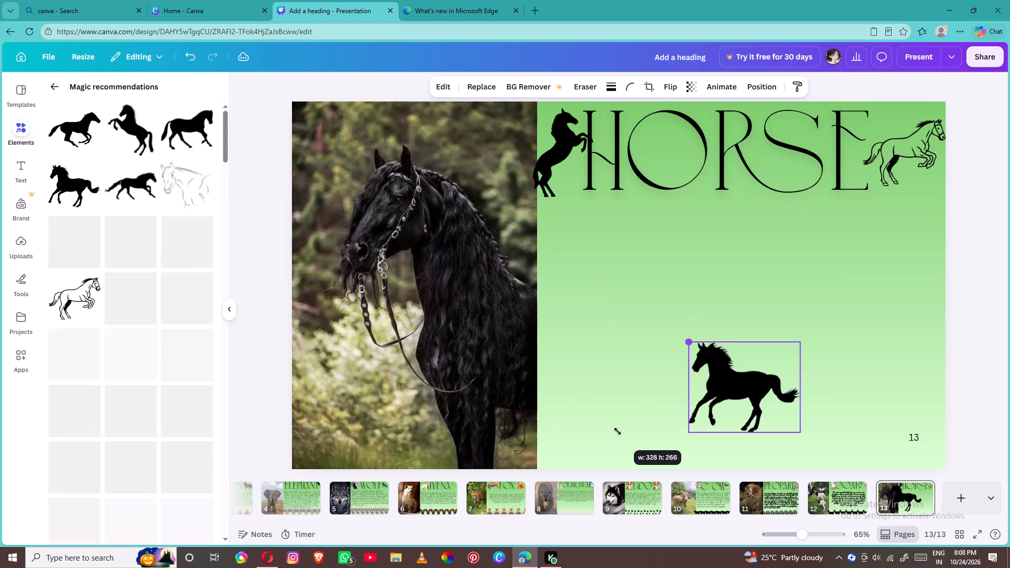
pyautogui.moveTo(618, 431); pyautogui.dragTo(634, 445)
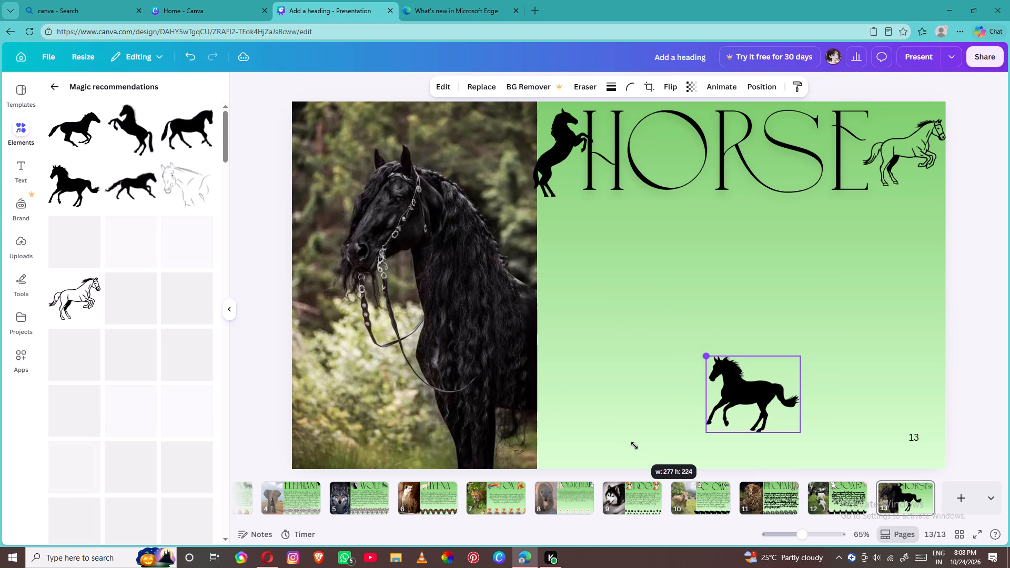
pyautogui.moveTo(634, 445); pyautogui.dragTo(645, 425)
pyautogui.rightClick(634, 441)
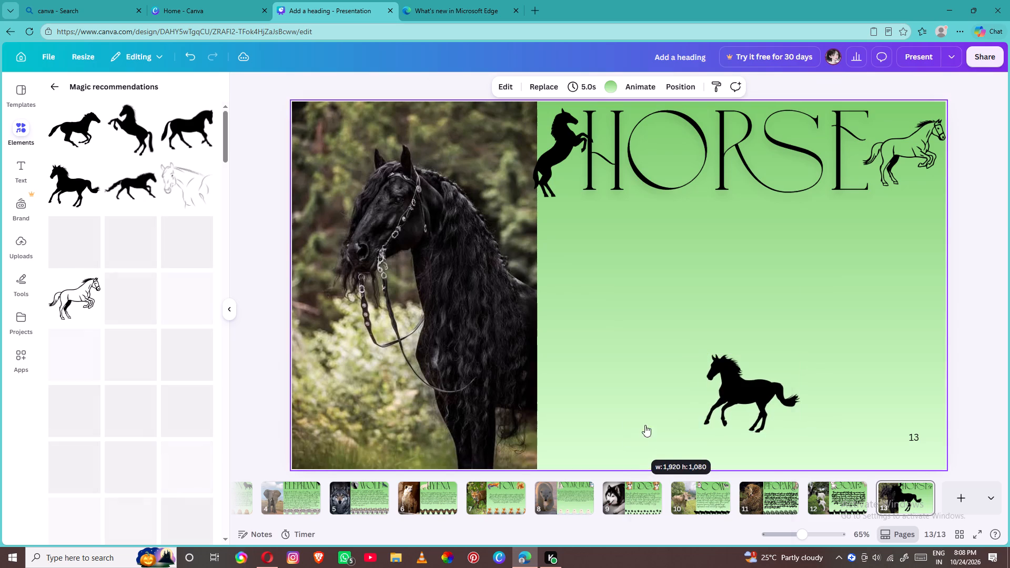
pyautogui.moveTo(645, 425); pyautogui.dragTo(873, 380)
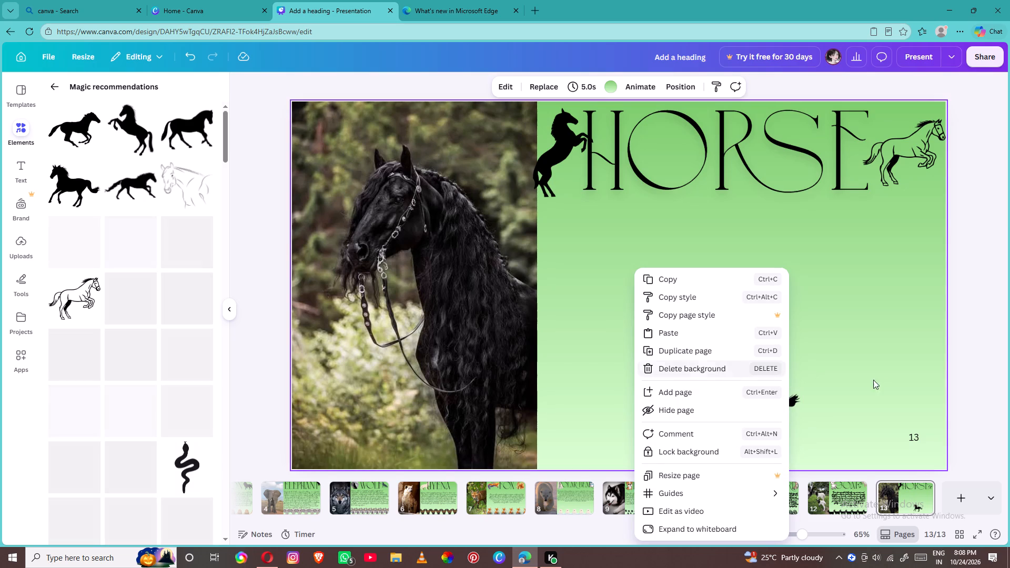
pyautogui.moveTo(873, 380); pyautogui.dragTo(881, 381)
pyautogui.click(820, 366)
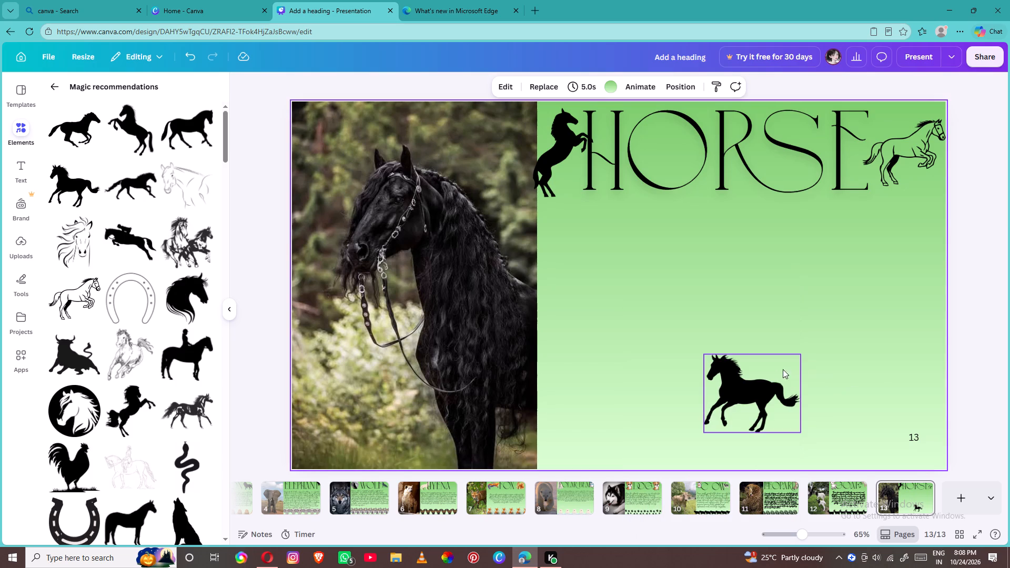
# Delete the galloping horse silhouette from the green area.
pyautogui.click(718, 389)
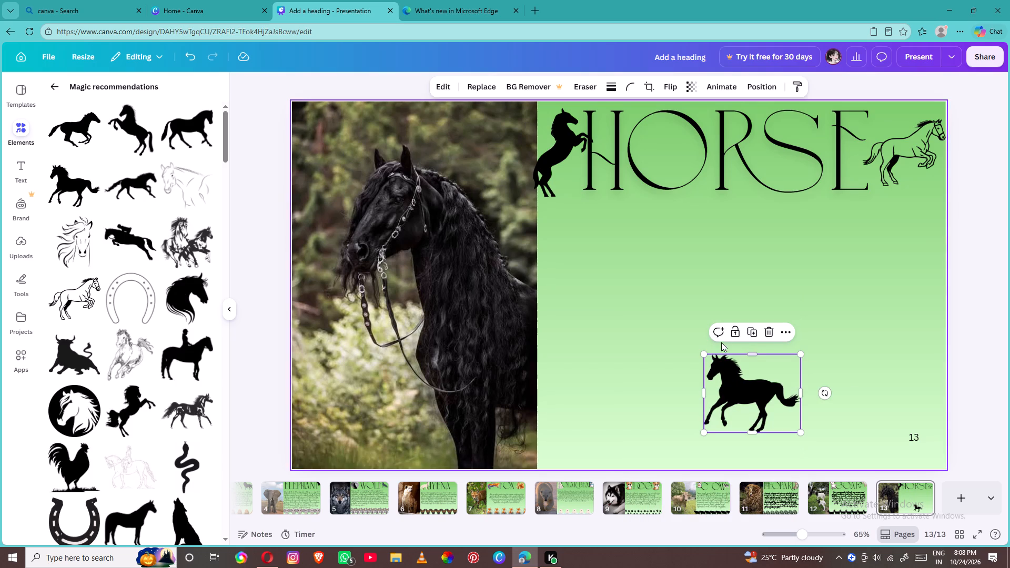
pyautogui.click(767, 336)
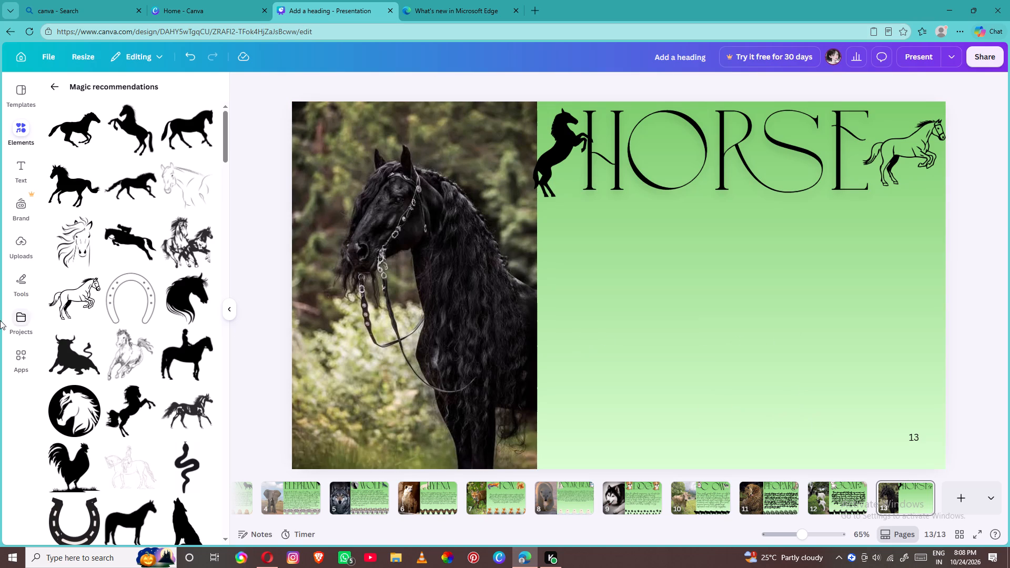
# Insert the black horse-head silhouette with the flowing mane from the magic recommendations and shrink it to about half size.
pyautogui.click(176, 305)
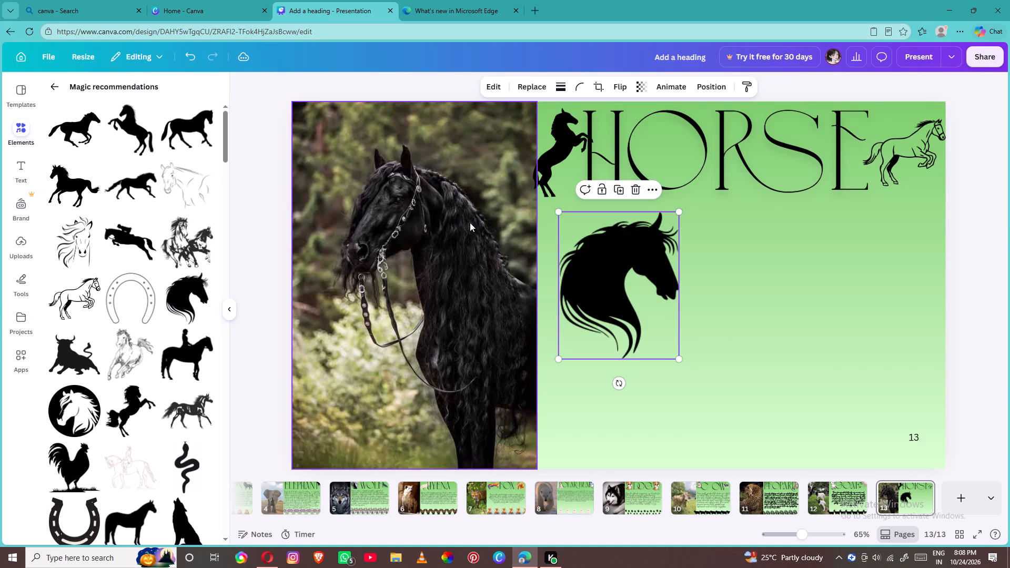
pyautogui.moveTo(560, 212); pyautogui.dragTo(560, 219)
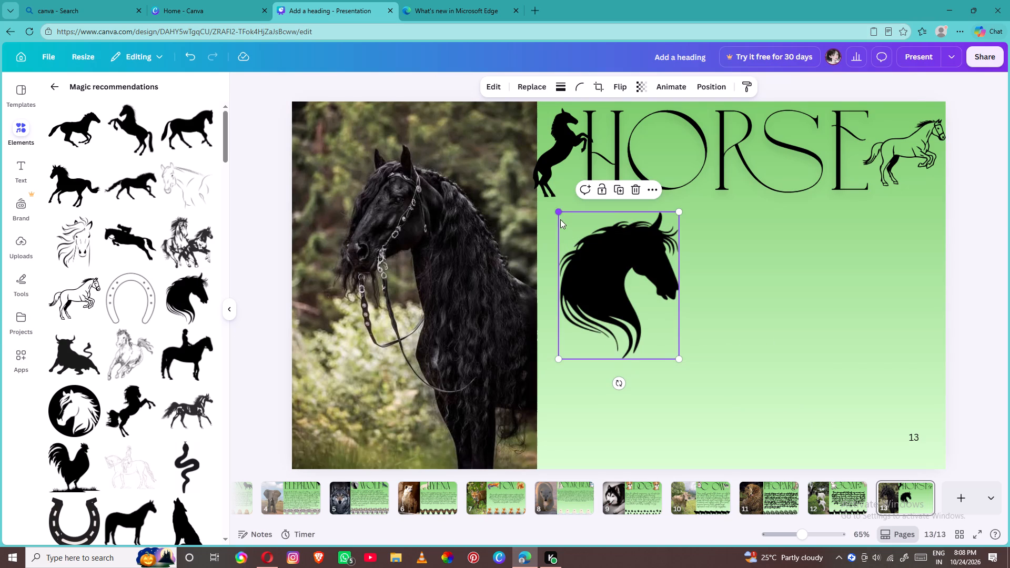
pyautogui.moveTo(560, 219); pyautogui.dragTo(588, 350)
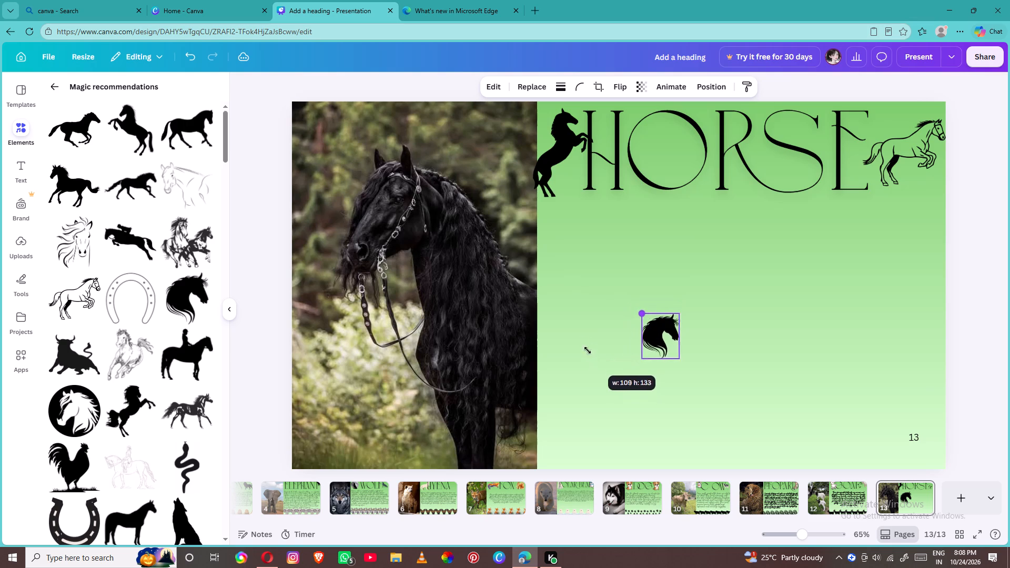
pyautogui.moveTo(588, 350); pyautogui.dragTo(569, 331)
pyautogui.click(569, 331)
# Place the horse head at the bottom edge beside the photo and duplicate it into an evenly spaced row of seven across the green area.
pyautogui.moveTo(656, 348); pyautogui.dragTo(644, 383)
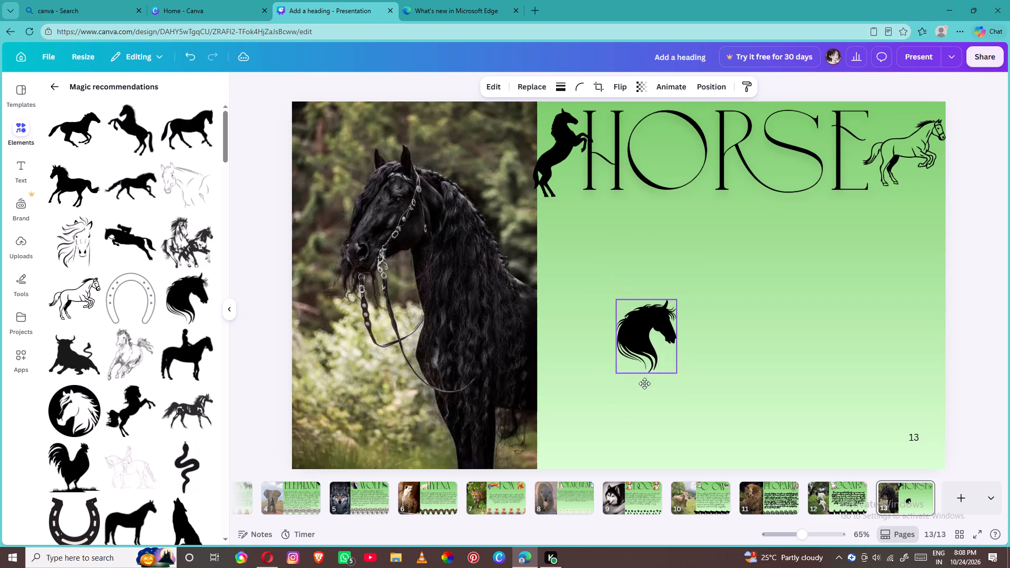
pyautogui.moveTo(644, 383); pyautogui.dragTo(572, 476)
pyautogui.click(562, 390)
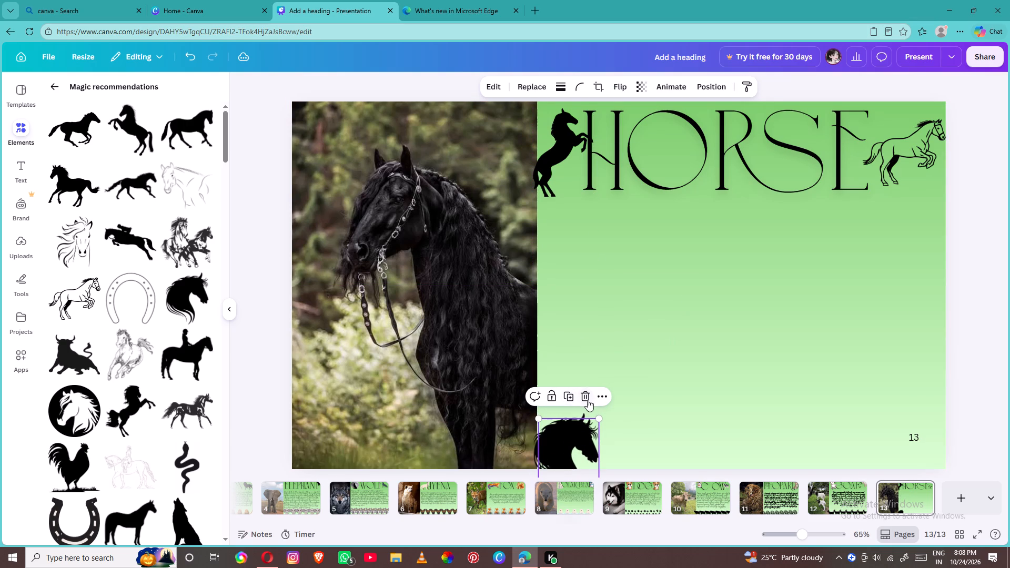
pyautogui.moveTo(570, 427); pyautogui.dragTo(624, 423)
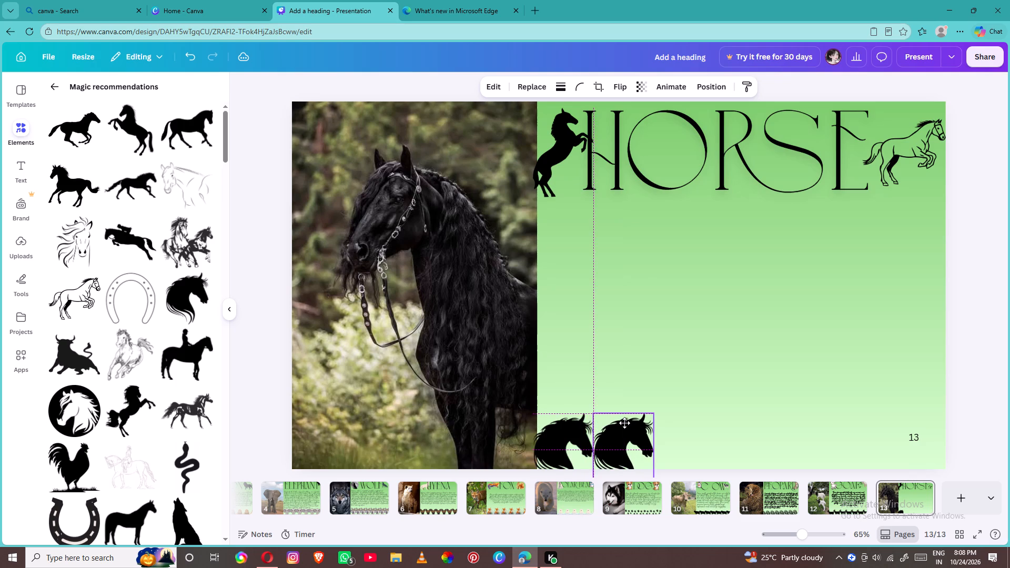
pyautogui.moveTo(624, 423); pyautogui.dragTo(624, 424)
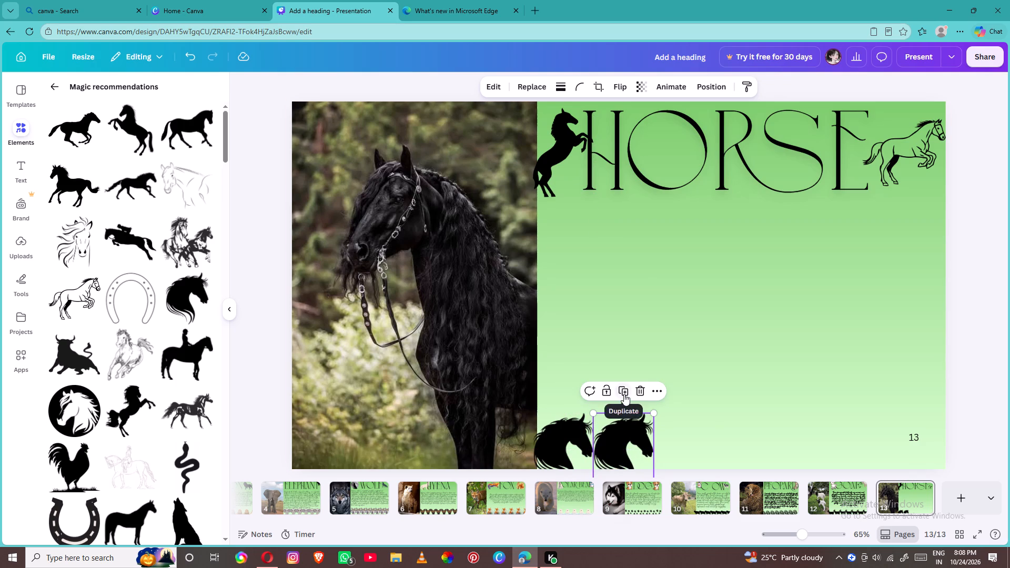
pyautogui.click(624, 394)
pyautogui.click(684, 390)
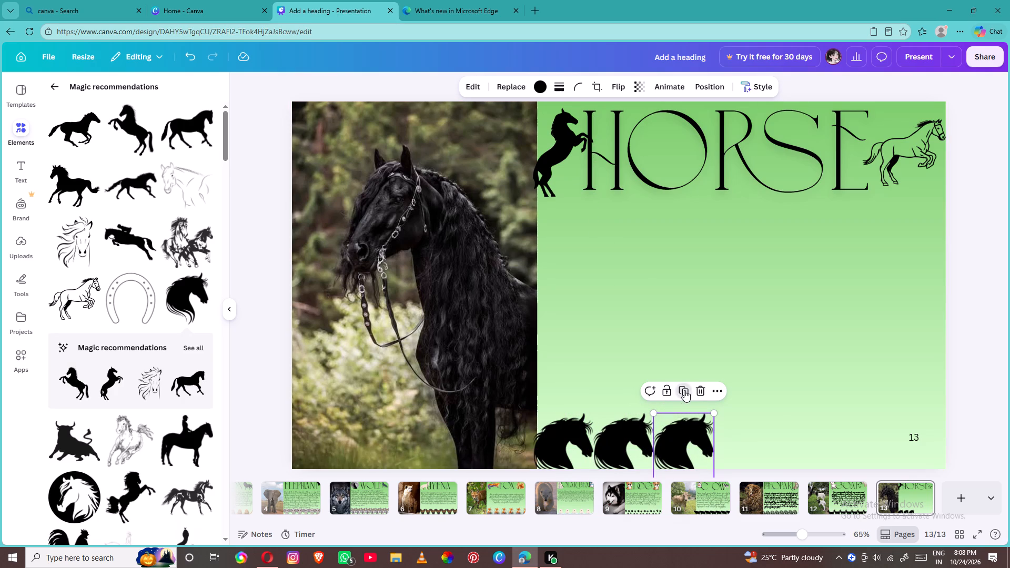
pyautogui.click(745, 391)
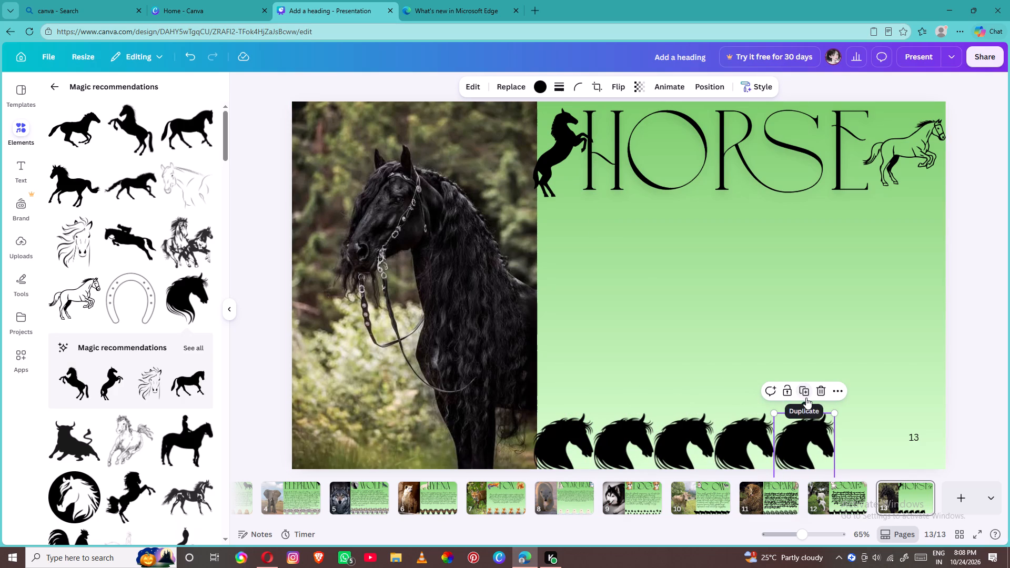
pyautogui.click(806, 398)
pyautogui.click(864, 393)
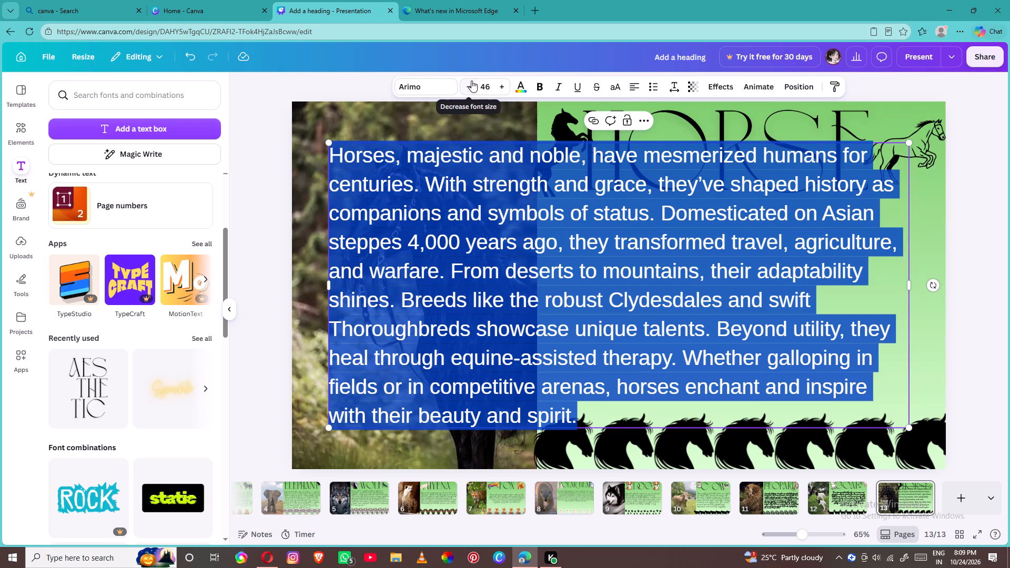
# Set the horse paragraph's font to Above the Beyond Script.
pyautogui.click(431, 87)
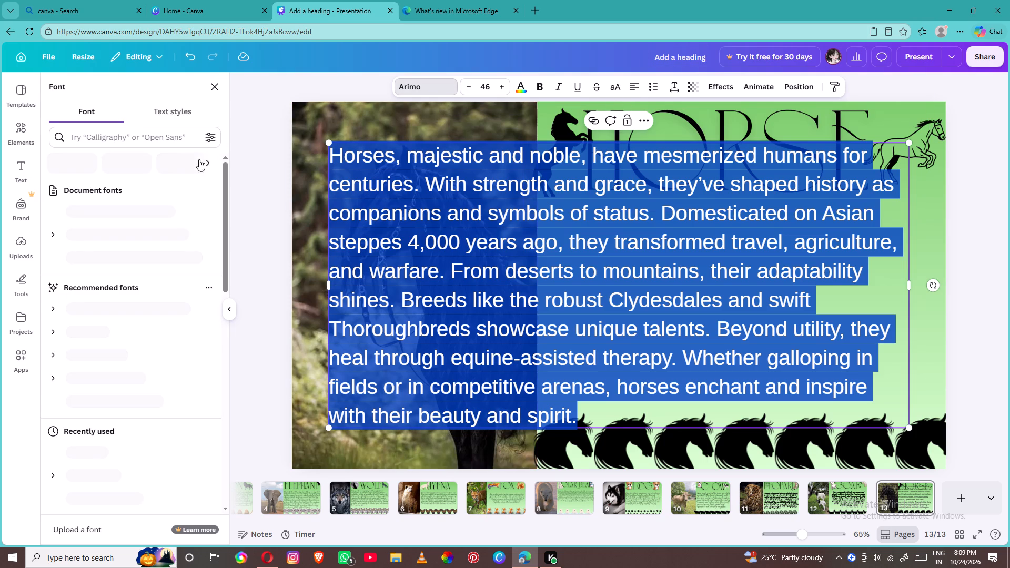
pyautogui.click(169, 214)
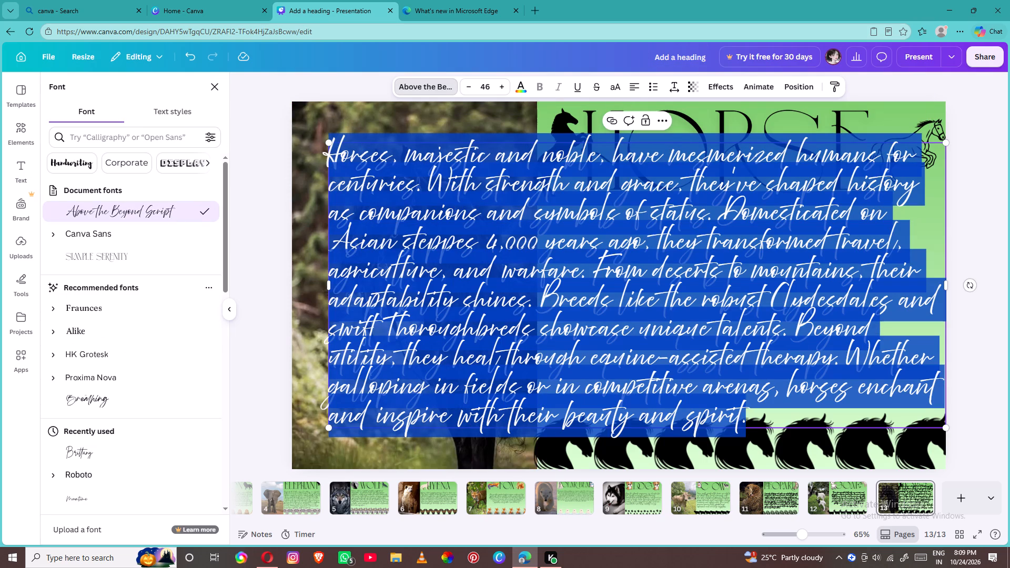
# Shrink the horse paragraph to about font size 27.4 and place it between the heading and the row of horse heads.
pyautogui.moveTo(327, 145); pyautogui.dragTo(656, 318)
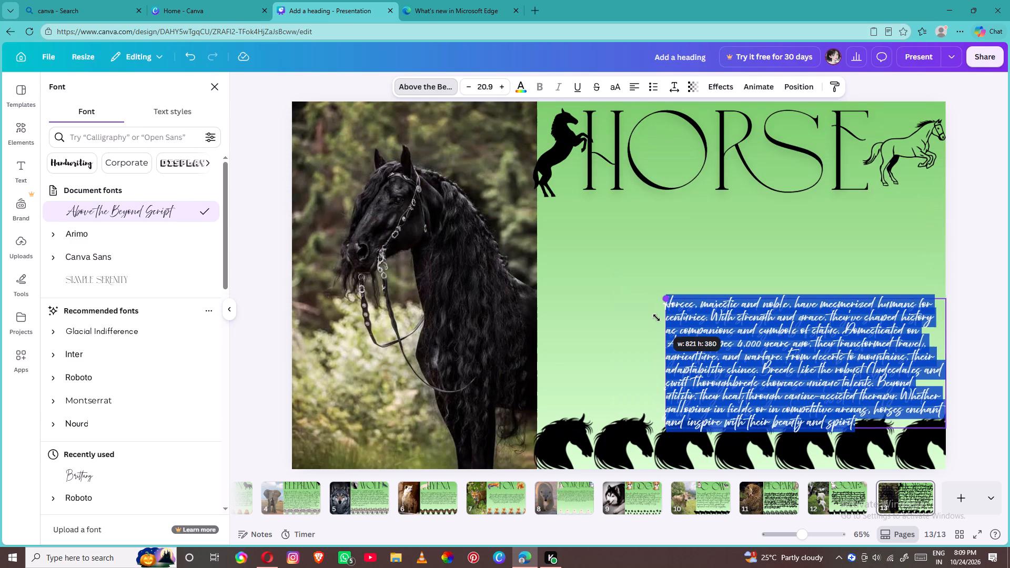
pyautogui.moveTo(656, 318); pyautogui.dragTo(579, 253)
pyautogui.click(612, 235)
pyautogui.moveTo(635, 274); pyautogui.dragTo(637, 274)
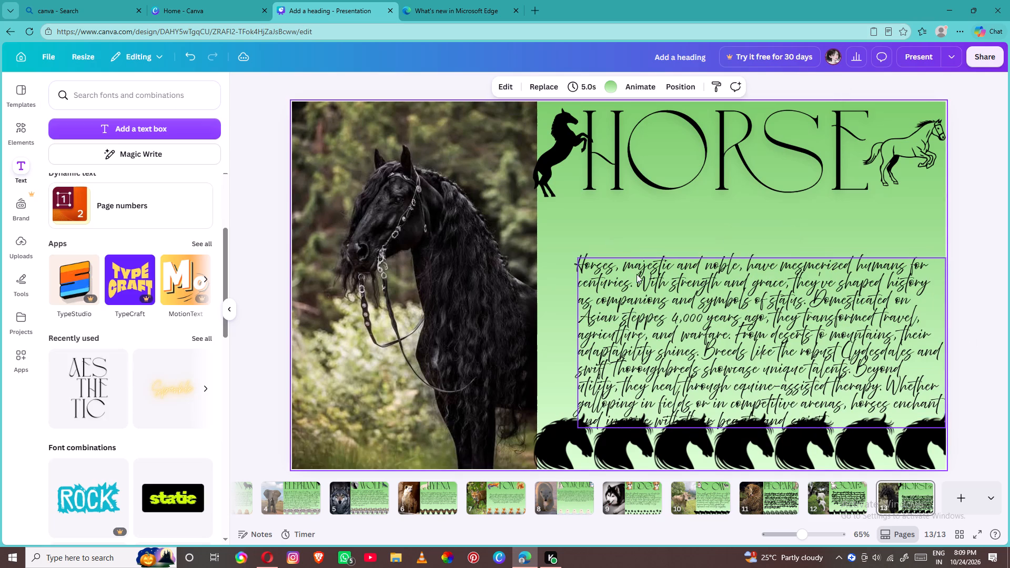
pyautogui.moveTo(637, 274); pyautogui.dragTo(618, 226)
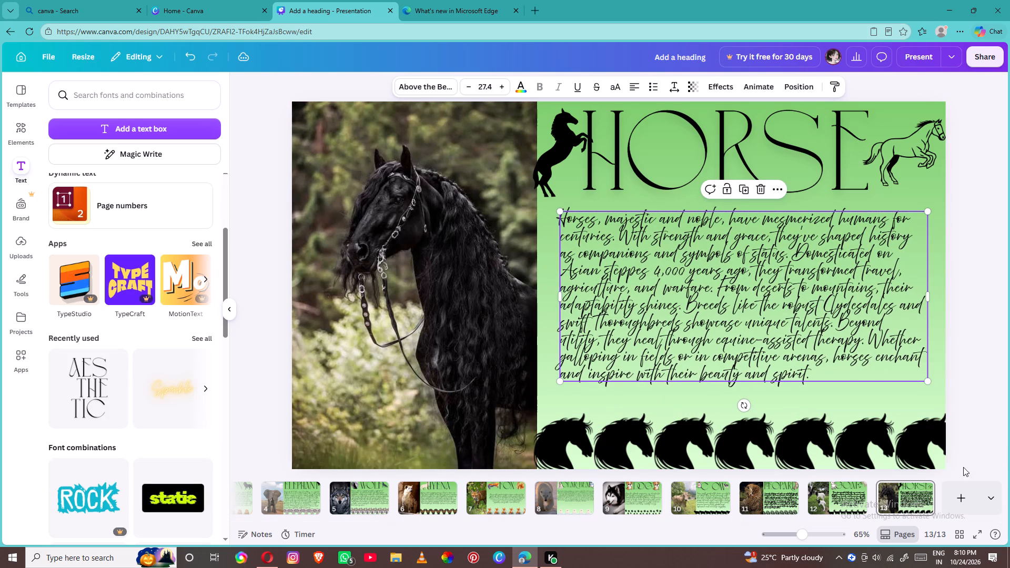
# Add a new page 14 after the horse page.
pyautogui.click(955, 485)
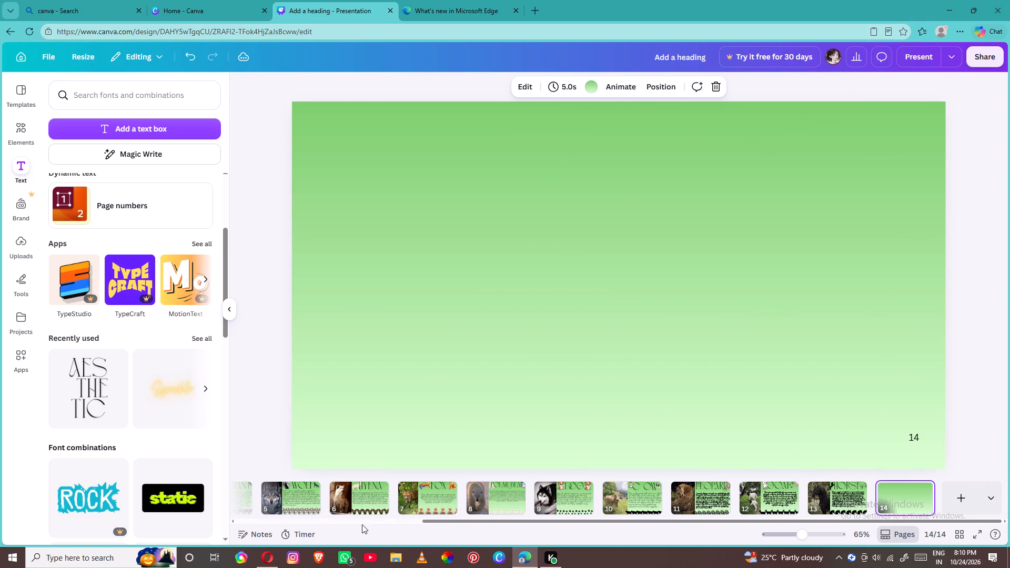
# Switch to Opera and check the animal name list for the next animal.
pyautogui.click(274, 552)
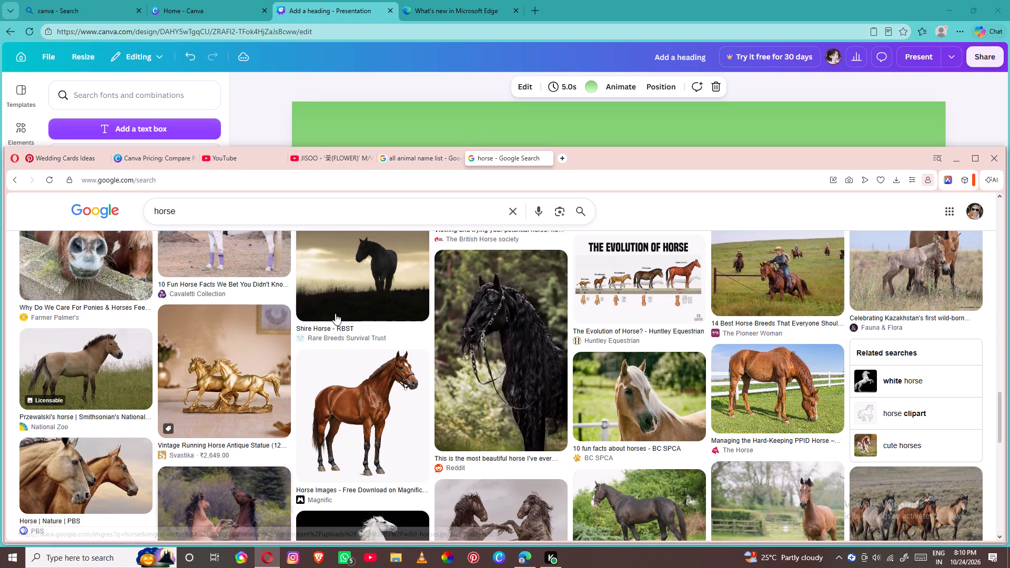
pyautogui.click(411, 154)
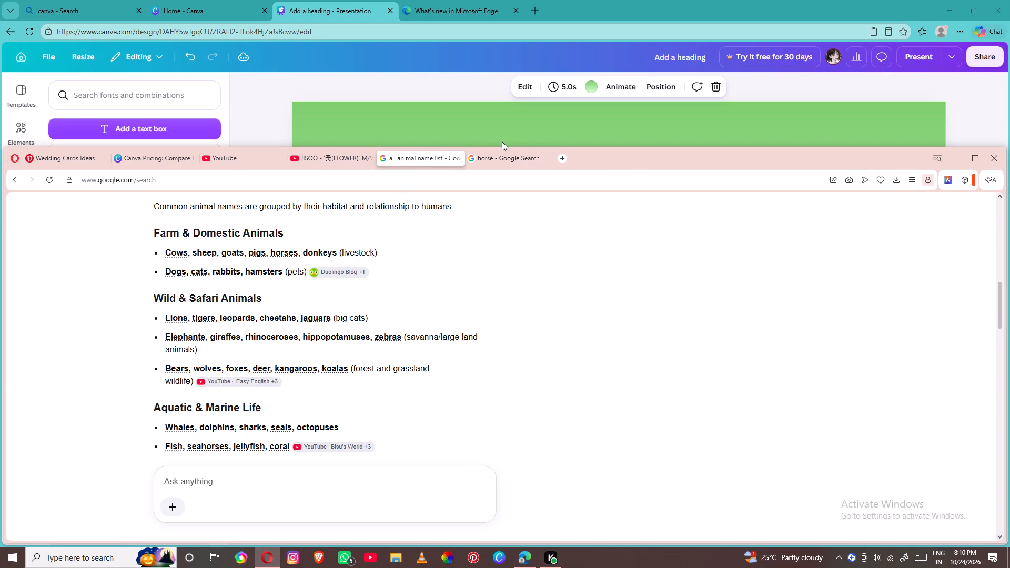
pyautogui.click(536, 155)
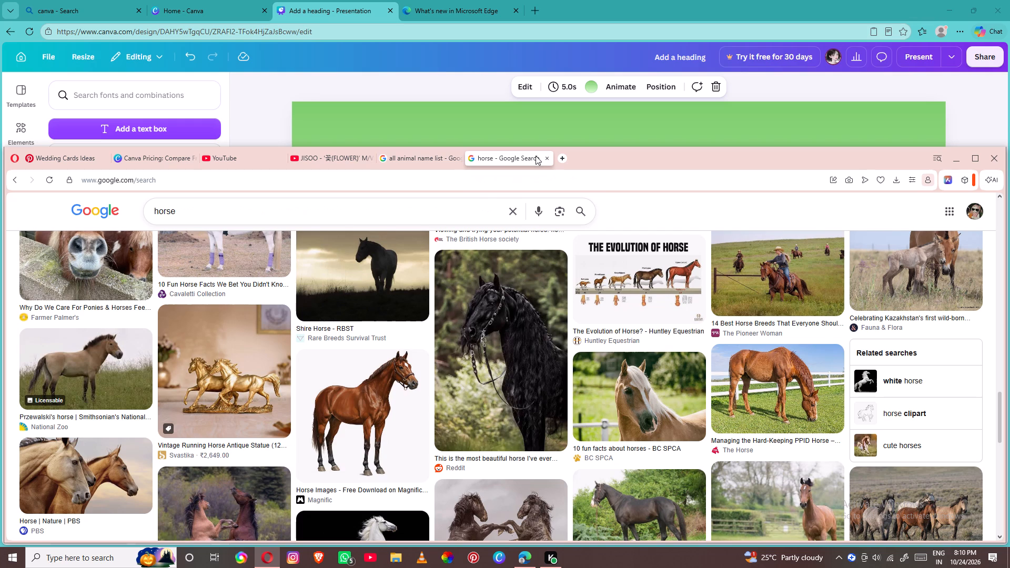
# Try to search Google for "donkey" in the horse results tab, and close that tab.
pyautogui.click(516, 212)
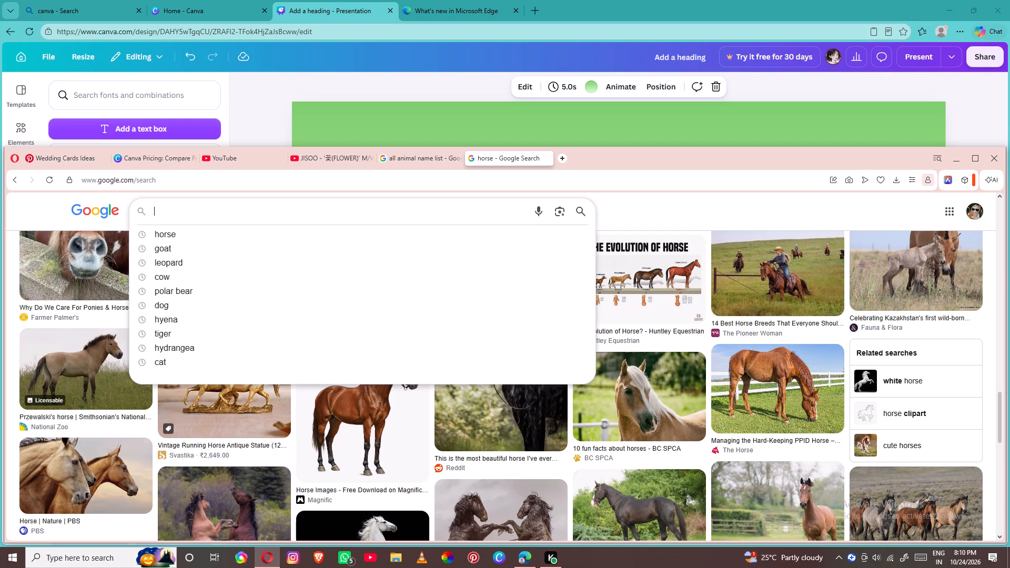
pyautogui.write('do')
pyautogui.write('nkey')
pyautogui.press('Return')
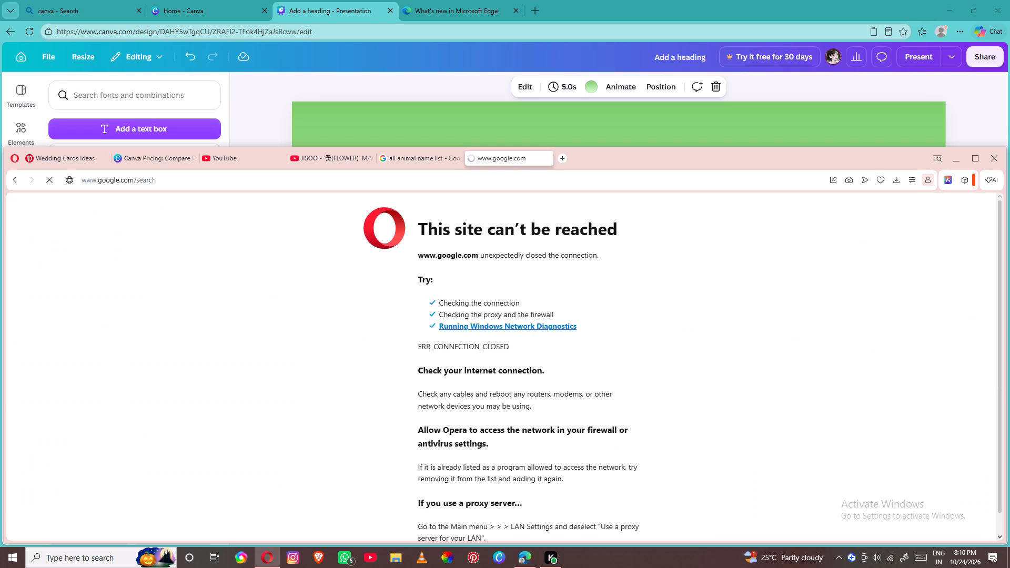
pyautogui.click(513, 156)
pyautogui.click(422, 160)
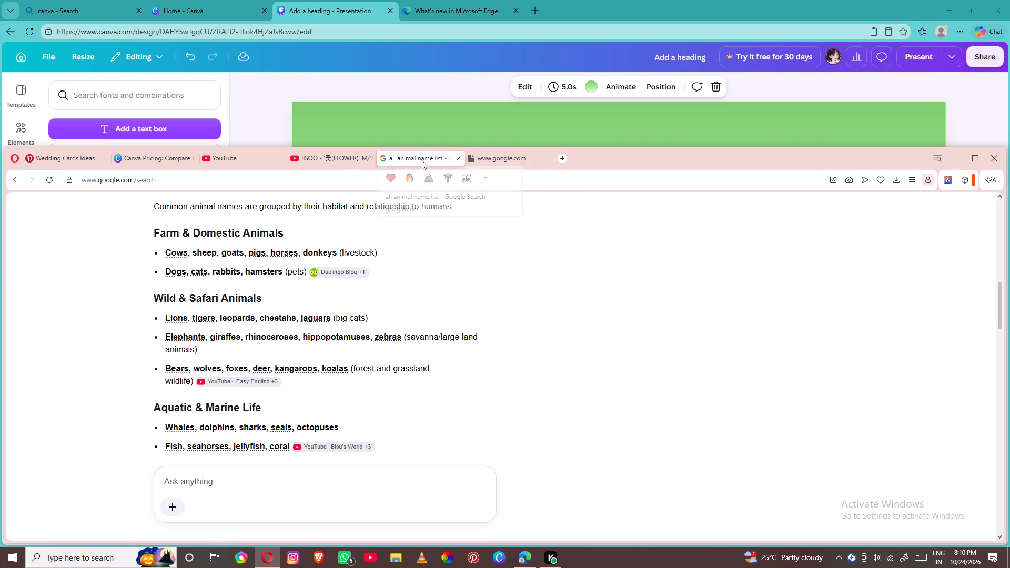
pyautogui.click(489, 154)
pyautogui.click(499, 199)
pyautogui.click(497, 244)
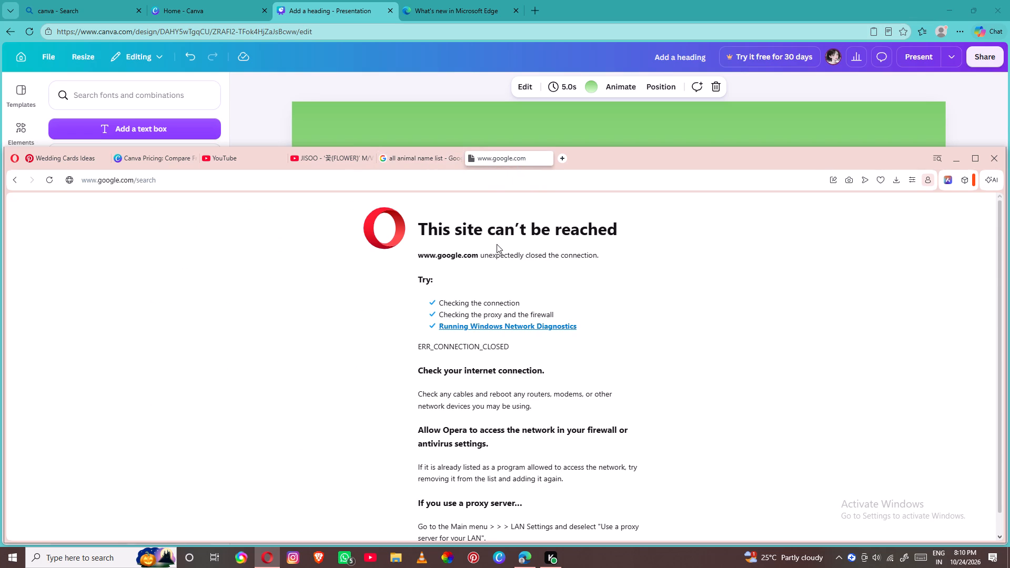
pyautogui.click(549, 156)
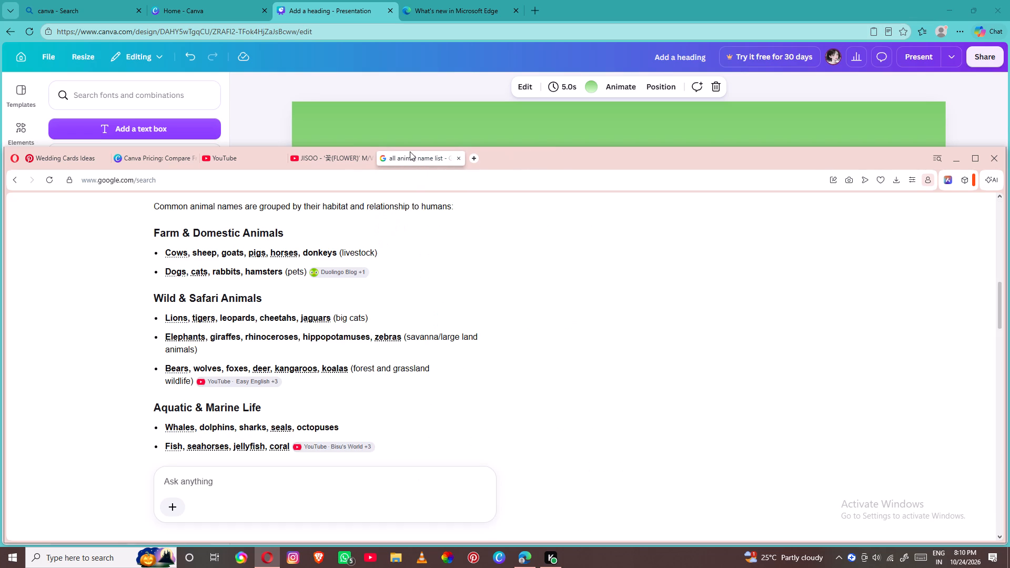
# Search Google for "donkey" in a new browser tab and open the image results.
pyautogui.click(474, 162)
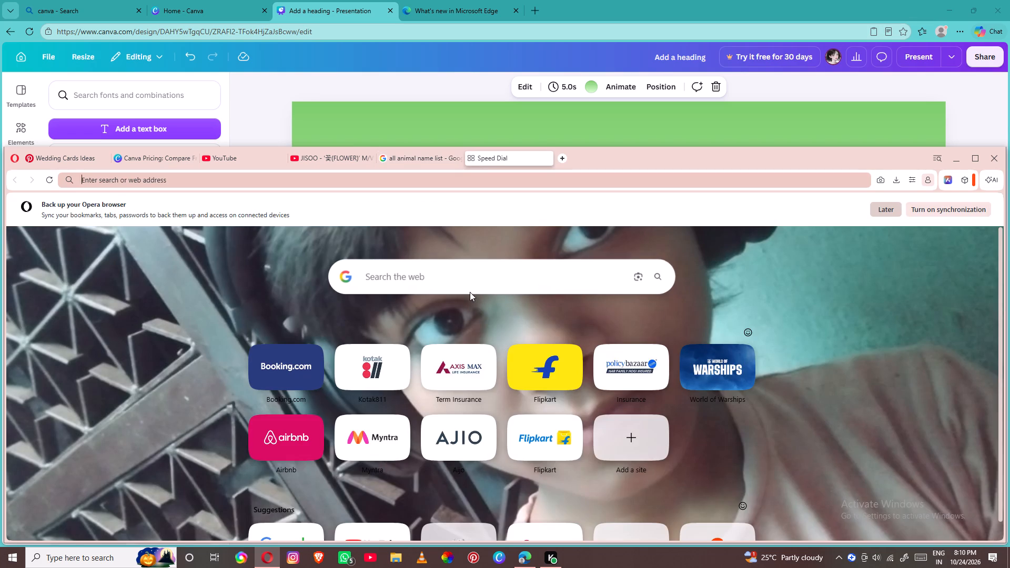
pyautogui.click(477, 271)
pyautogui.write('donkey')
pyautogui.press('Return')
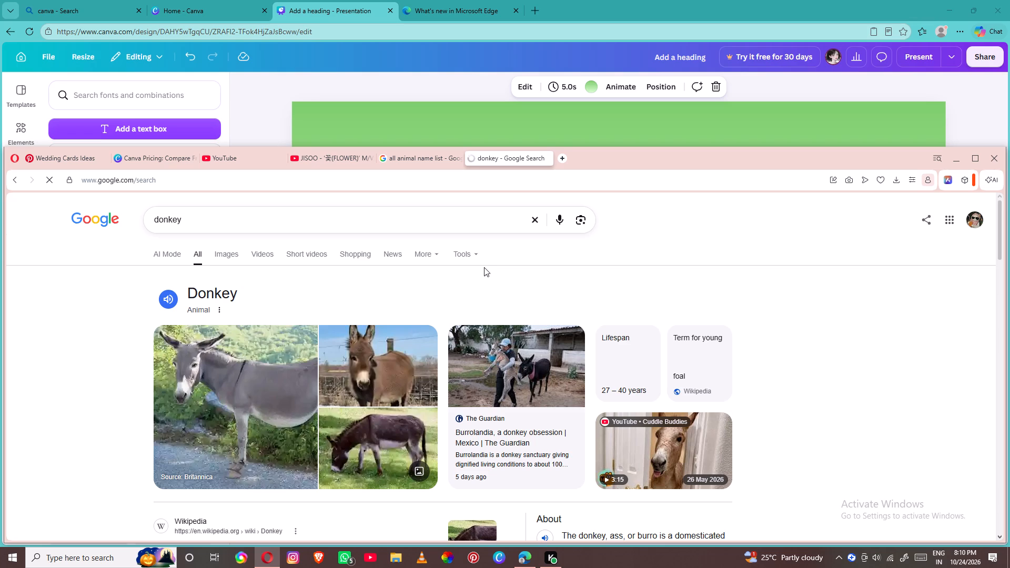
pyautogui.click(227, 260)
pyautogui.click(231, 254)
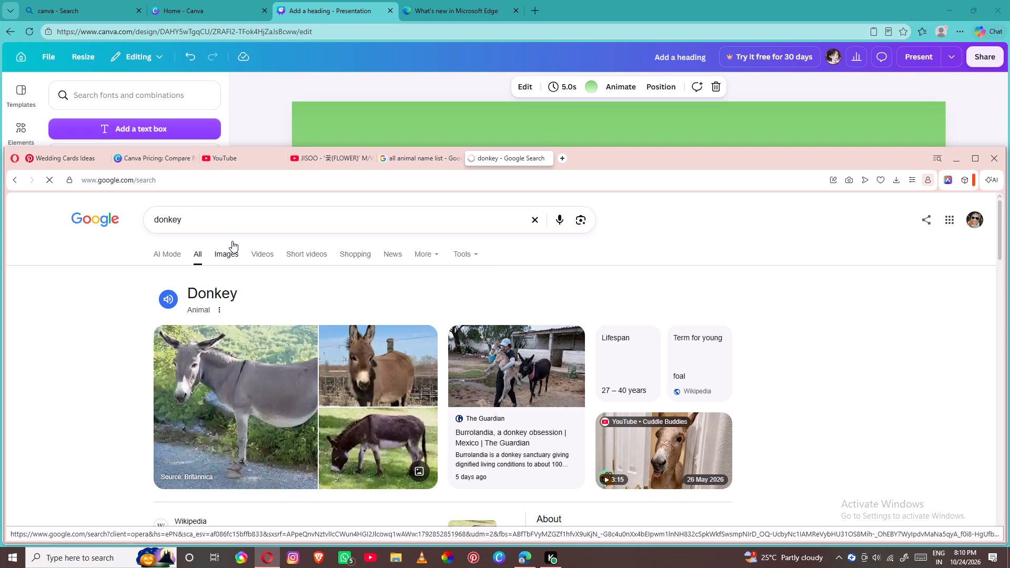
pyautogui.click(236, 256)
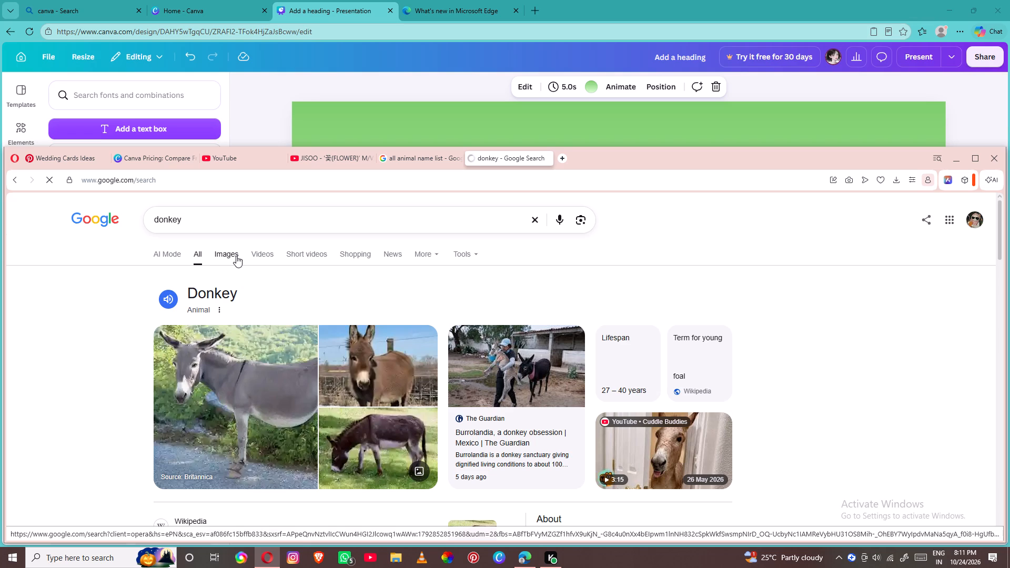
pyautogui.click(227, 251)
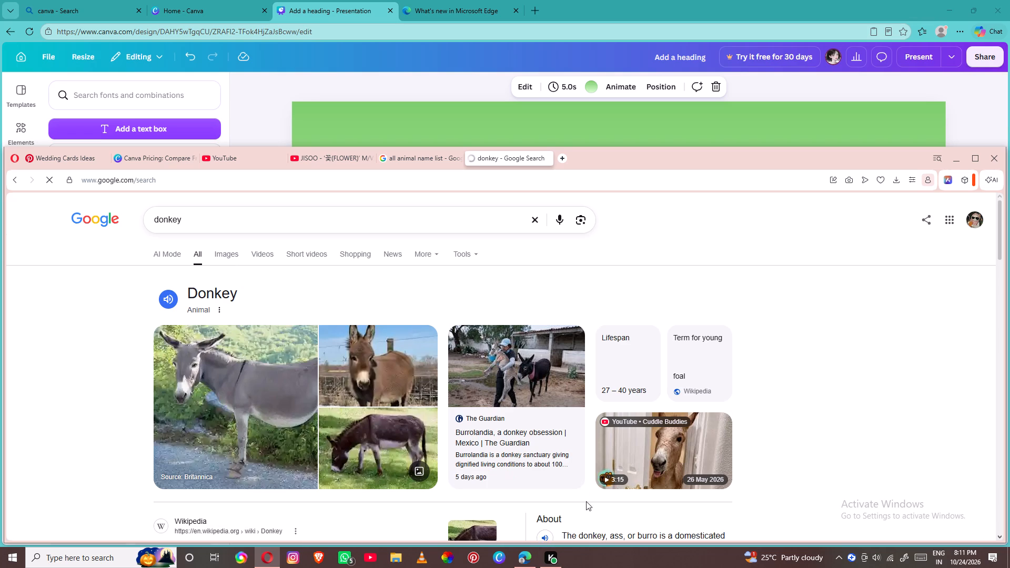
# Copy the Abyssinian Donkey photo from Woburn Safari Park in the image results.
pyautogui.scroll(-4, 528, 398)
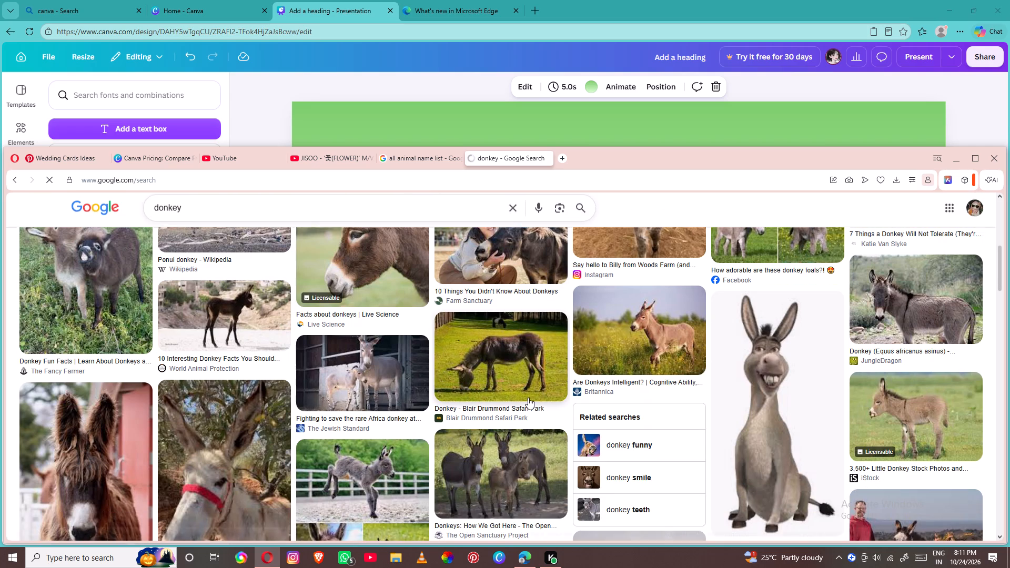
pyautogui.scroll(-1, 528, 398)
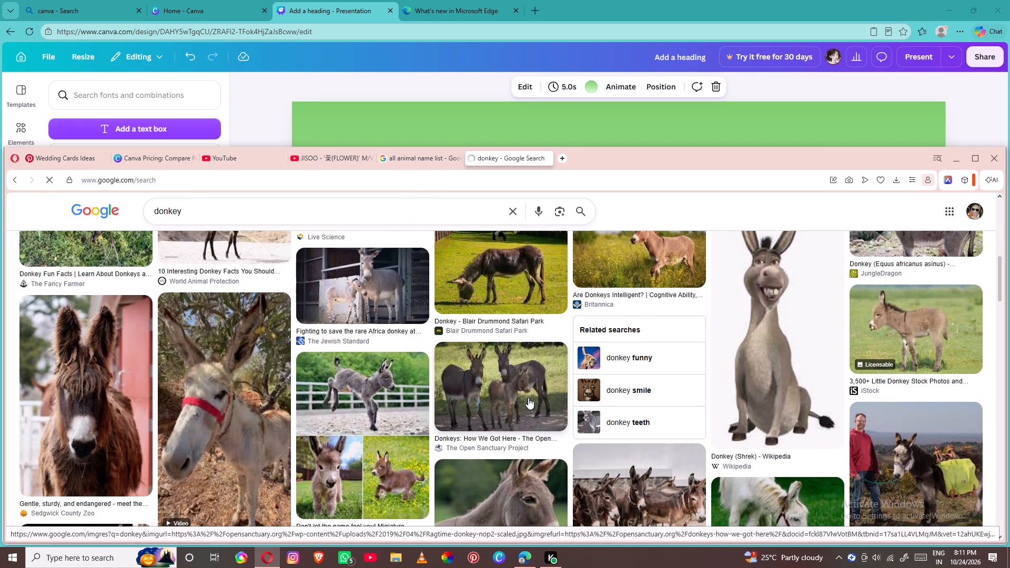
pyautogui.scroll(-2, 528, 398)
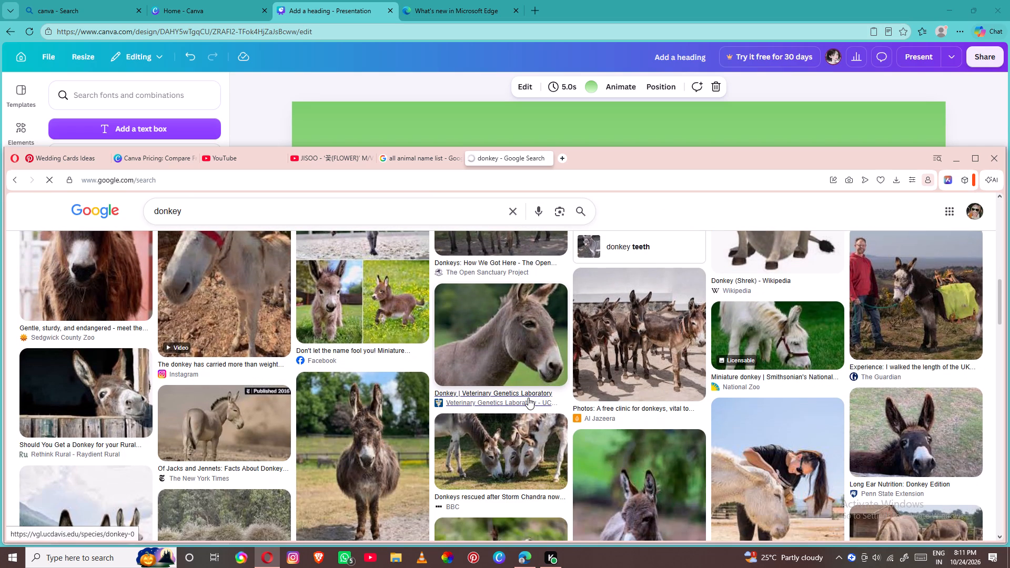
pyautogui.scroll(-3, 528, 398)
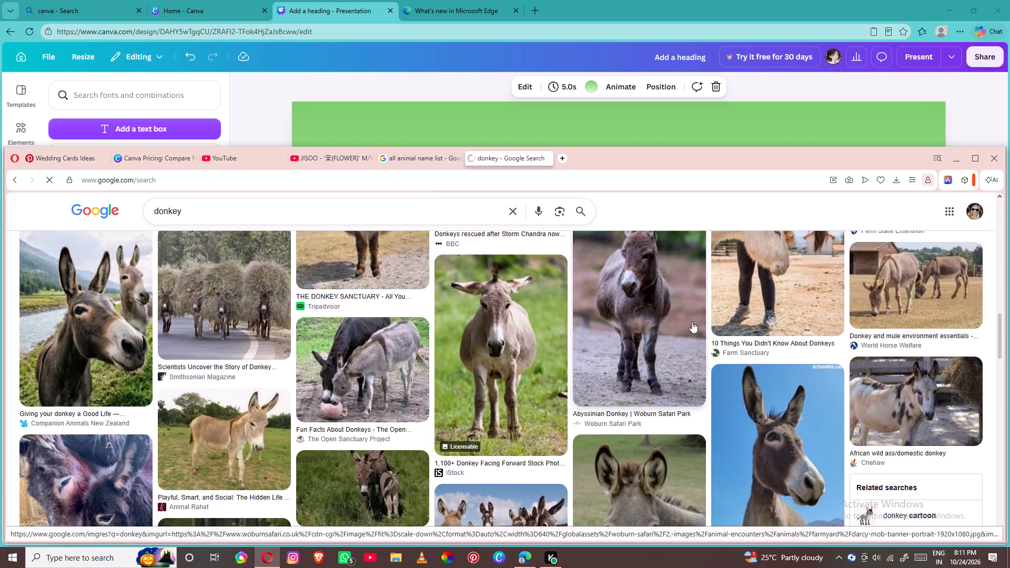
pyautogui.rightClick(658, 337)
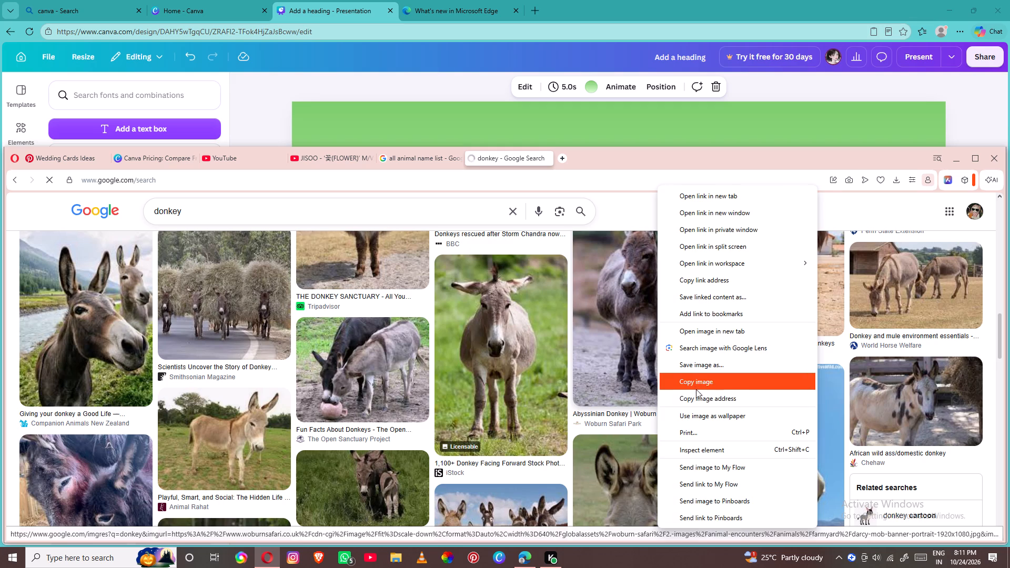
pyautogui.click(696, 390)
pyautogui.click(694, 384)
pyautogui.rightClick(694, 384)
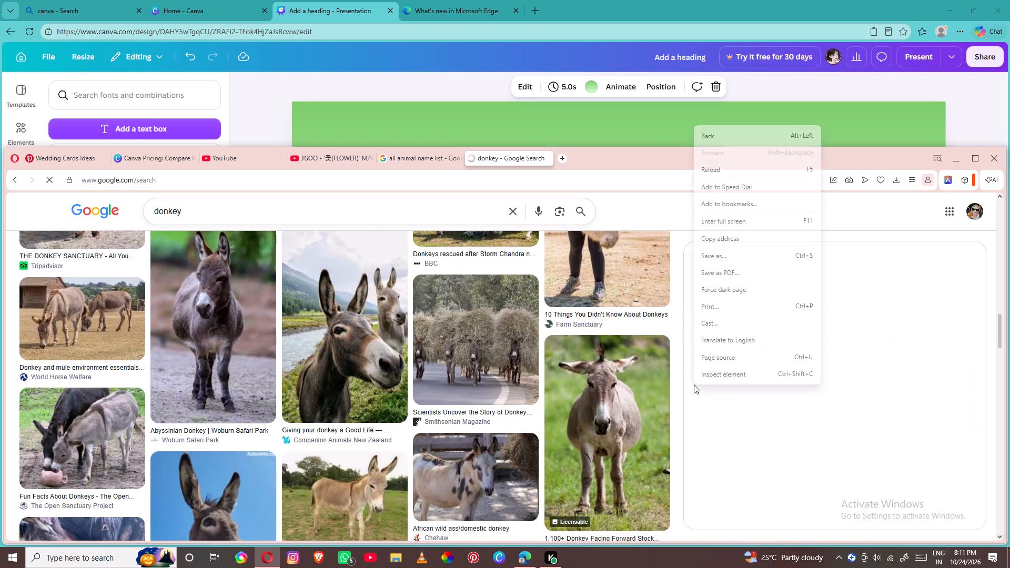
# Copy the Abyssinian Donkey photo from the image results again and paste it onto page 14 of the Canva presentation in Edge.
pyautogui.rightClick(595, 391)
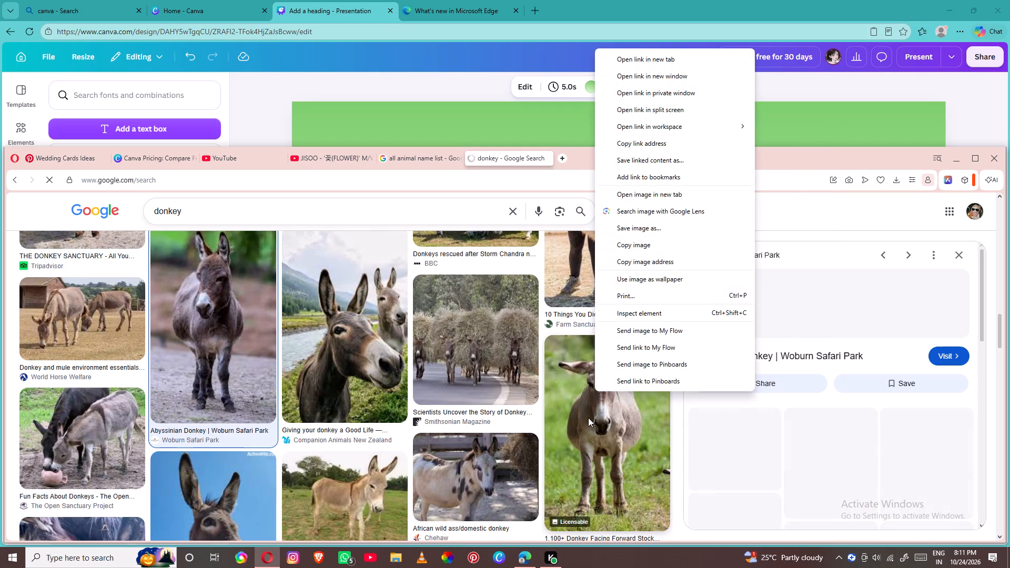
pyautogui.rightClick(588, 418)
pyautogui.rightClick(216, 391)
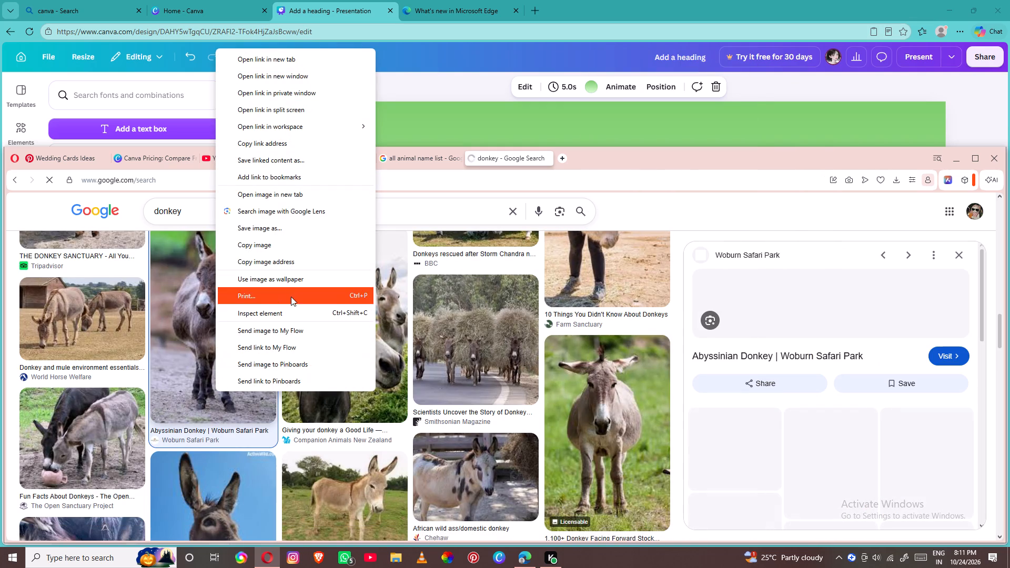
pyautogui.click(301, 250)
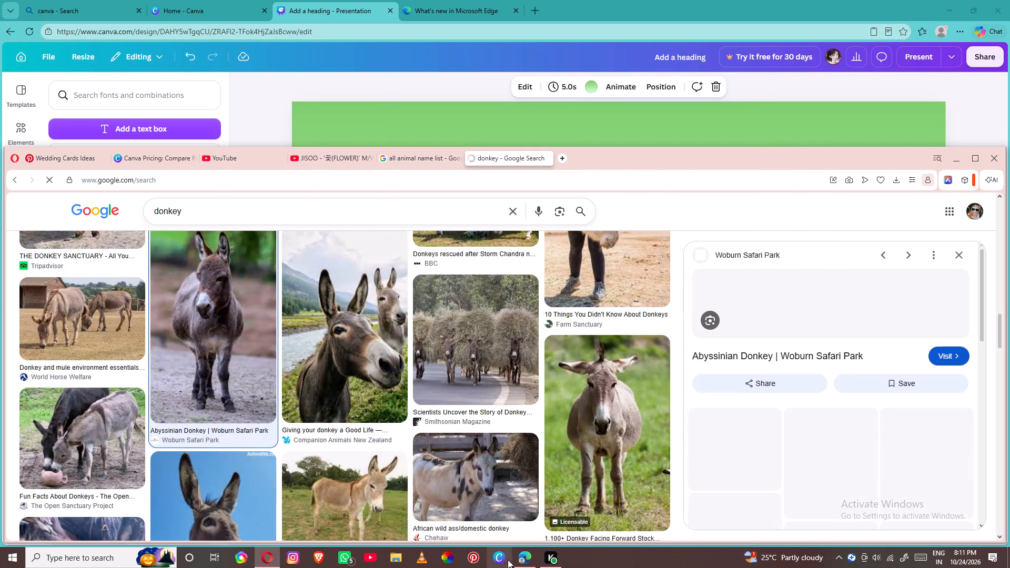
pyautogui.click(522, 554)
pyautogui.rightClick(362, 234)
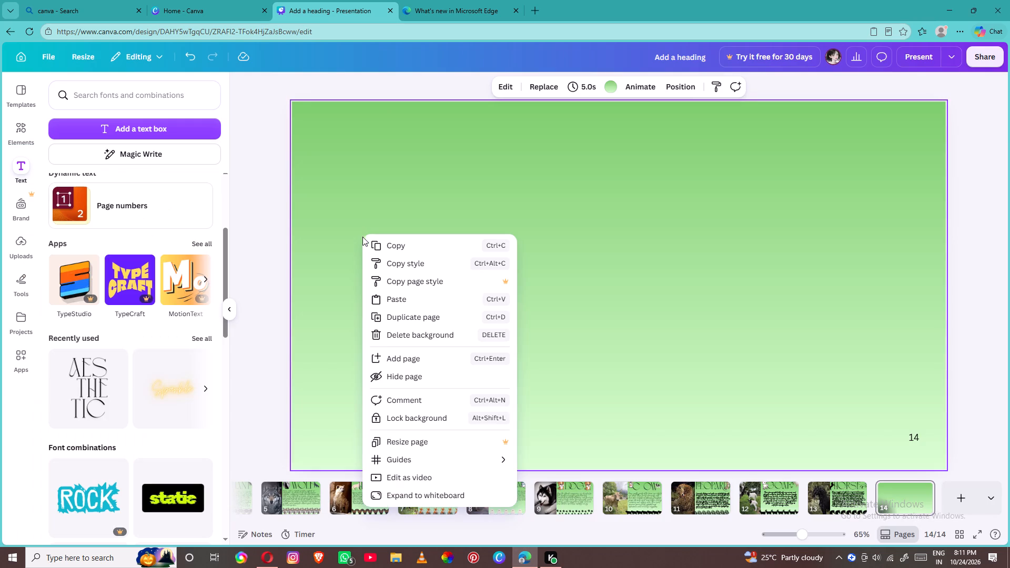
pyautogui.click(381, 299)
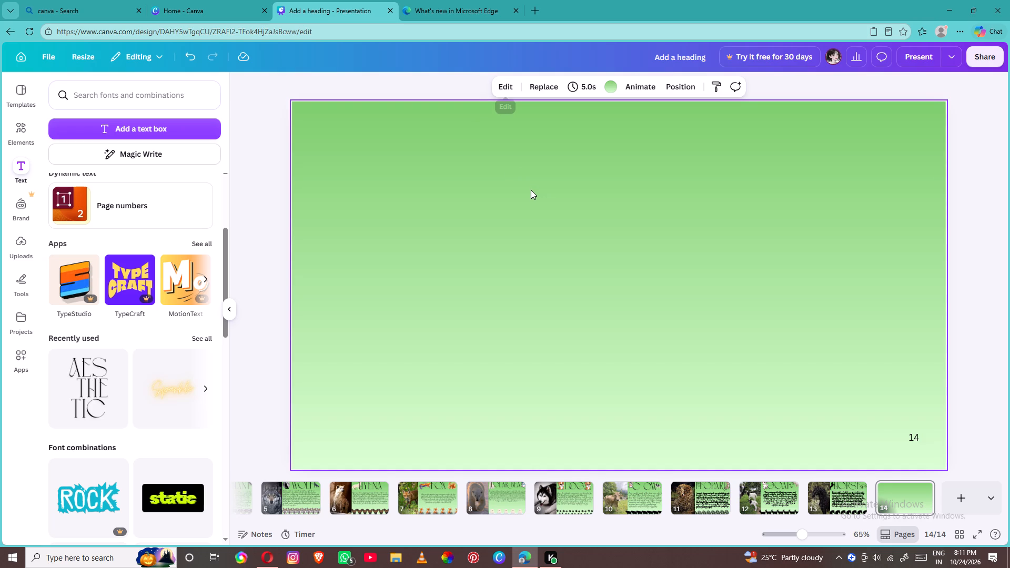
pyautogui.click(489, 206)
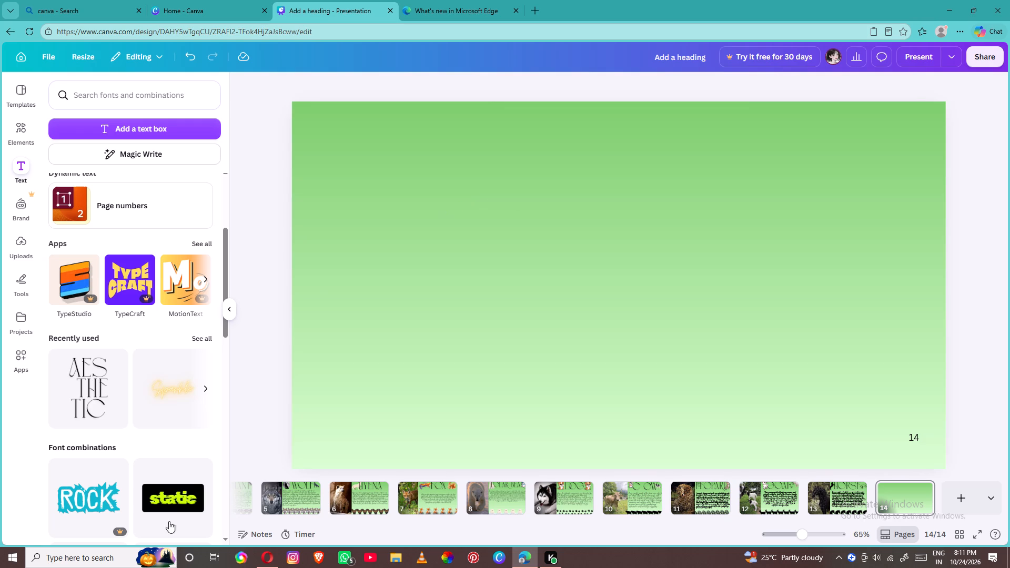
pyautogui.click(477, 354)
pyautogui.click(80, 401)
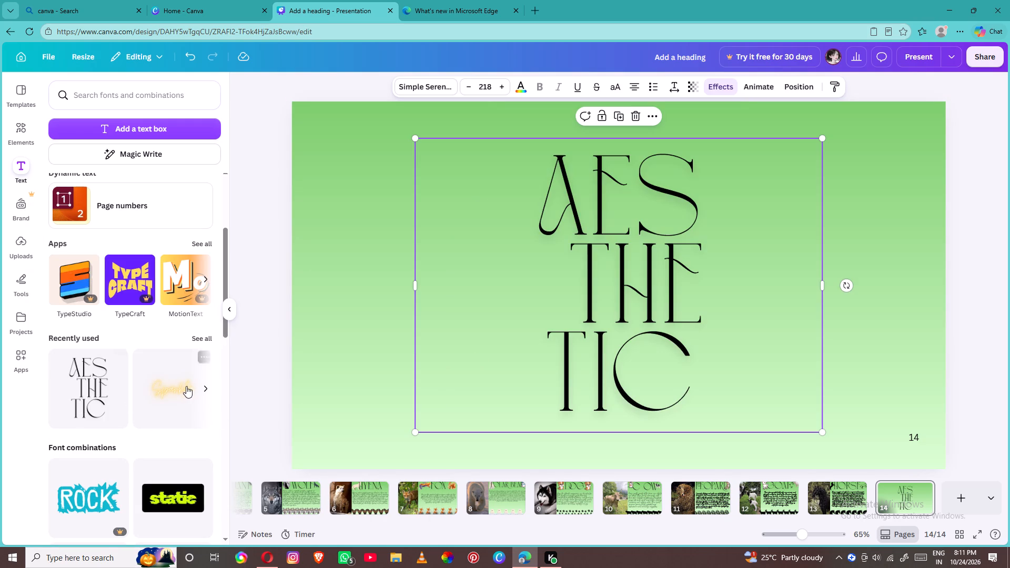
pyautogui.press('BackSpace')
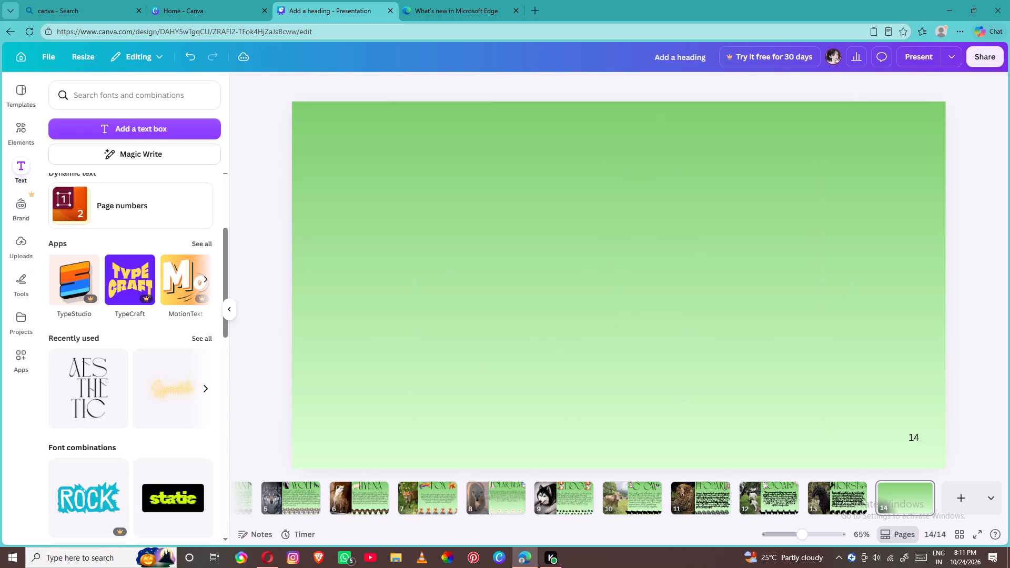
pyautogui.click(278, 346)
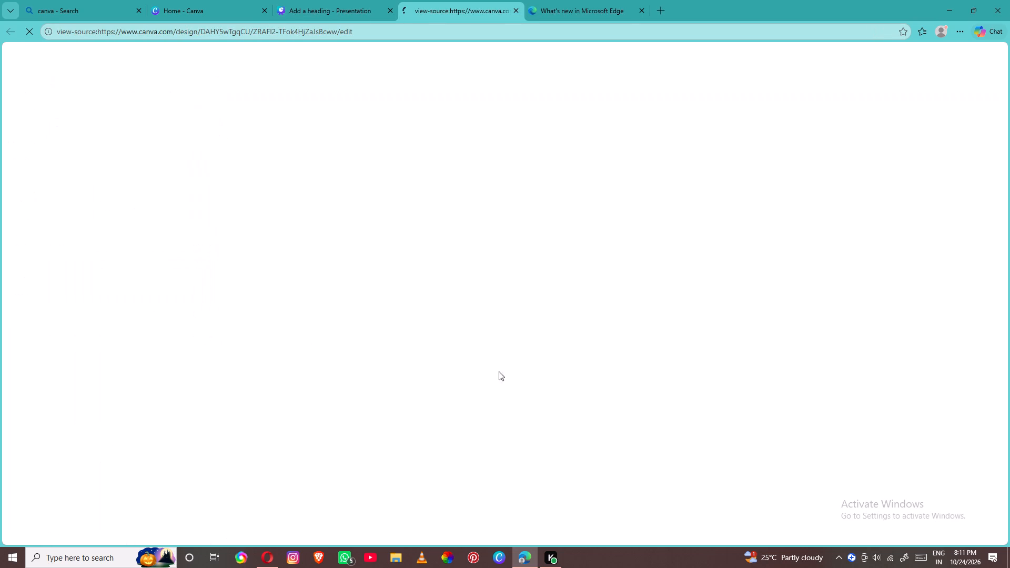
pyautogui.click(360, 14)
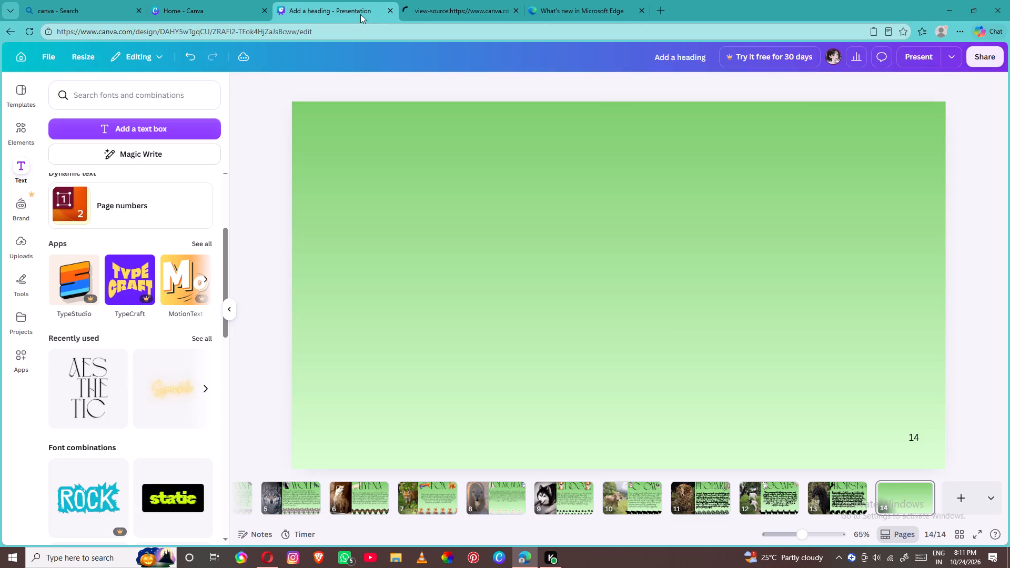
# Move the donkey photo to the upper-left corner of page 14 and enlarge it to the full page height.
pyautogui.moveTo(605, 296); pyautogui.dragTo(346, 225)
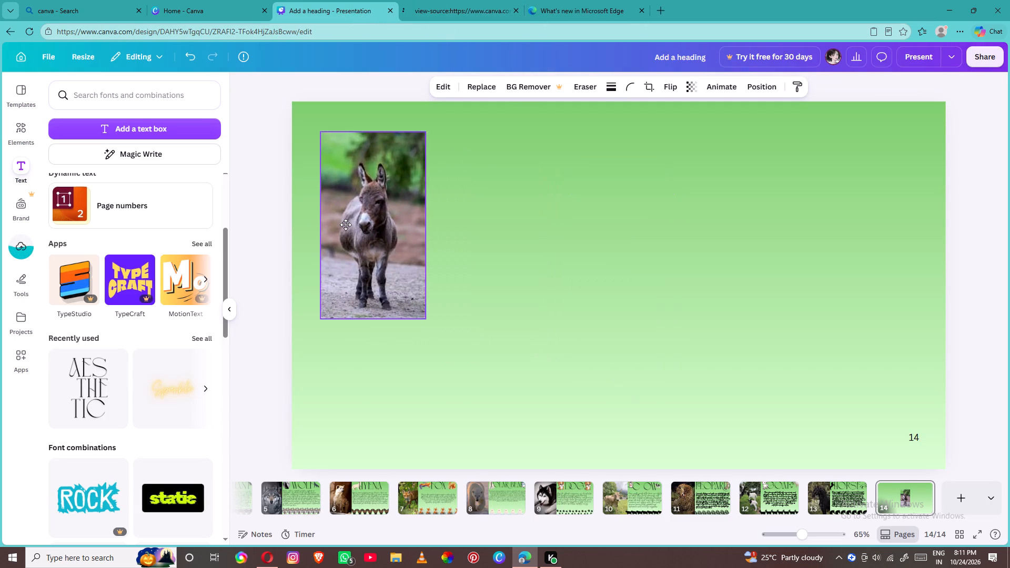
pyautogui.moveTo(346, 225); pyautogui.dragTo(331, 205)
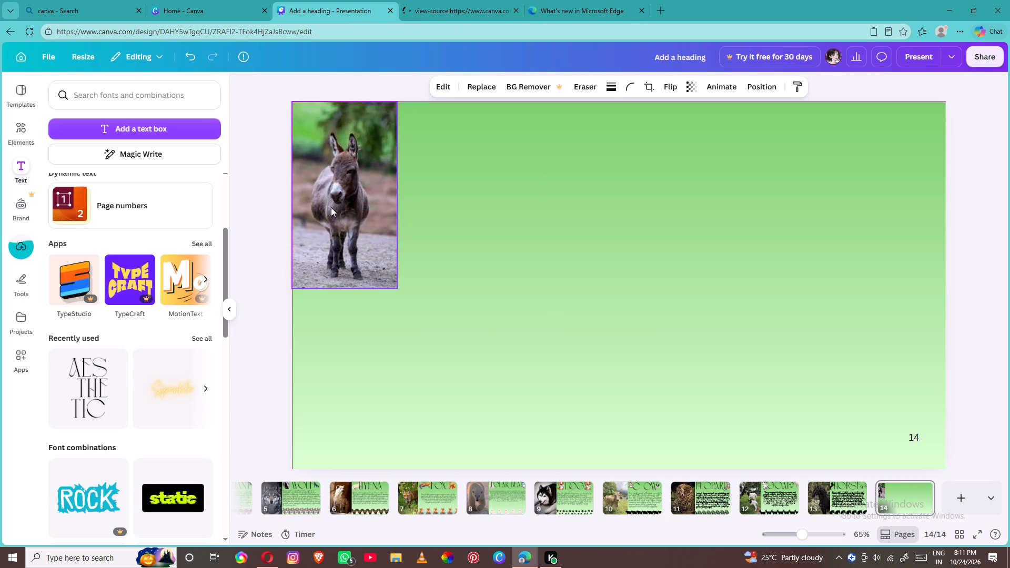
pyautogui.moveTo(398, 289); pyautogui.dragTo(523, 450)
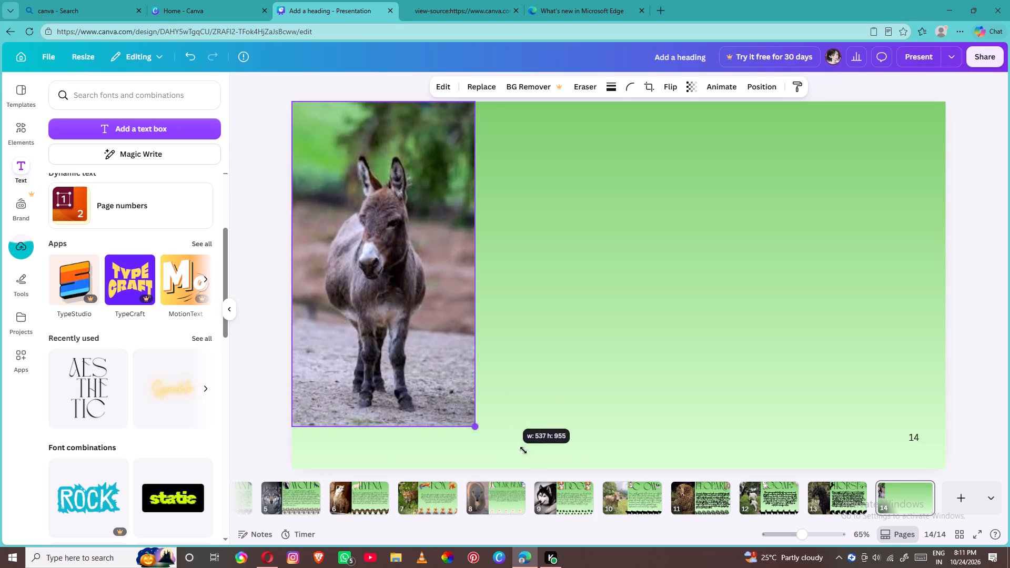
pyautogui.moveTo(523, 450); pyautogui.dragTo(526, 455)
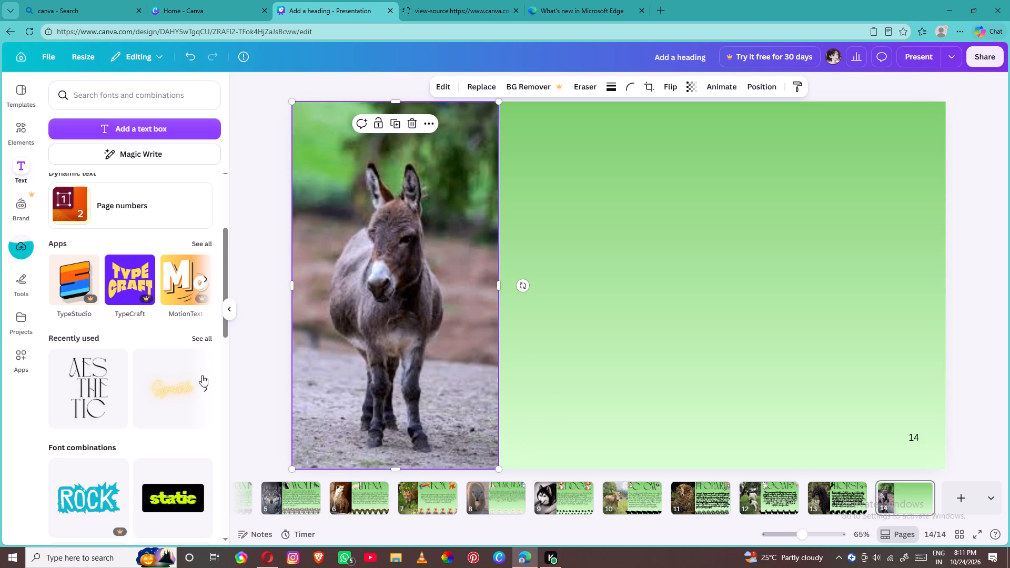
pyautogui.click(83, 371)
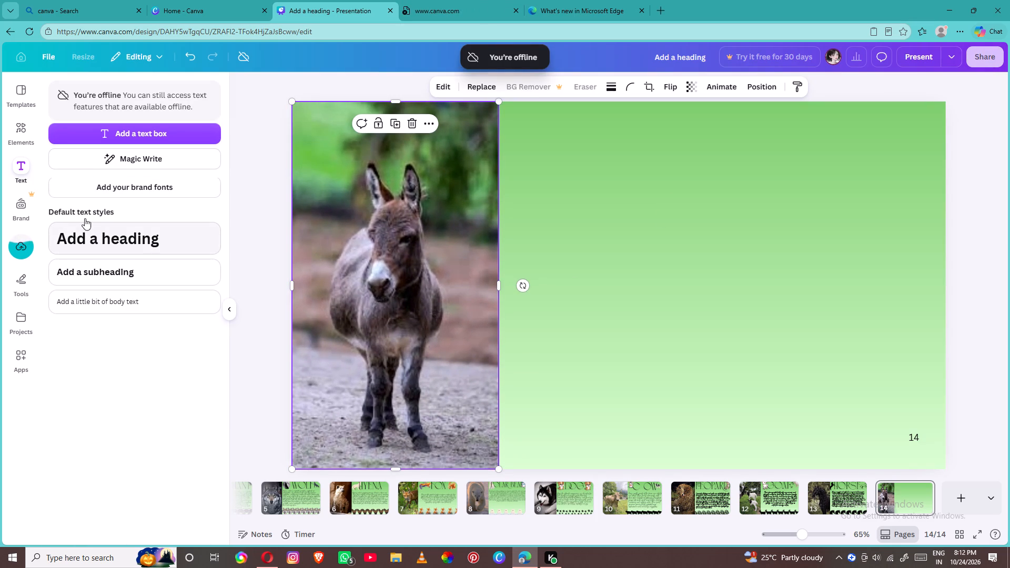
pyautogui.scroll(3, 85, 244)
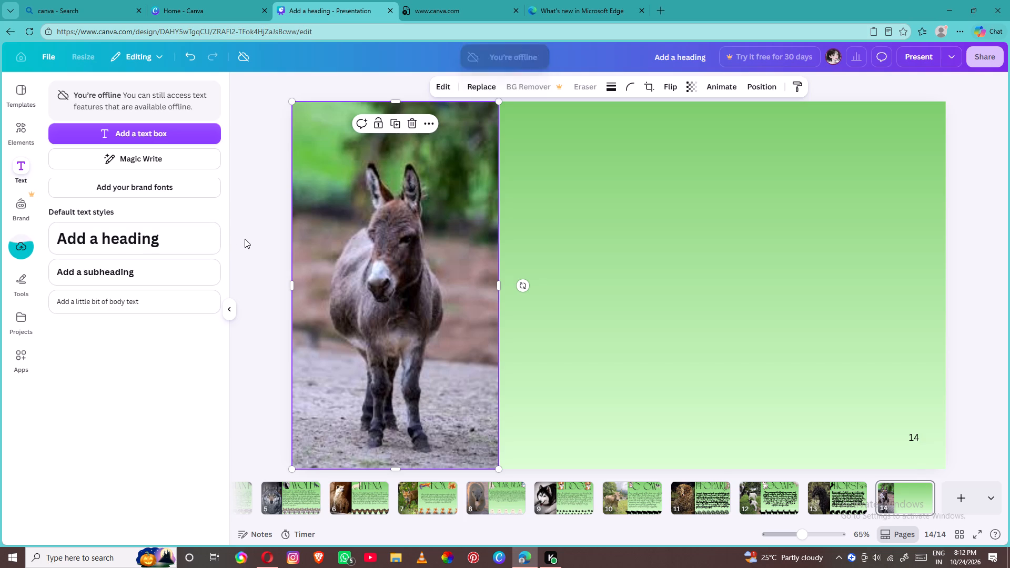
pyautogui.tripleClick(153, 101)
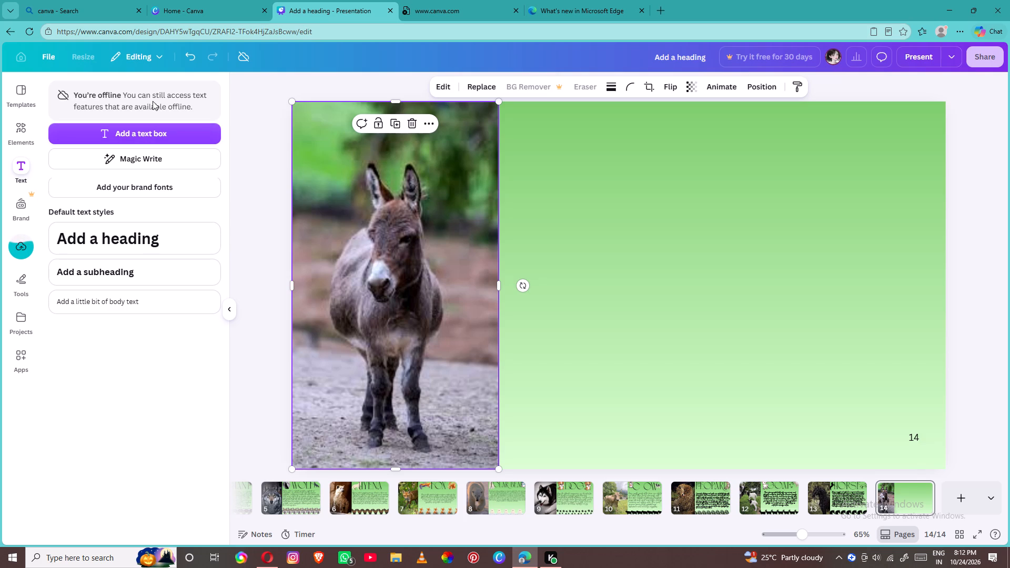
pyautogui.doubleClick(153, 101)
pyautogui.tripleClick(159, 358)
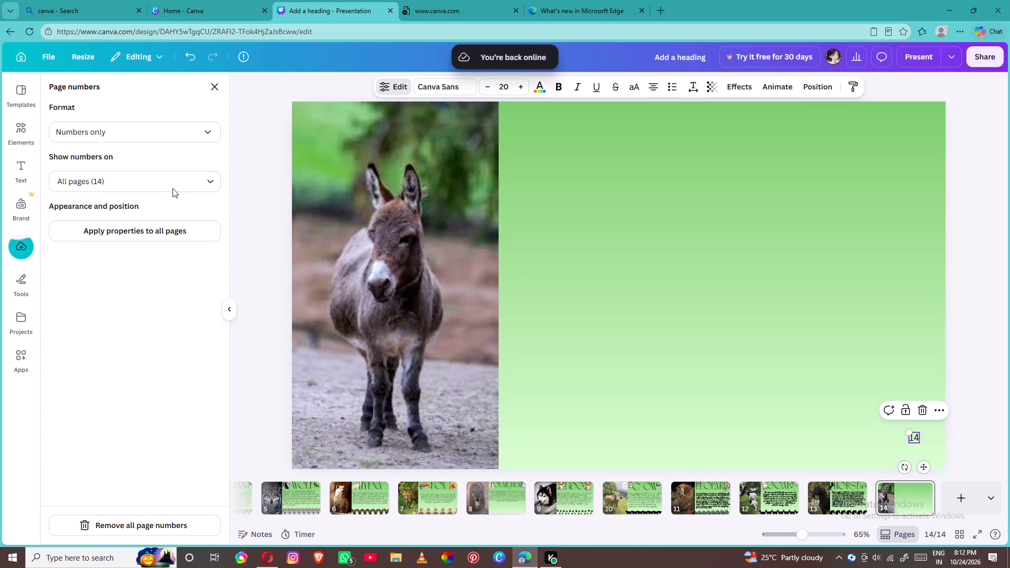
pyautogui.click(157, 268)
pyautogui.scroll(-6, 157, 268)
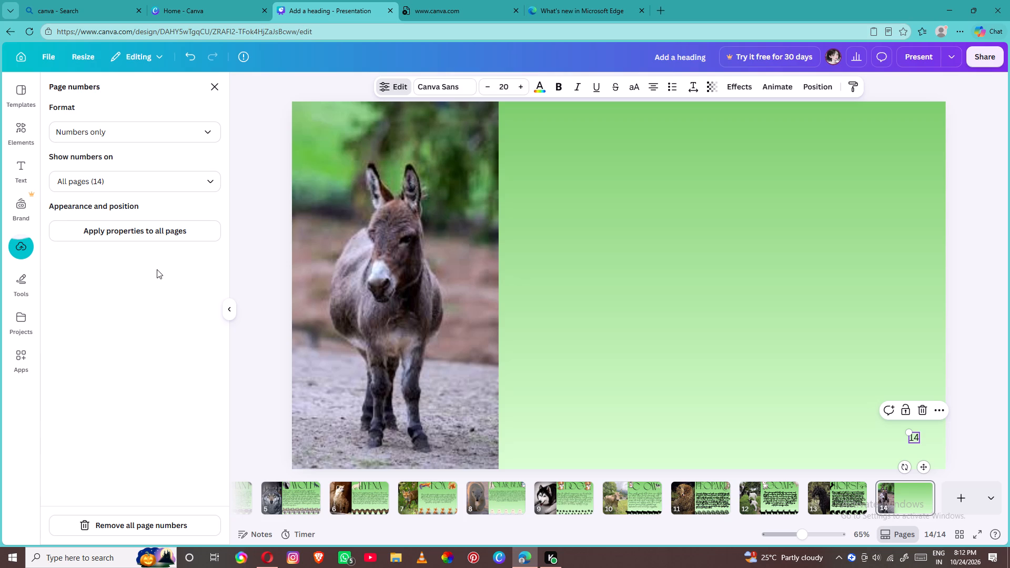
# Copy the GOAT heading from page 12 and paste it onto page 14.
pyautogui.click(775, 496)
pyautogui.click(635, 117)
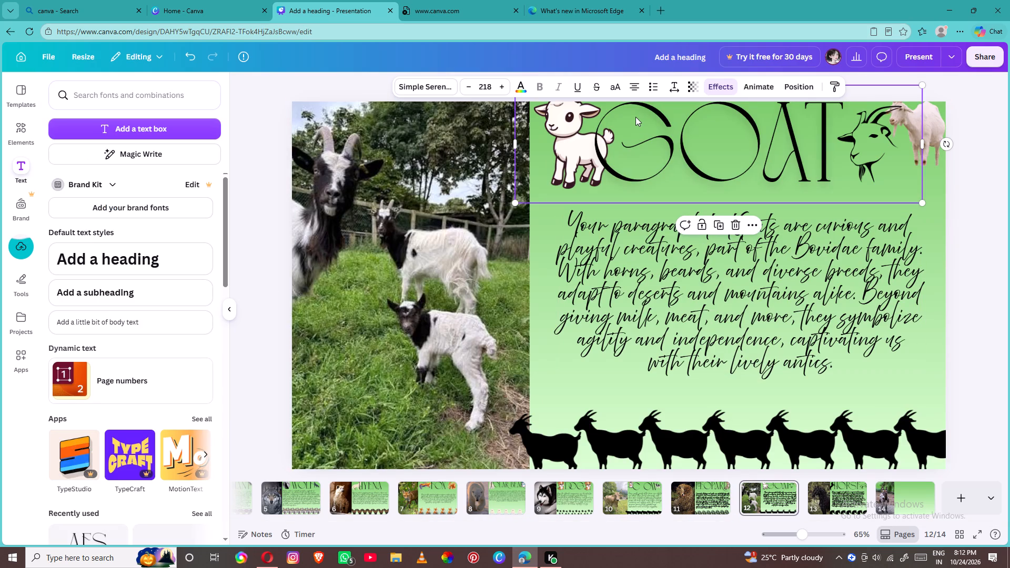
pyautogui.rightClick(635, 117)
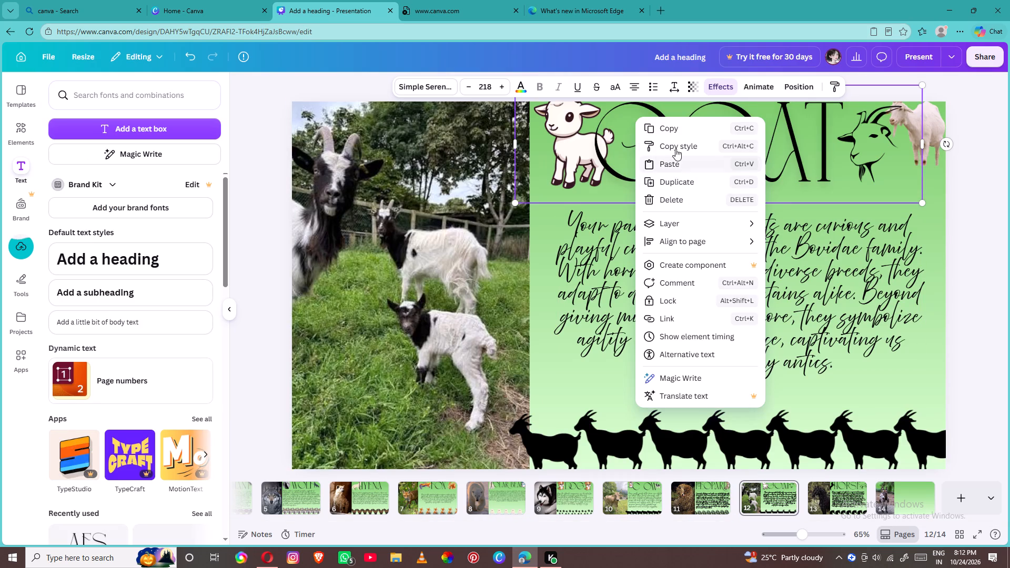
pyautogui.click(679, 125)
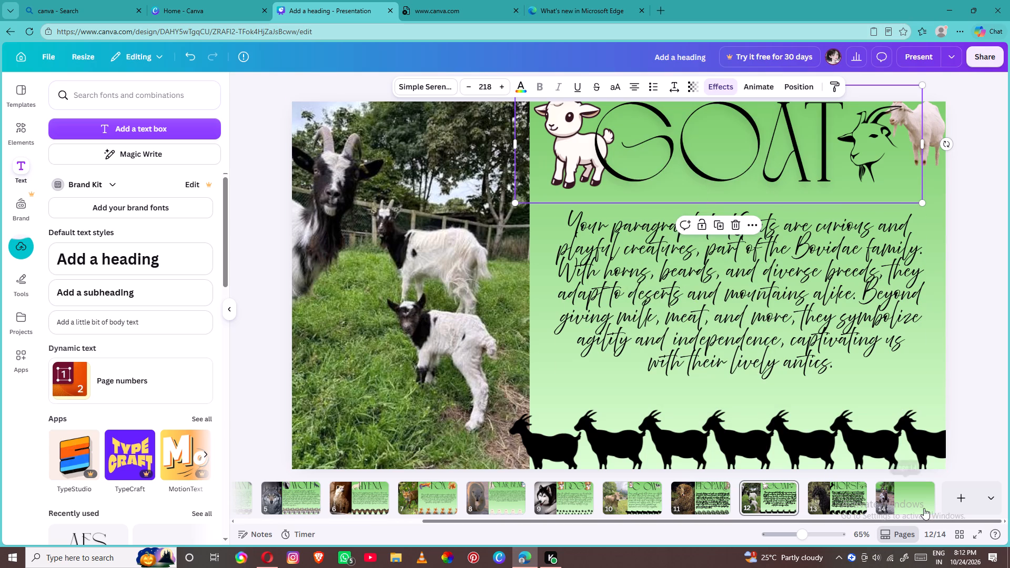
pyautogui.click(924, 508)
pyautogui.rightClick(726, 200)
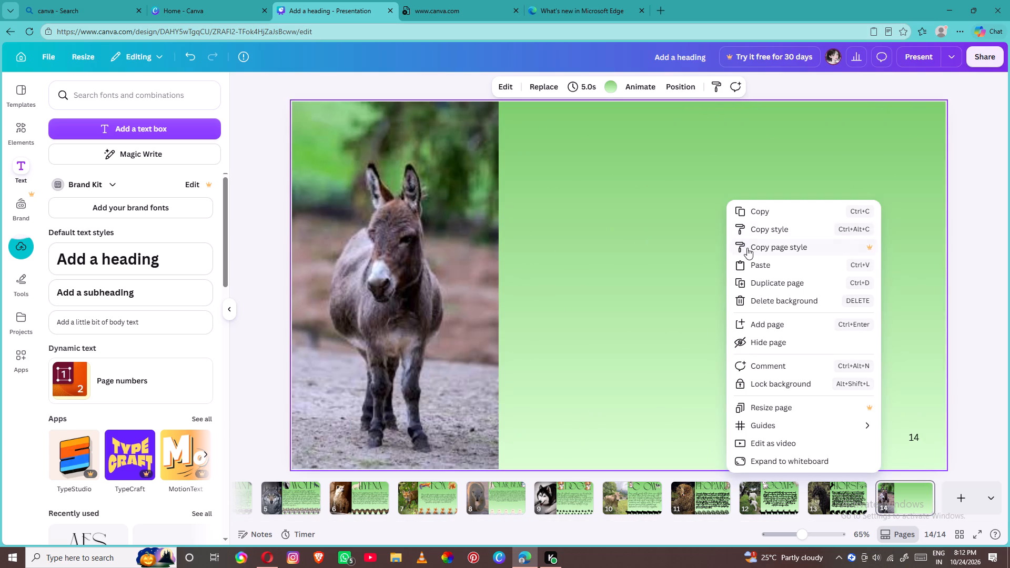
pyautogui.click(751, 262)
# Replace the pasted heading text on page 14 with "donkey".
pyautogui.click(711, 144)
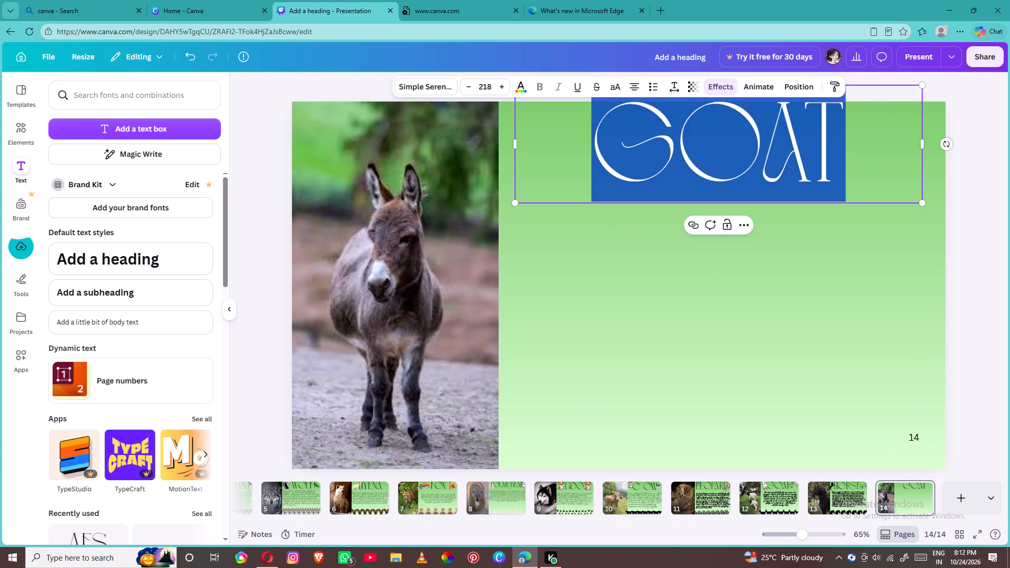
pyautogui.press('BackSpace')
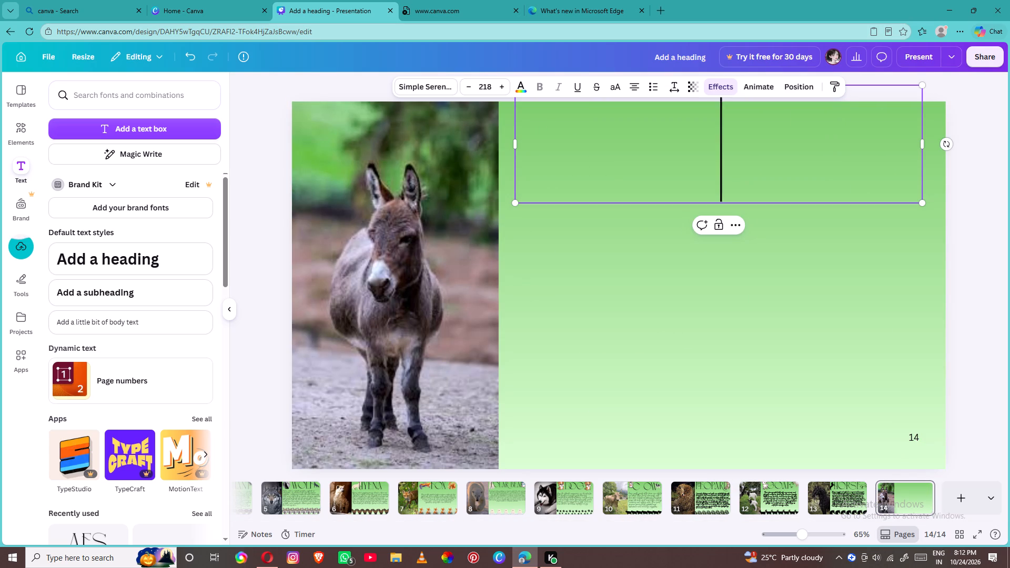
pyautogui.press('d')
pyautogui.write('onk')
pyautogui.write('ey')
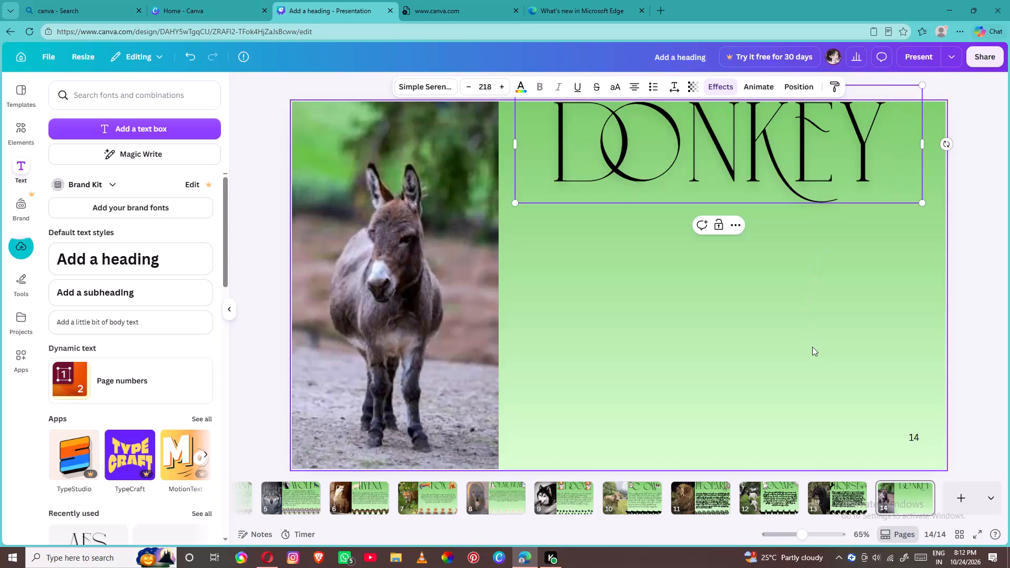
pyautogui.click(751, 295)
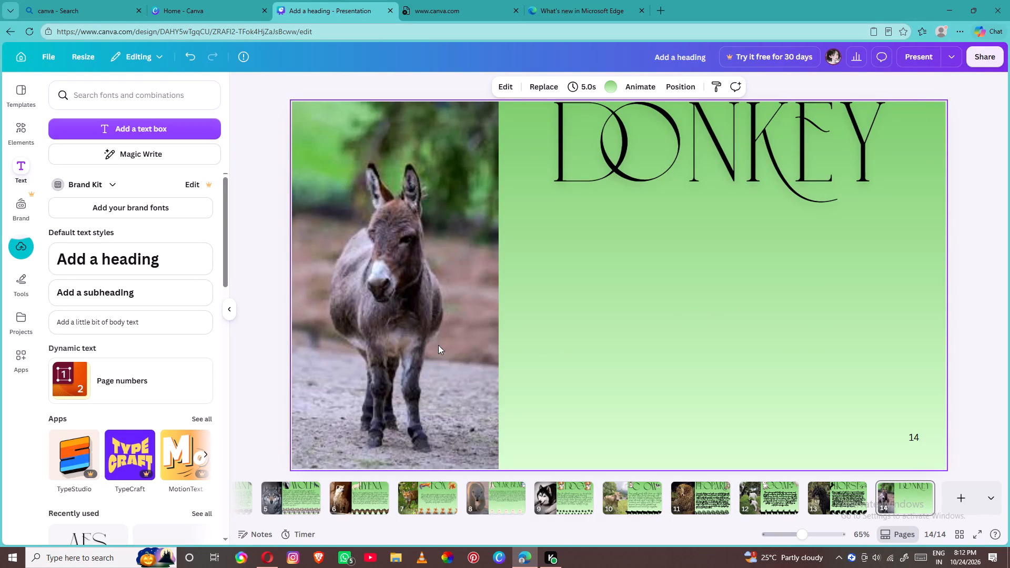
# Replace the previous search in the elements library with "donkey" and run it.
pyautogui.click(79, 96)
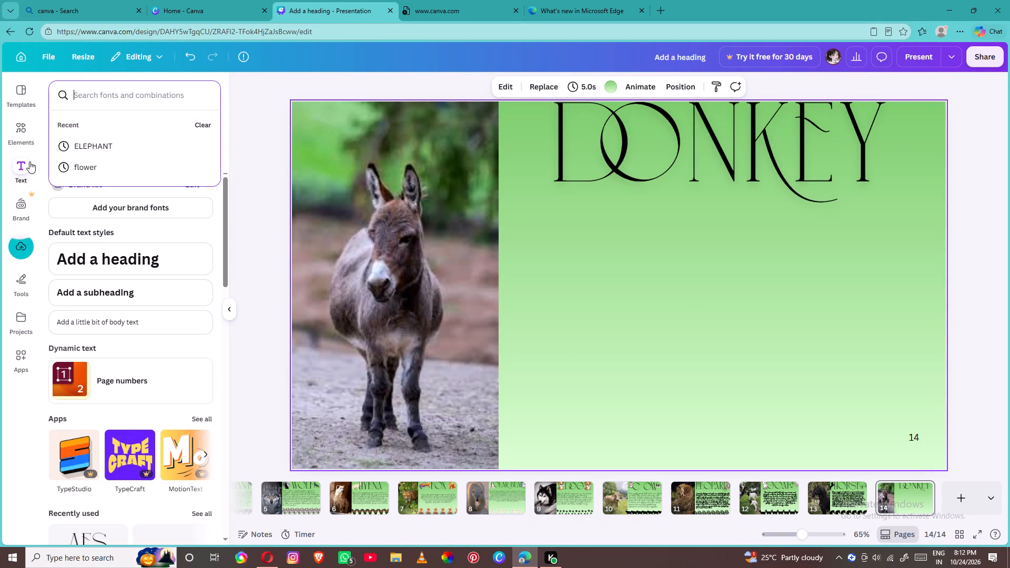
pyautogui.click(27, 140)
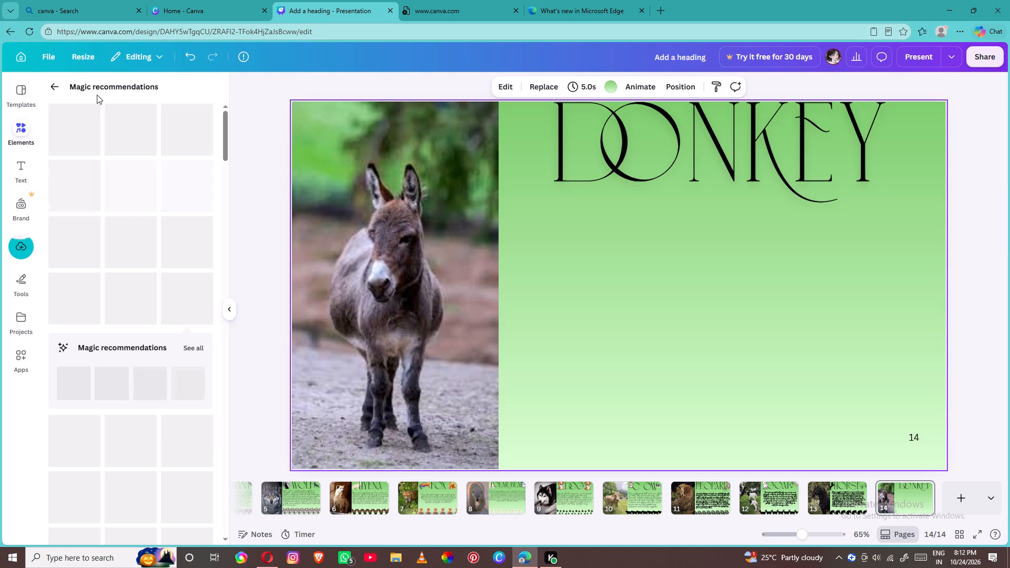
pyautogui.click(49, 79)
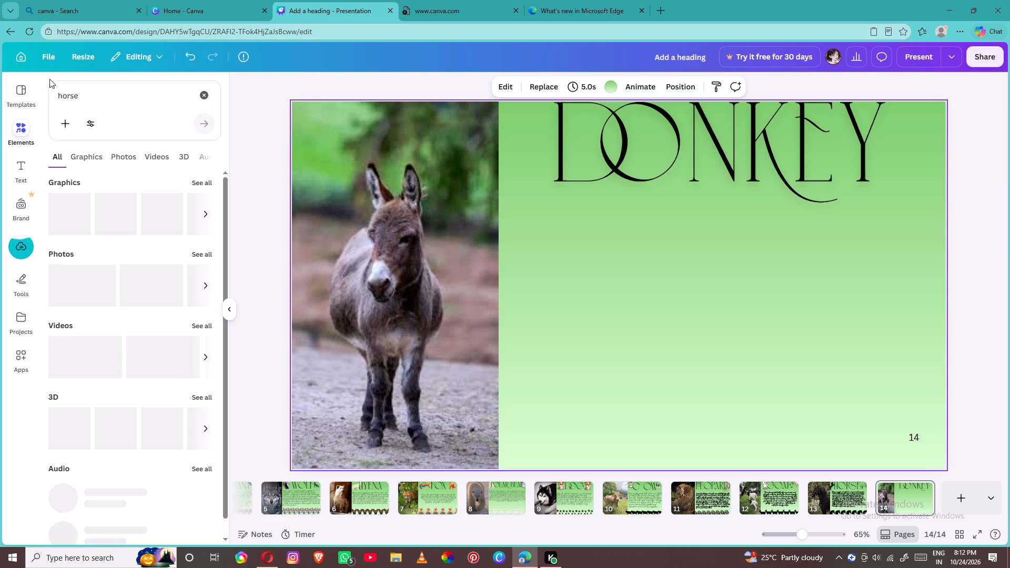
pyautogui.click(86, 104)
pyautogui.click(97, 89)
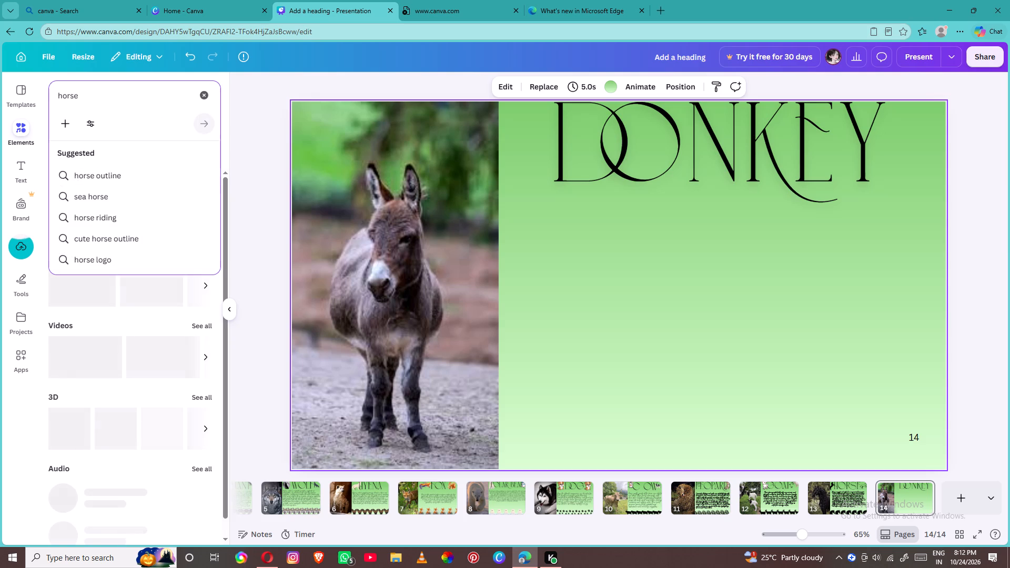
pyautogui.press('BackSpace')
pyautogui.press('BackSpace')
pyautogui.press('BackSpace')
pyautogui.press('BackSpace')
pyautogui.press('BackSpace')
pyautogui.press('BackSpace')
pyautogui.press('BackSpace')
pyautogui.press('BackSpace')
pyautogui.press('BackSpace')
pyautogui.press('BackSpace')
pyautogui.press('BackSpace')
pyautogui.press('BackSpace')
pyautogui.press('BackSpace')
pyautogui.press('BackSpace')
pyautogui.press('BackSpace')
pyautogui.press('BackSpace')
pyautogui.press('BackSpace')
pyautogui.press('BackSpace')
pyautogui.press('BackSpace')
pyautogui.press('BackSpace')
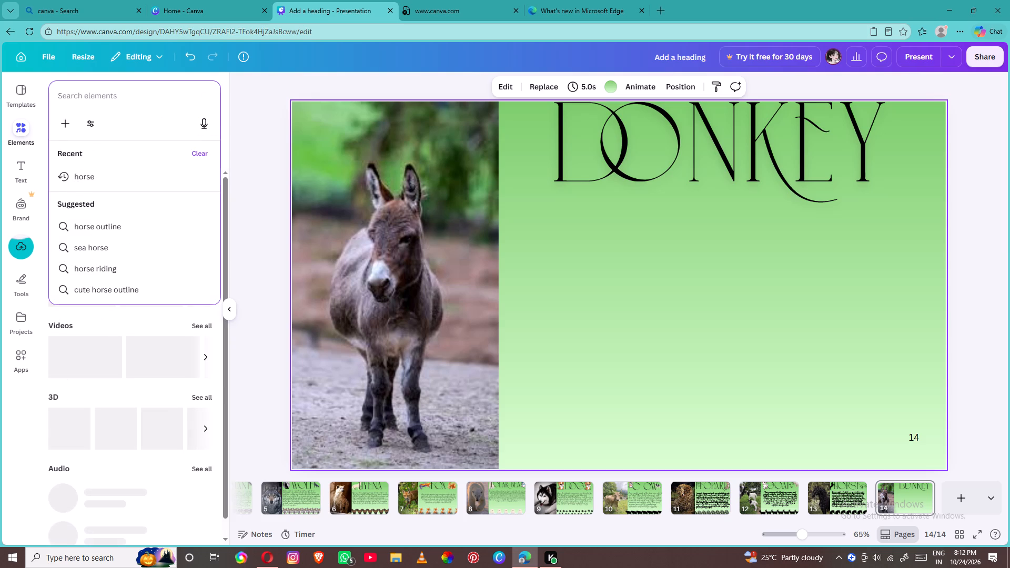
pyautogui.press('d')
pyautogui.write('onk')
pyautogui.write('ey')
pyautogui.press('Return')
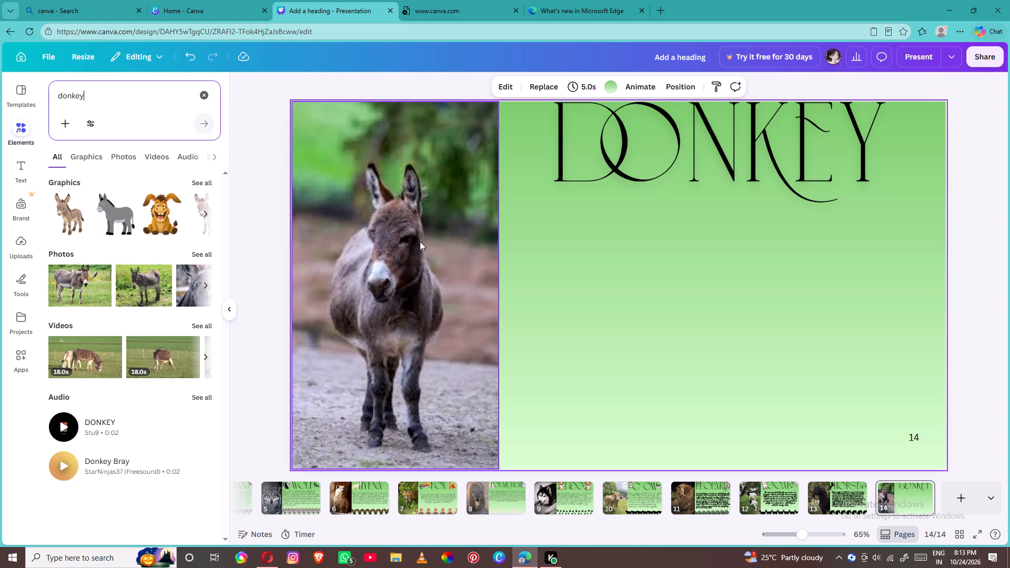
# Insert the black engraved-style donkey graphic on page 14, shrink it, and place it at the bottom edge beside the photo.
pyautogui.click(207, 215)
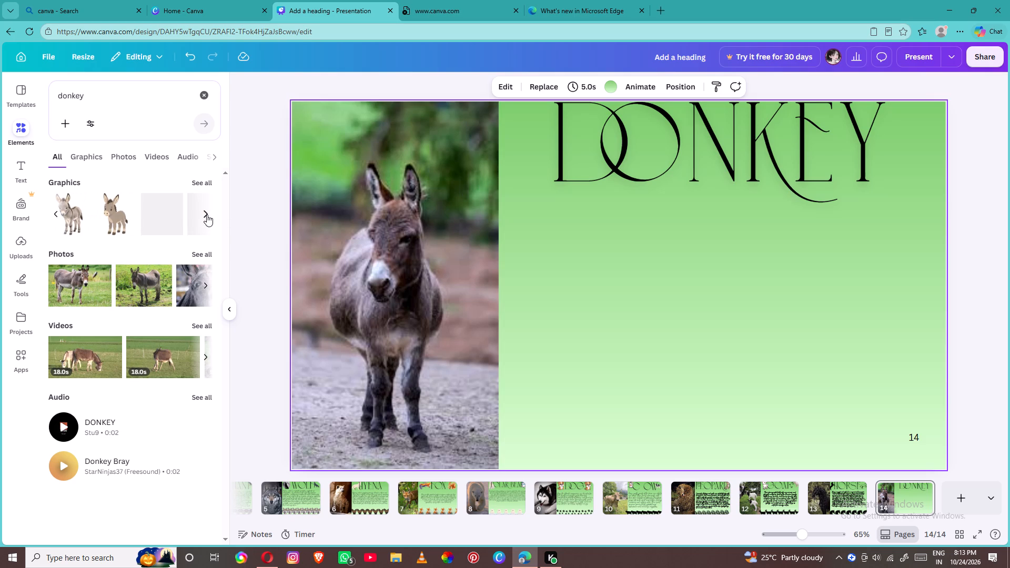
pyautogui.click(207, 215)
pyautogui.click(207, 215)
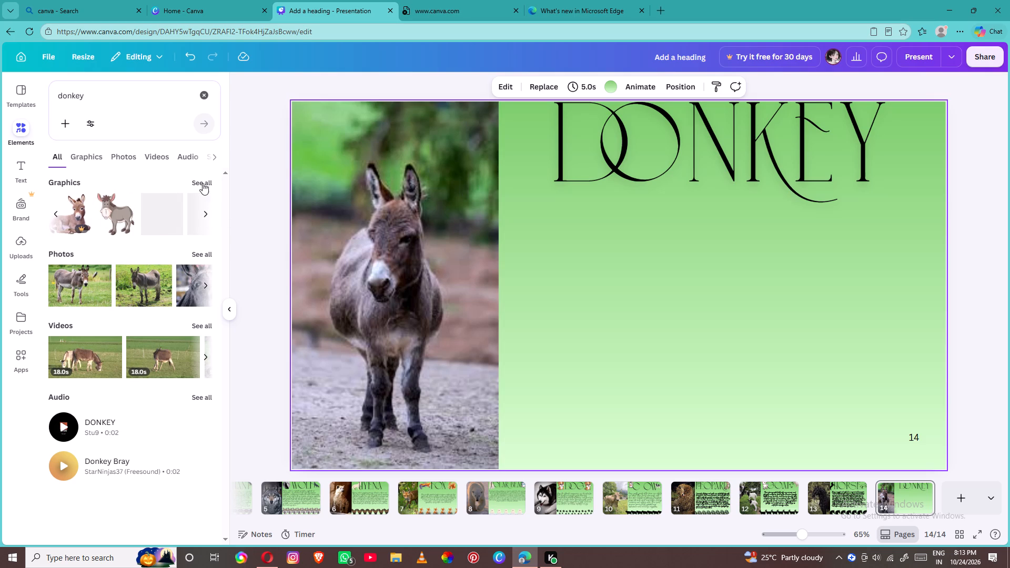
pyautogui.click(204, 190)
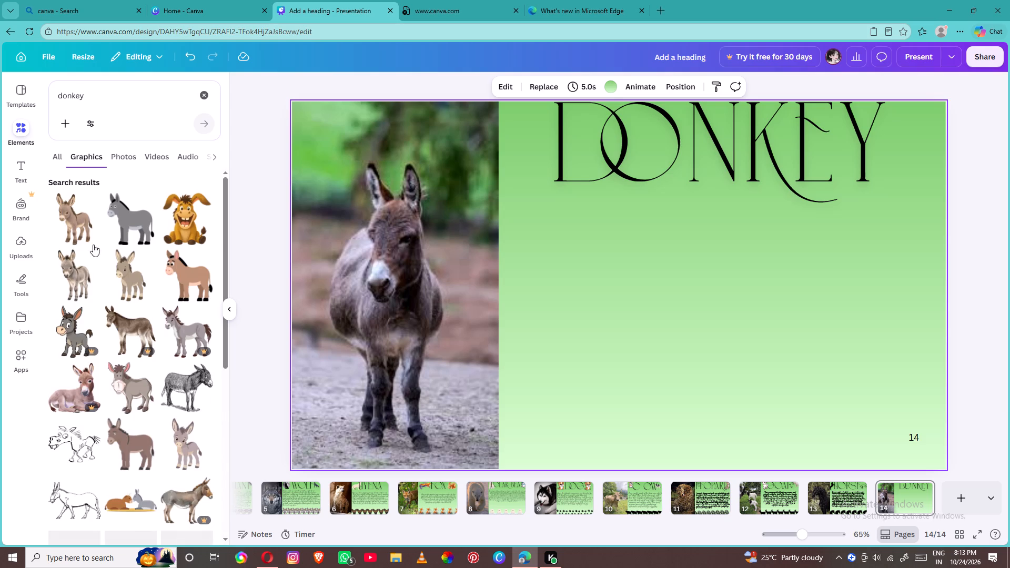
pyautogui.click(201, 389)
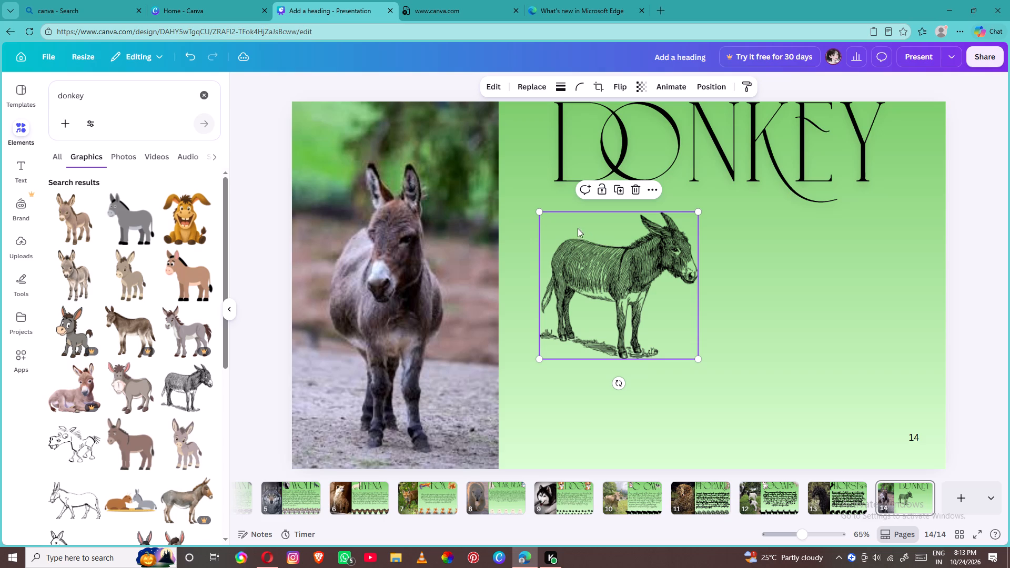
pyautogui.moveTo(535, 210); pyautogui.dragTo(598, 269)
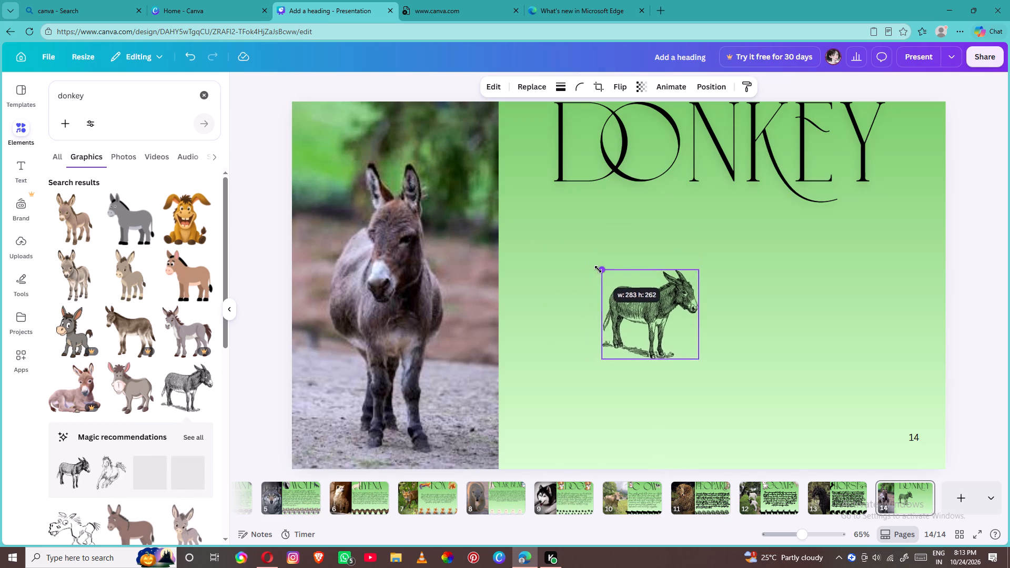
pyautogui.moveTo(598, 269); pyautogui.dragTo(609, 310)
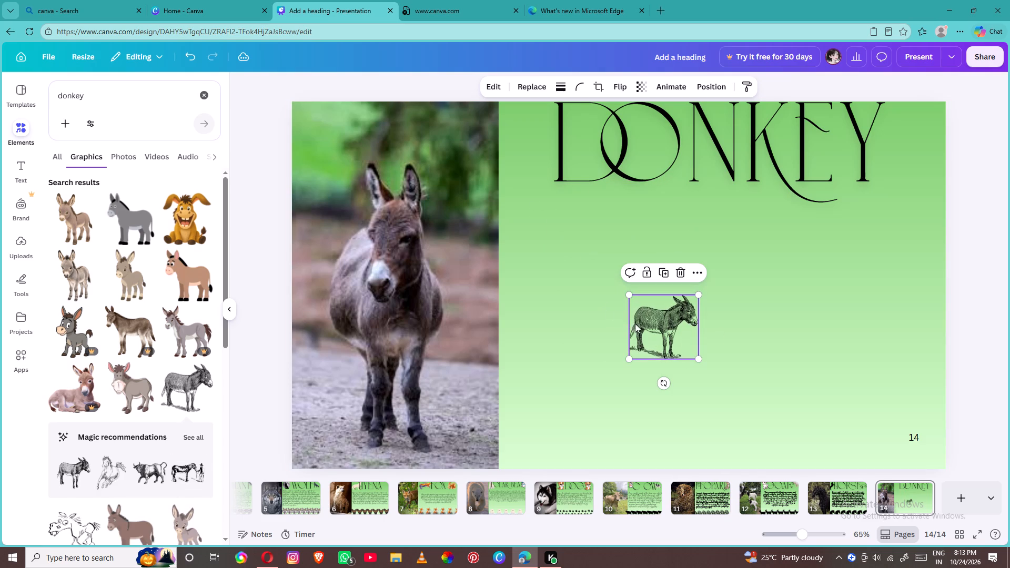
pyautogui.moveTo(655, 331); pyautogui.dragTo(536, 414)
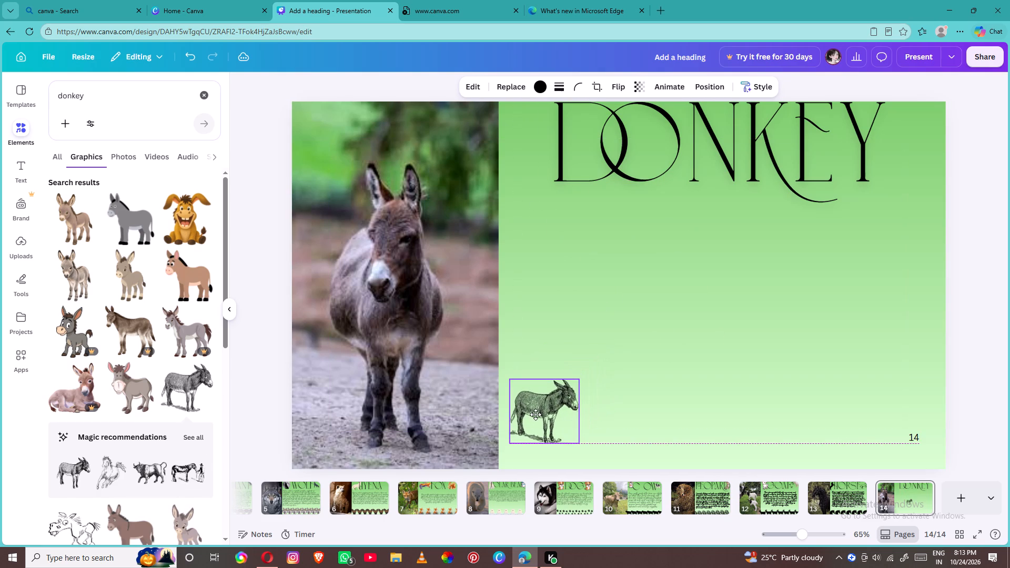
pyautogui.moveTo(536, 414); pyautogui.dragTo(527, 446)
# Duplicate the small engraved donkey six times to form a row along the bottom of page 14's green area.
pyautogui.click(531, 388)
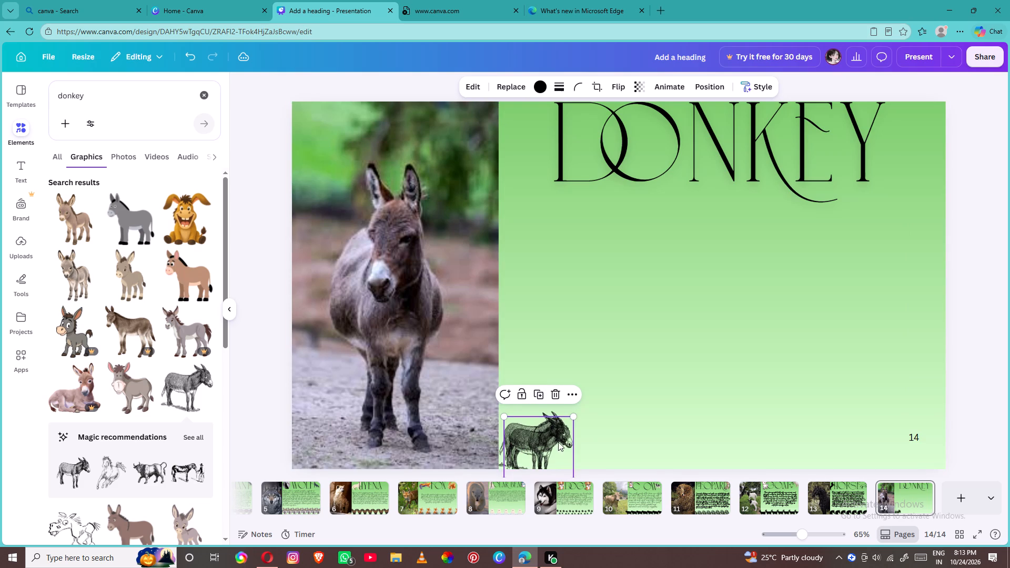
pyautogui.moveTo(558, 442); pyautogui.dragTo(620, 433)
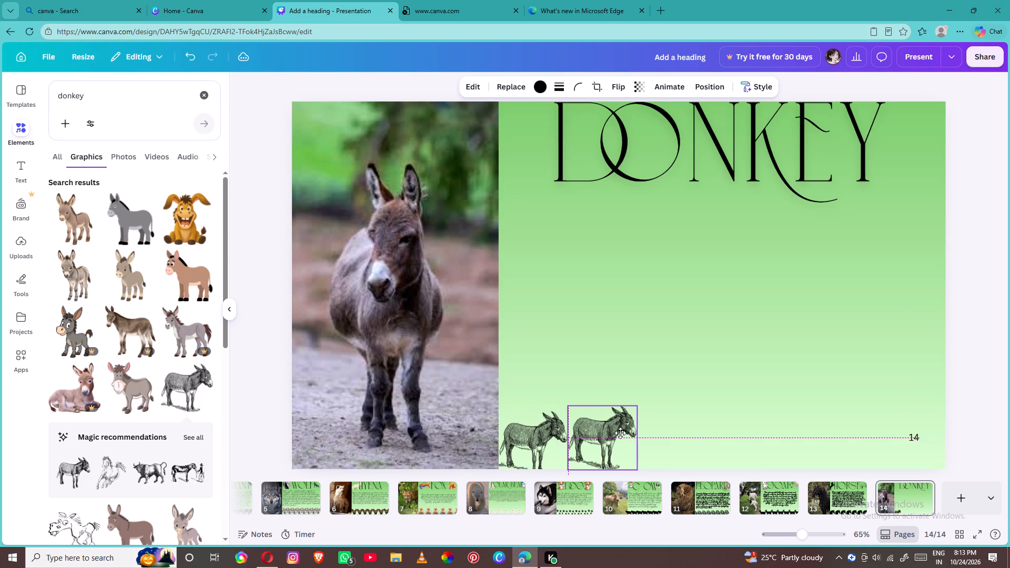
pyautogui.moveTo(620, 433); pyautogui.dragTo(620, 437)
pyautogui.click(606, 387)
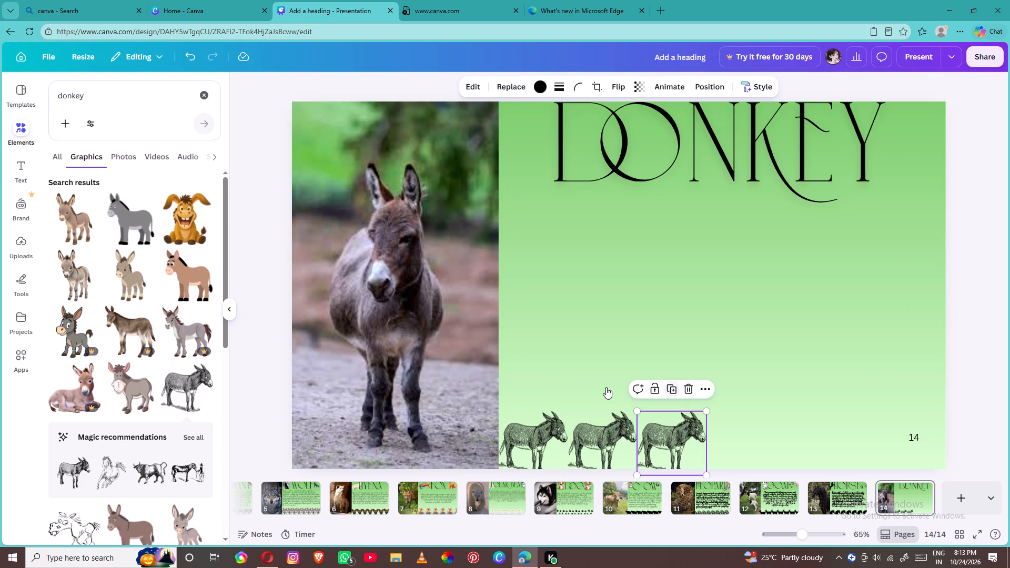
pyautogui.click(670, 389)
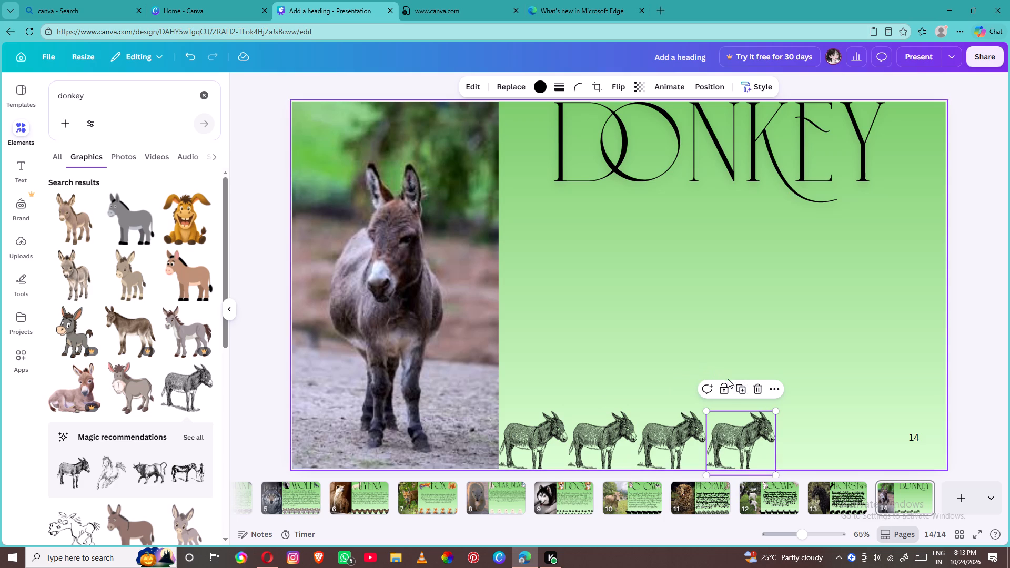
pyautogui.click(741, 388)
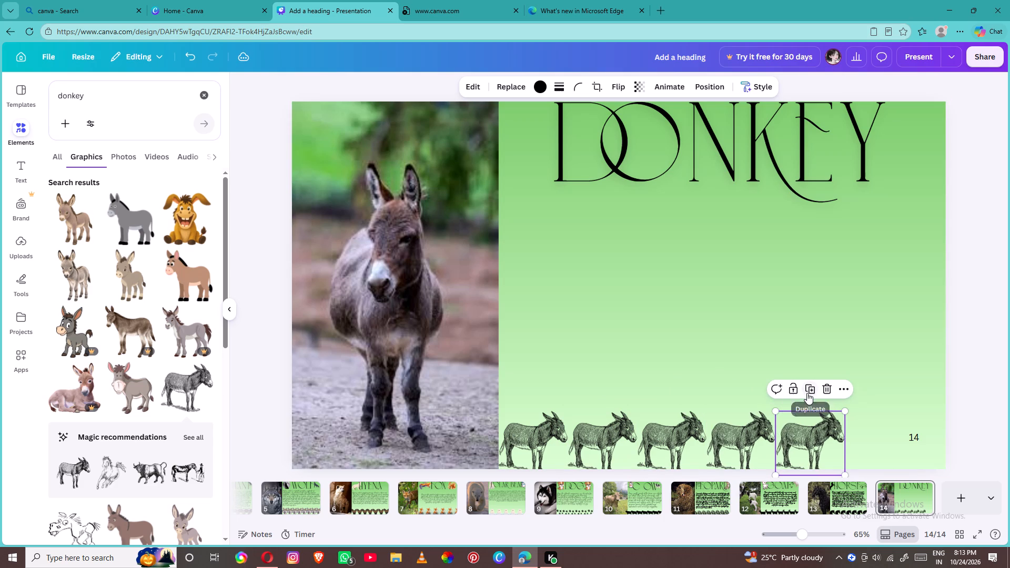
pyautogui.click(807, 393)
pyautogui.click(878, 386)
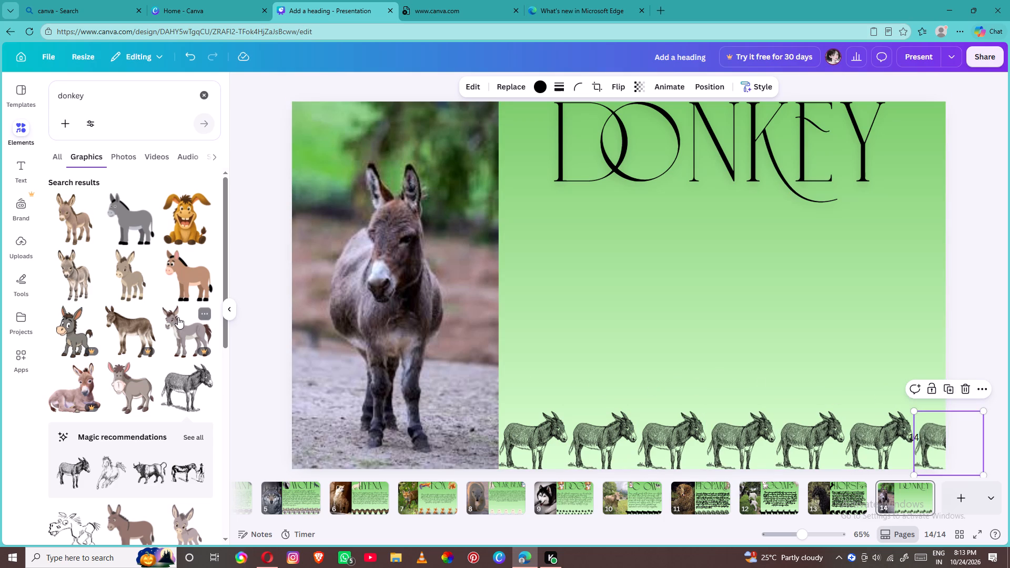
# Insert a beige cartoon donkey graphic on page 14, shrink it, and place it just before the D of the DONKEY heading.
pyautogui.scroll(-2, 185, 309)
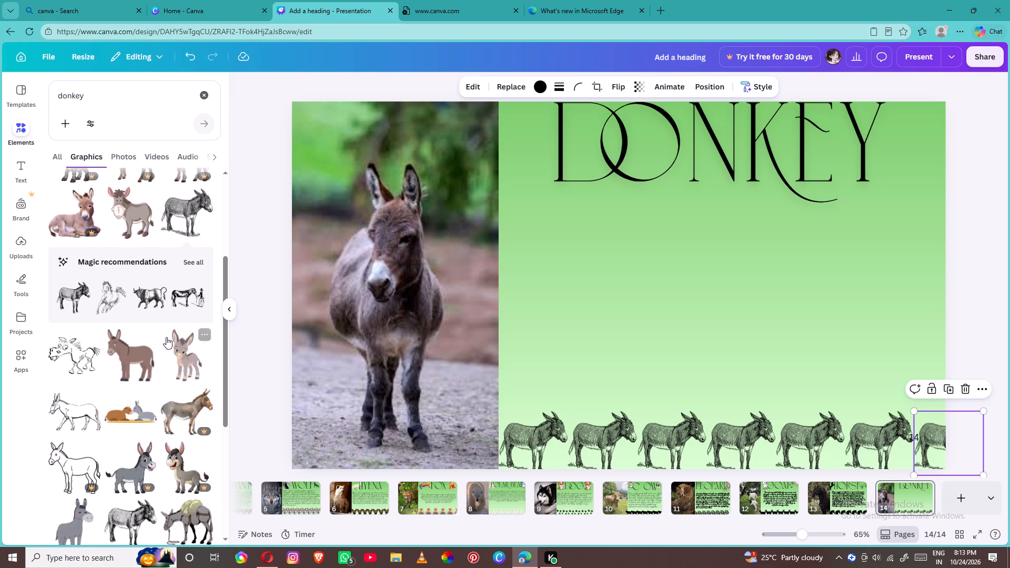
pyautogui.scroll(-5, 166, 343)
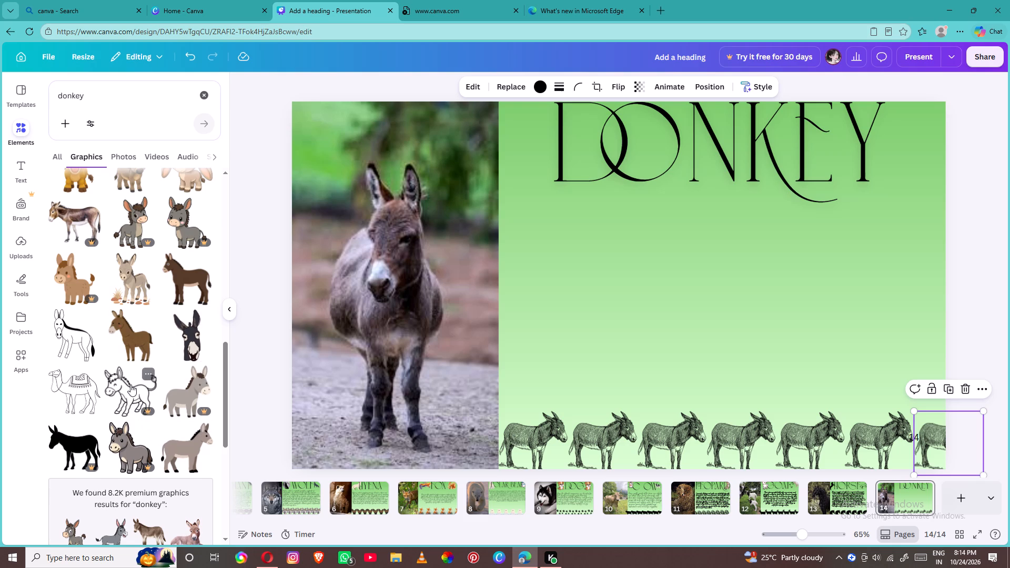
pyautogui.scroll(-3, 130, 384)
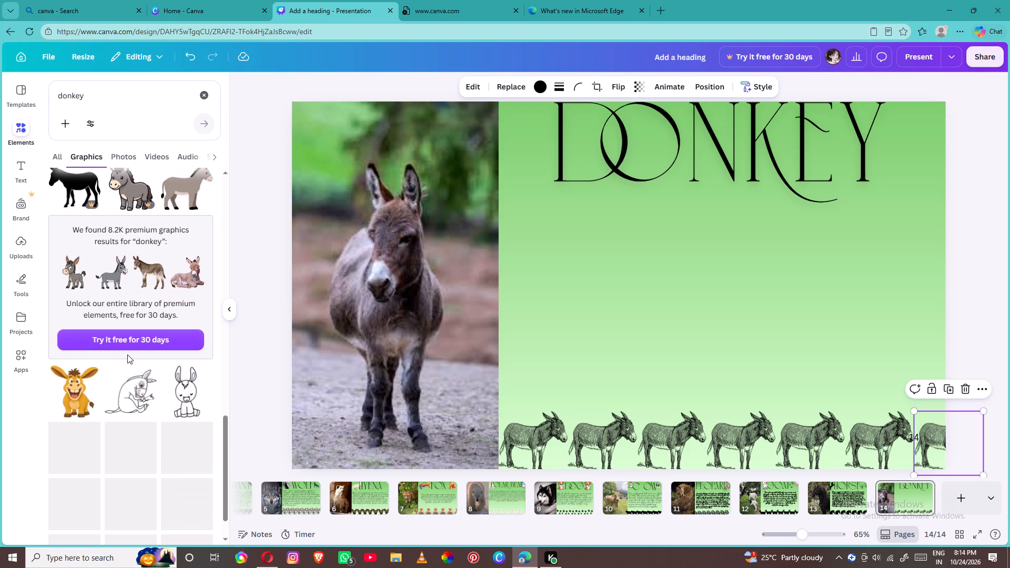
pyautogui.scroll(5, 134, 359)
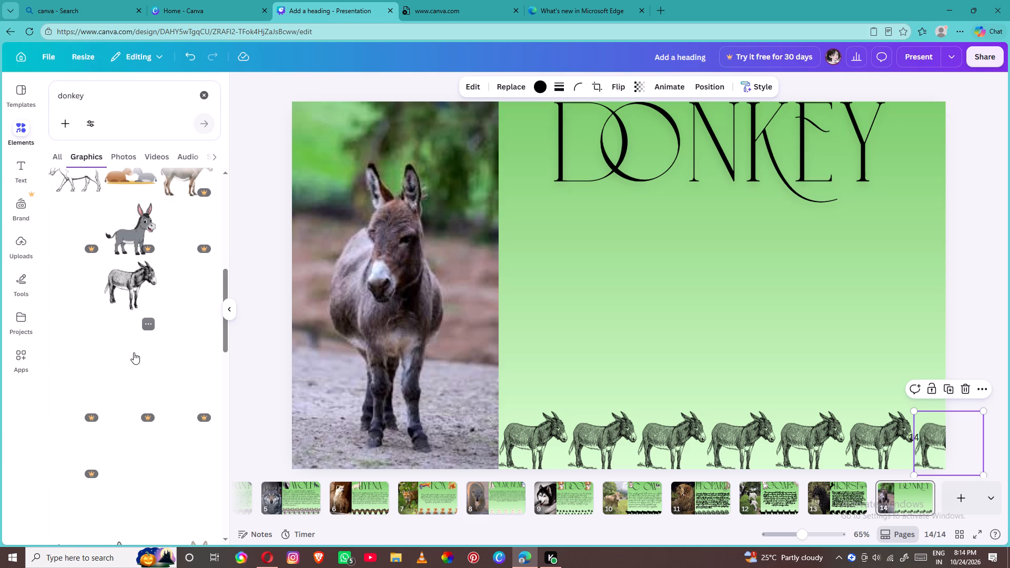
pyautogui.scroll(3, 122, 330)
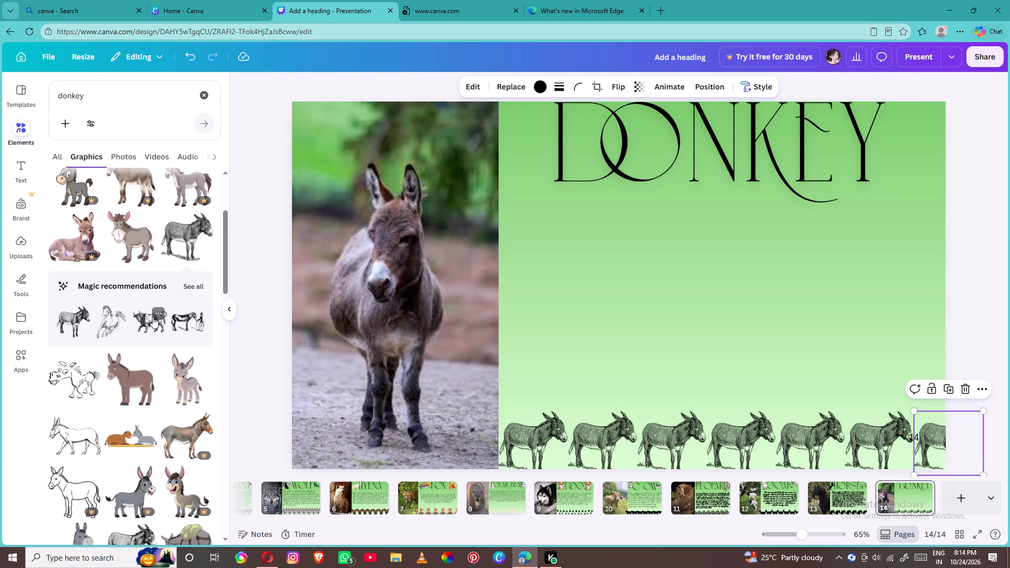
pyautogui.scroll(3, 184, 356)
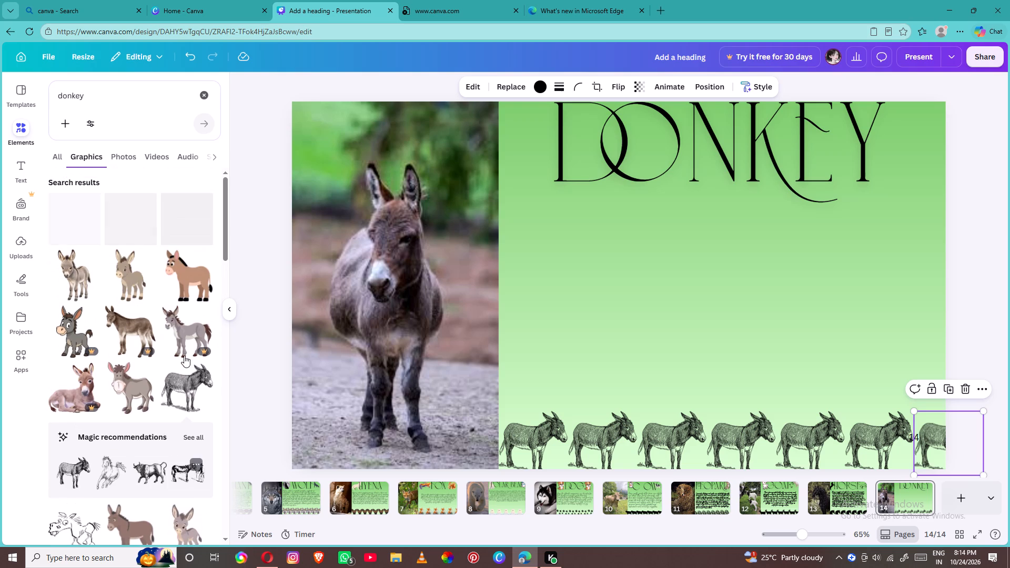
pyautogui.click(135, 297)
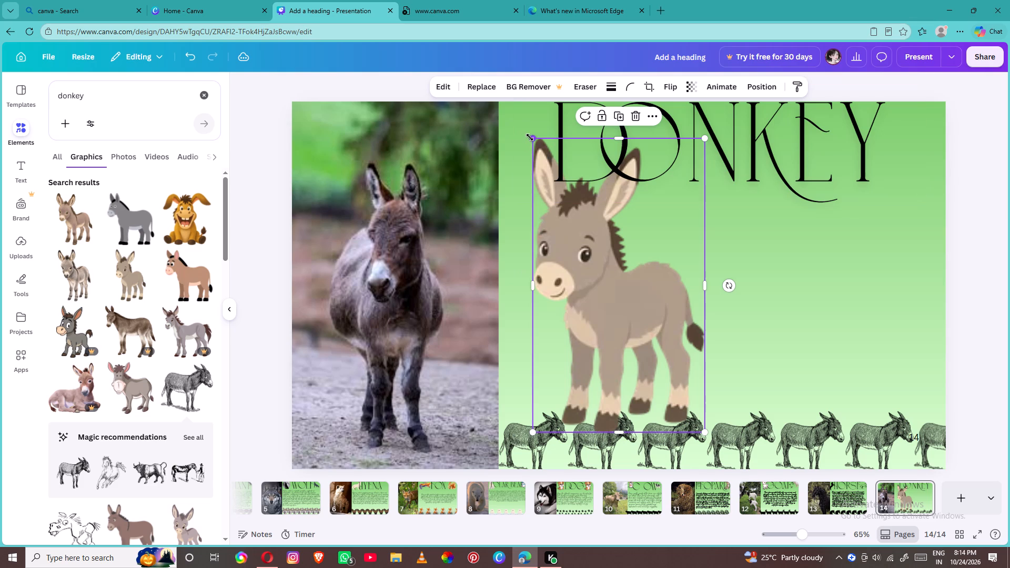
pyautogui.moveTo(532, 137); pyautogui.dragTo(602, 350)
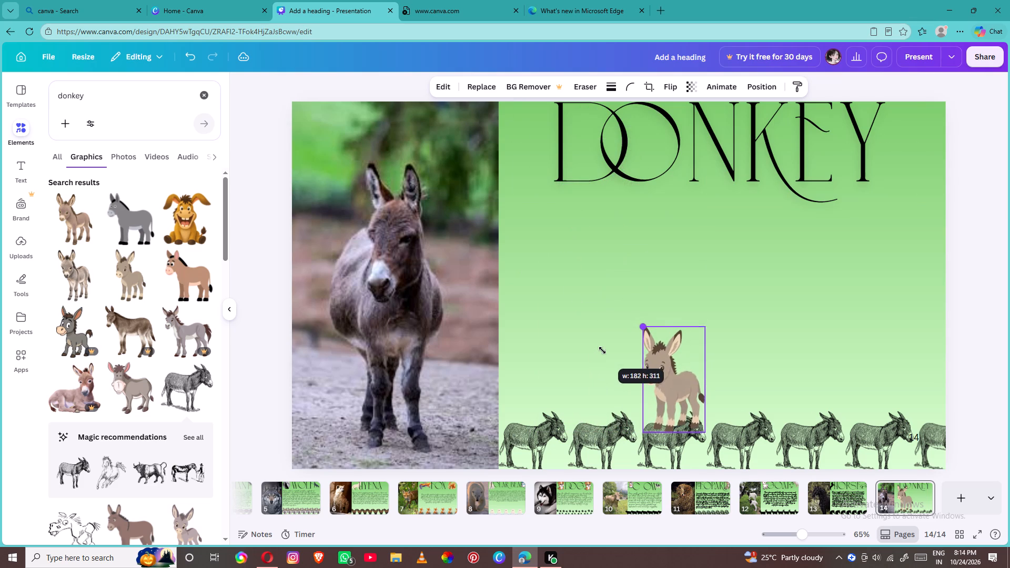
pyautogui.moveTo(602, 350); pyautogui.dragTo(605, 354)
pyautogui.moveTo(679, 376); pyautogui.dragTo(631, 319)
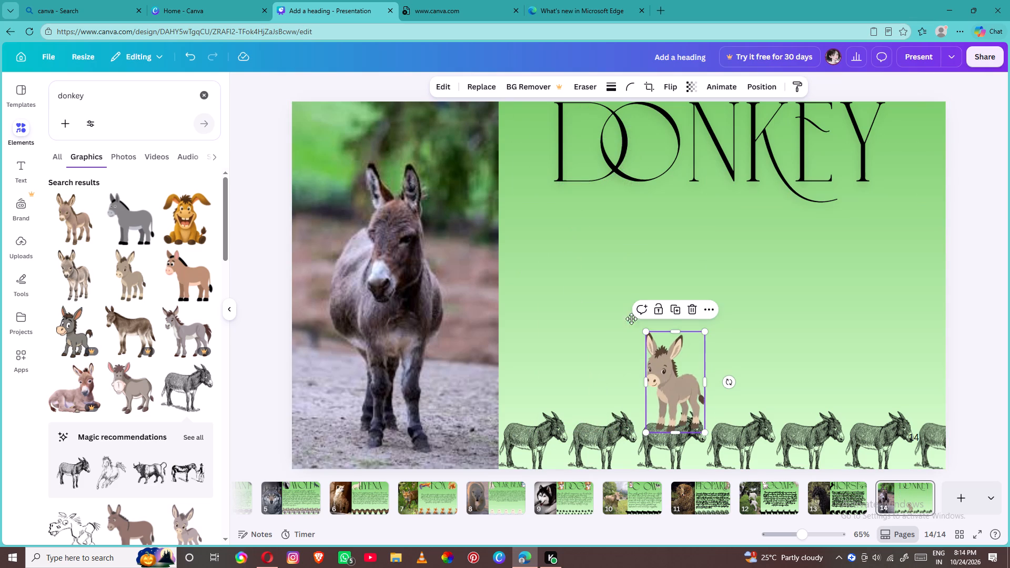
pyautogui.moveTo(631, 319); pyautogui.dragTo(532, 139)
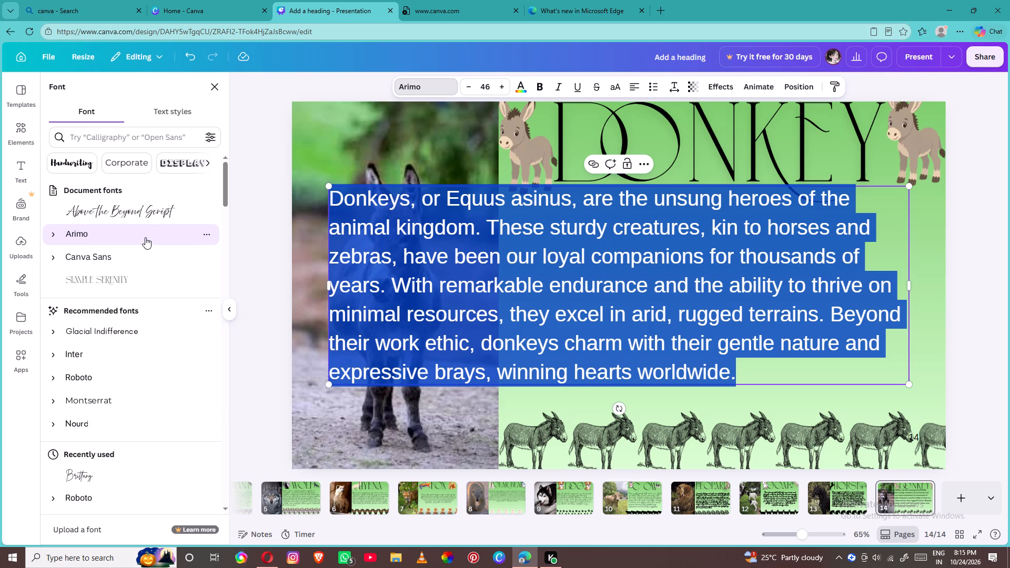
pyautogui.click(150, 222)
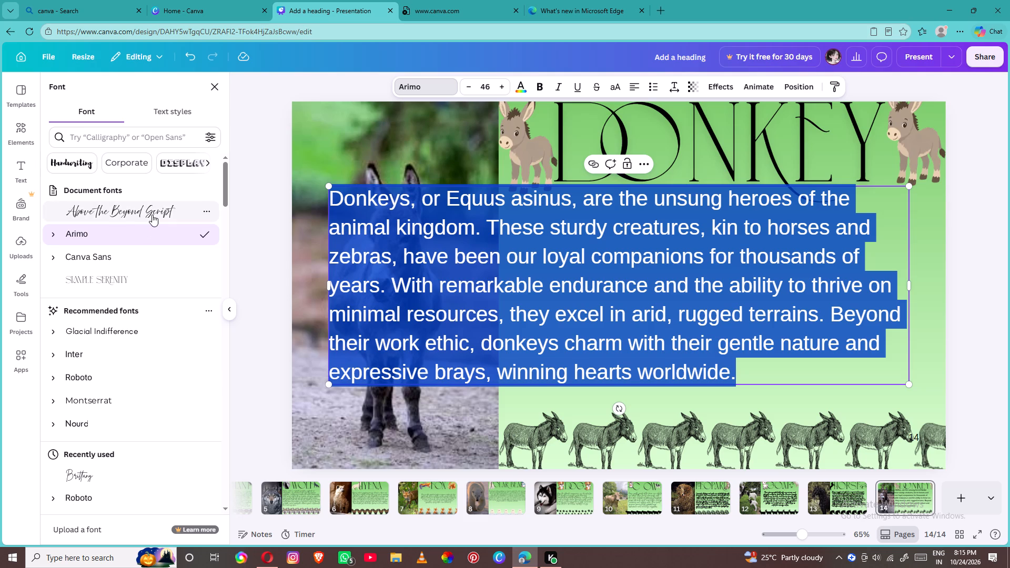
pyautogui.click(152, 214)
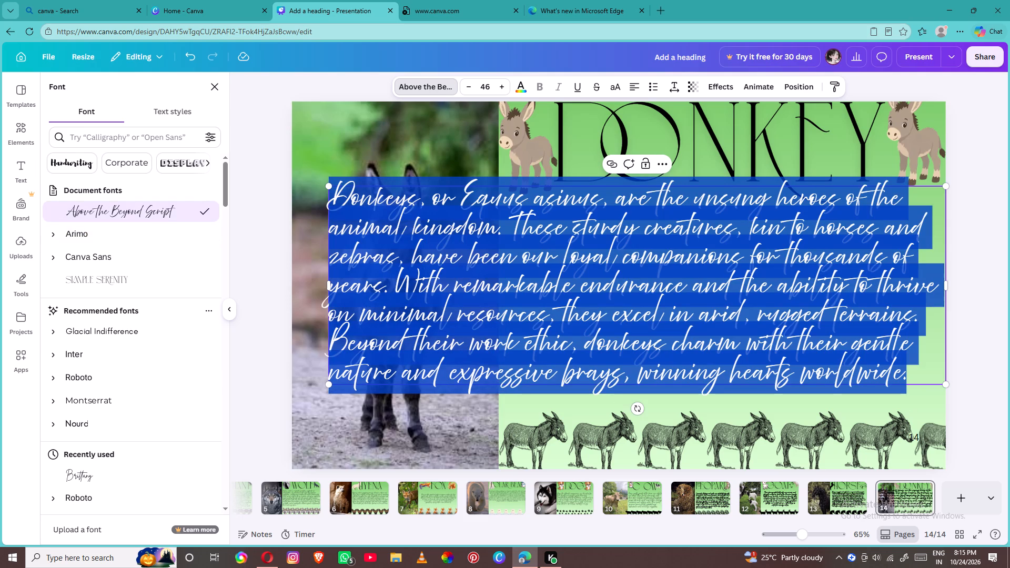
# Scale the paragraph down to about font size 32.9 and move it up under the DONKEY heading on the green area.
pyautogui.moveTo(330, 187); pyautogui.dragTo(485, 282)
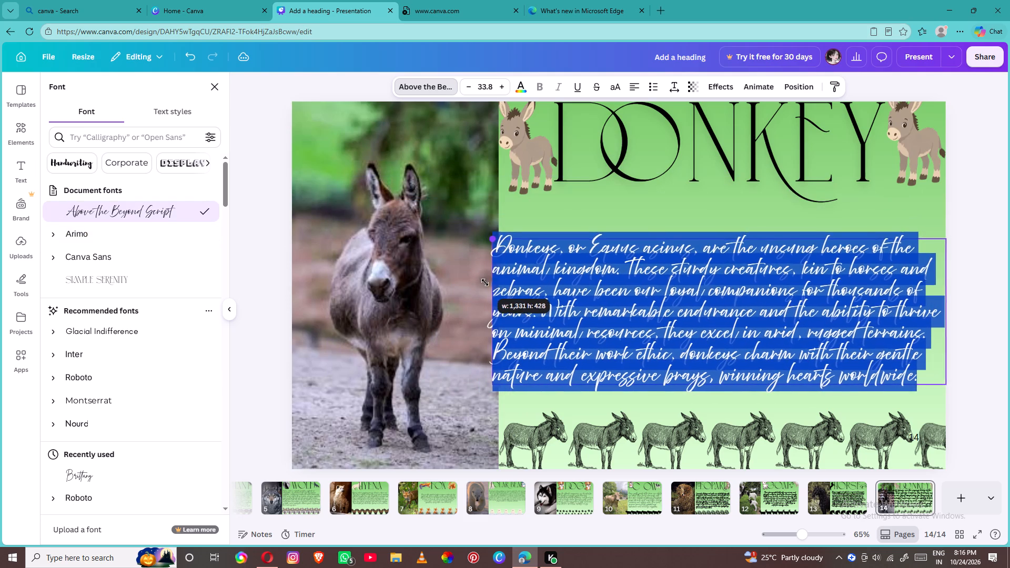
pyautogui.moveTo(485, 282); pyautogui.dragTo(492, 287)
pyautogui.click(575, 209)
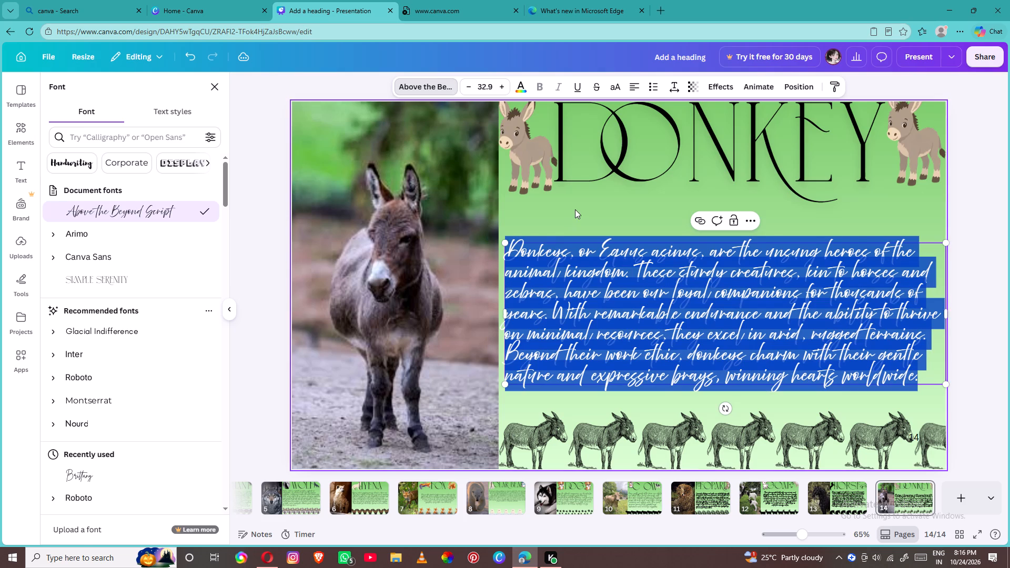
pyautogui.moveTo(595, 272); pyautogui.dragTo(600, 244)
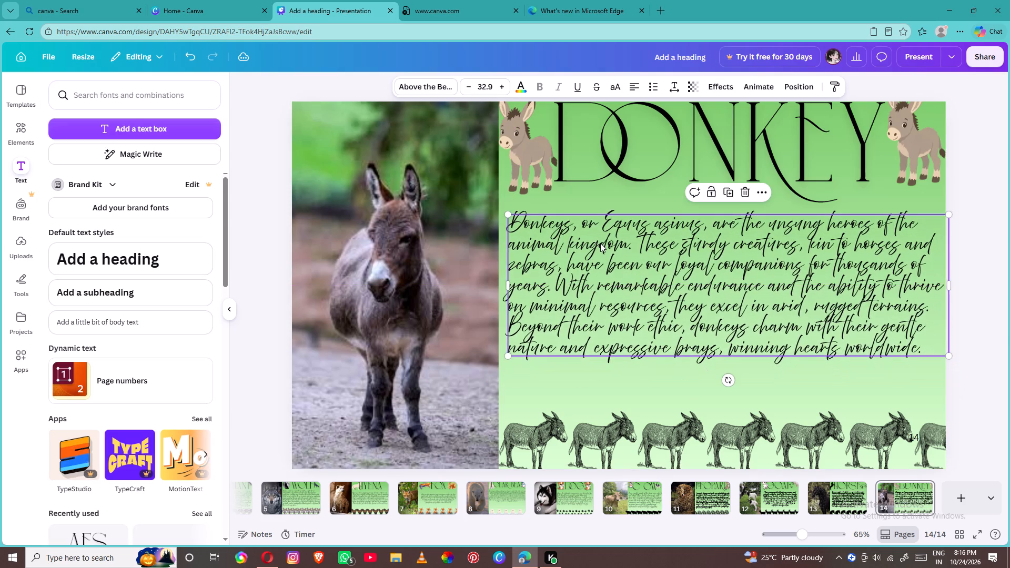
pyautogui.click(600, 244)
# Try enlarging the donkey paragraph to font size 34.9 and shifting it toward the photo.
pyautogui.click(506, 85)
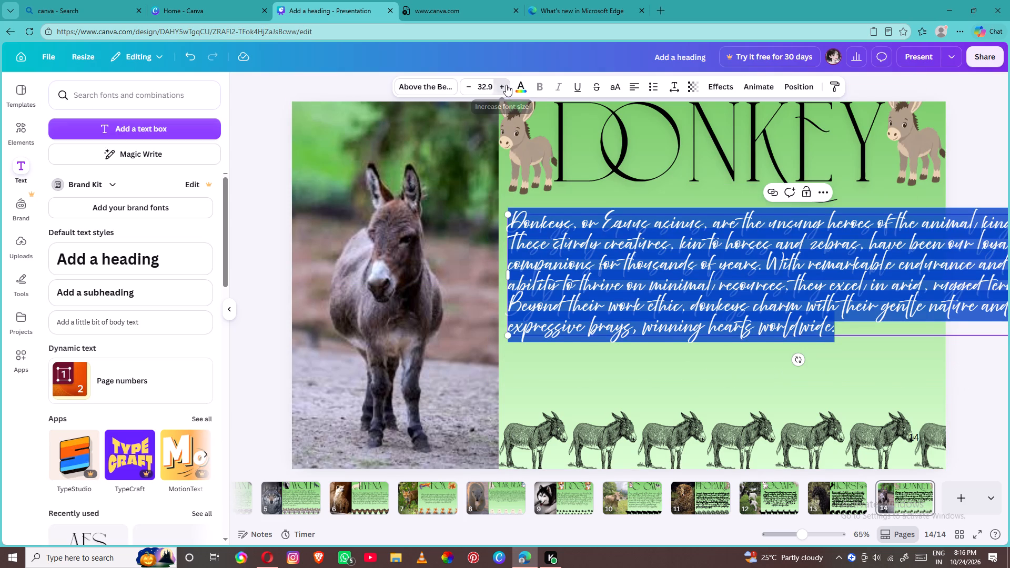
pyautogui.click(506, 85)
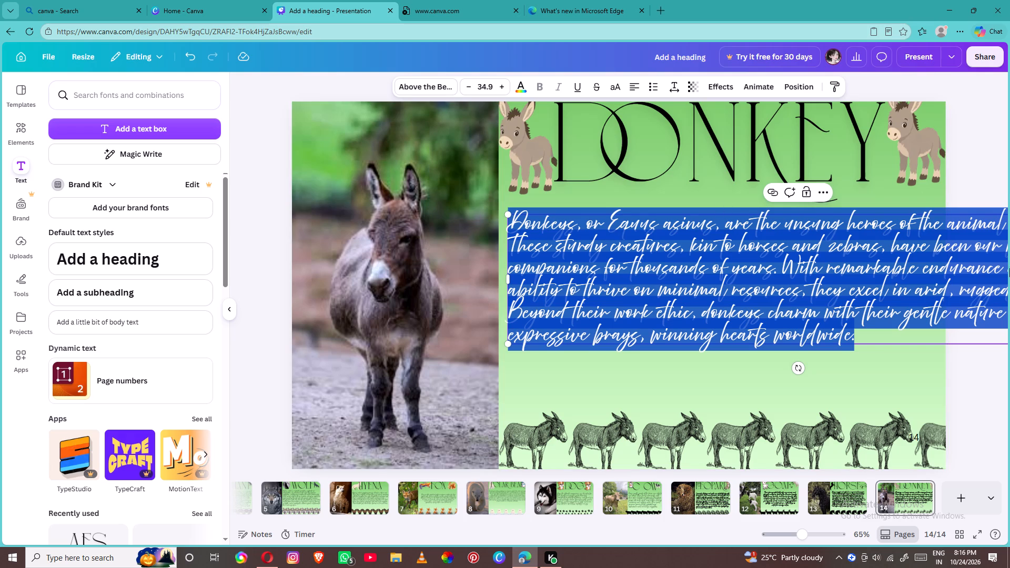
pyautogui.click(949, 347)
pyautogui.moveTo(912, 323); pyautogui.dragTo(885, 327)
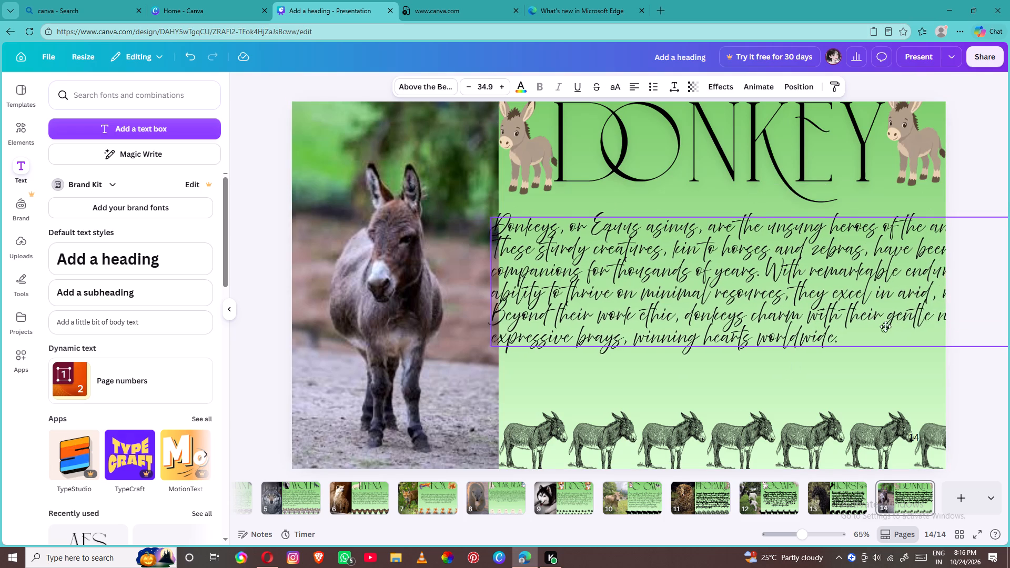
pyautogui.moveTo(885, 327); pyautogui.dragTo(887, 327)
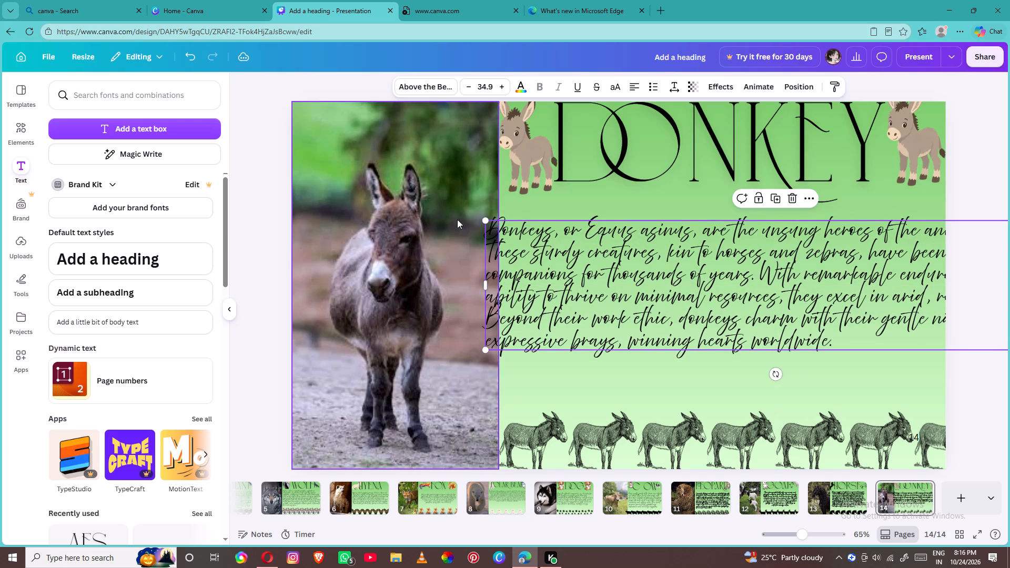
# Scale down the paragraph to fit the page, set its font size to 32.9, and place it between the heading and donkey row.
pyautogui.moveTo(484, 221); pyautogui.dragTo(620, 301)
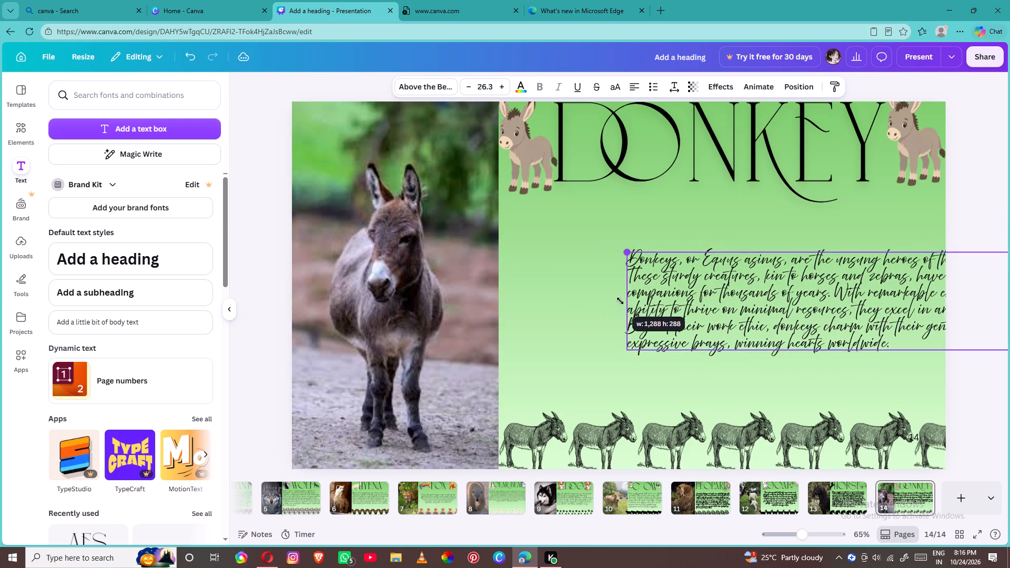
pyautogui.moveTo(620, 301); pyautogui.dragTo(685, 333)
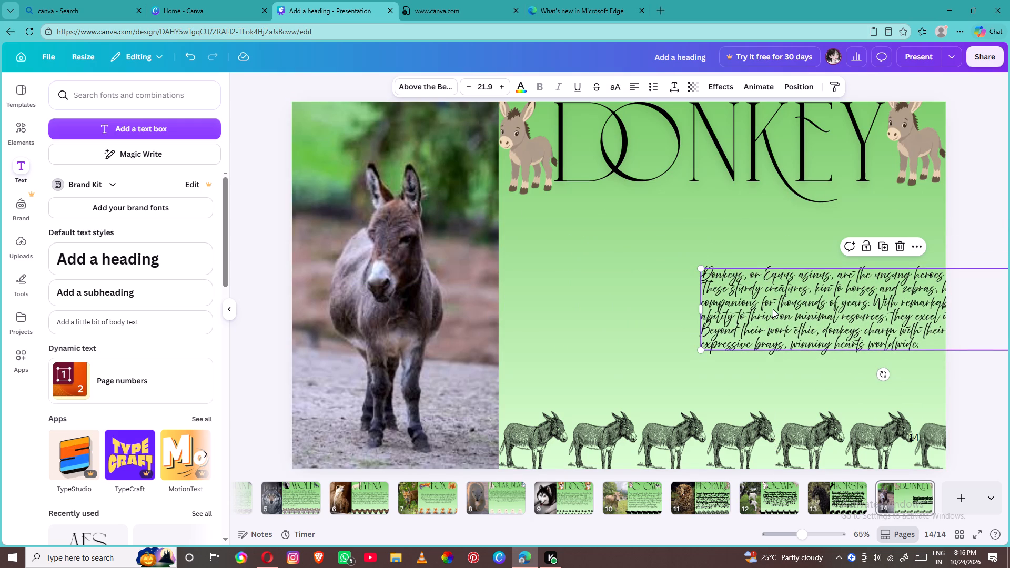
pyautogui.moveTo(773, 309); pyautogui.dragTo(623, 263)
pyautogui.tripleClick(499, 89)
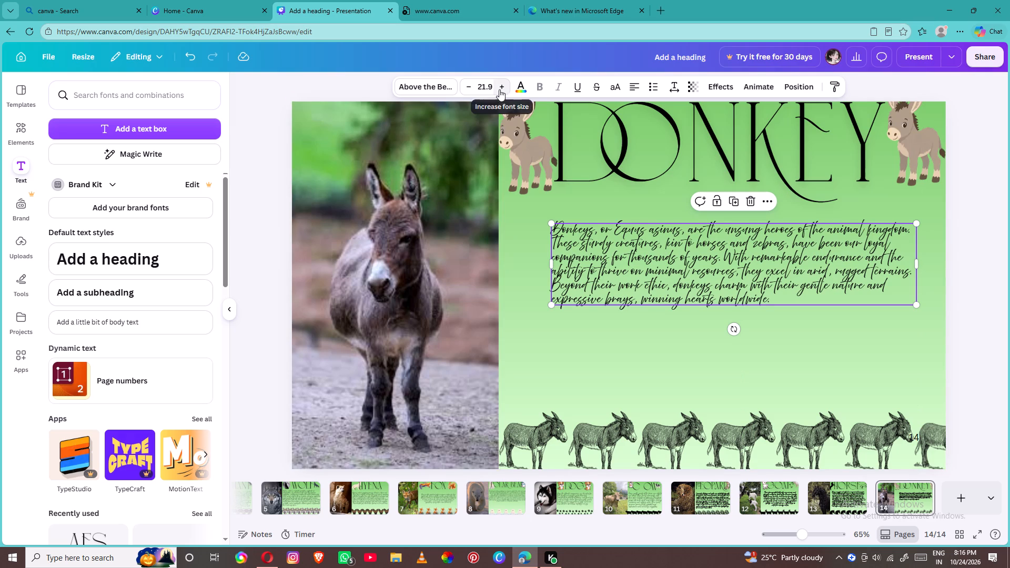
pyautogui.tripleClick(499, 89)
pyautogui.tripleClick(499, 89)
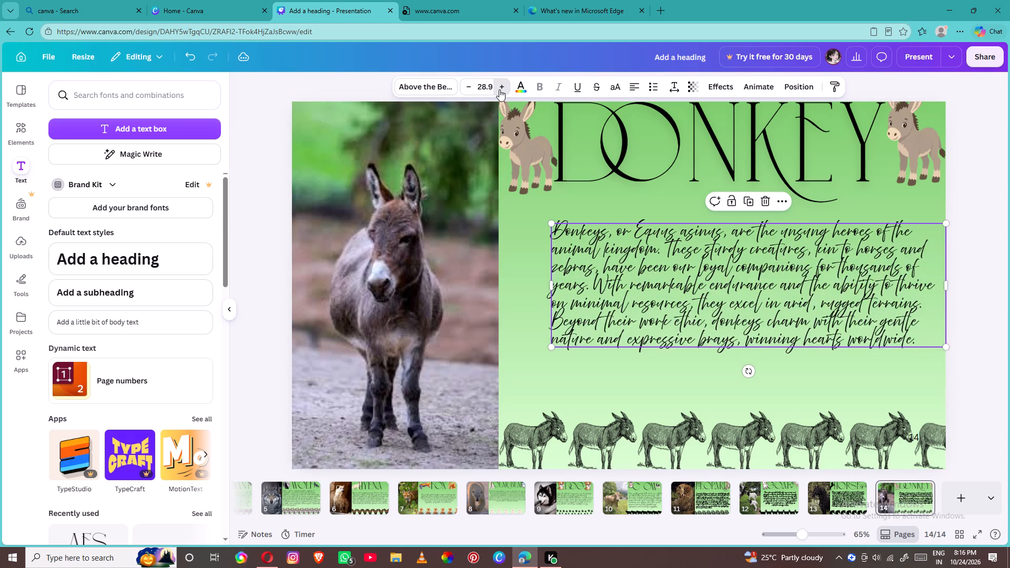
pyautogui.click(499, 89)
pyautogui.click(499, 89)
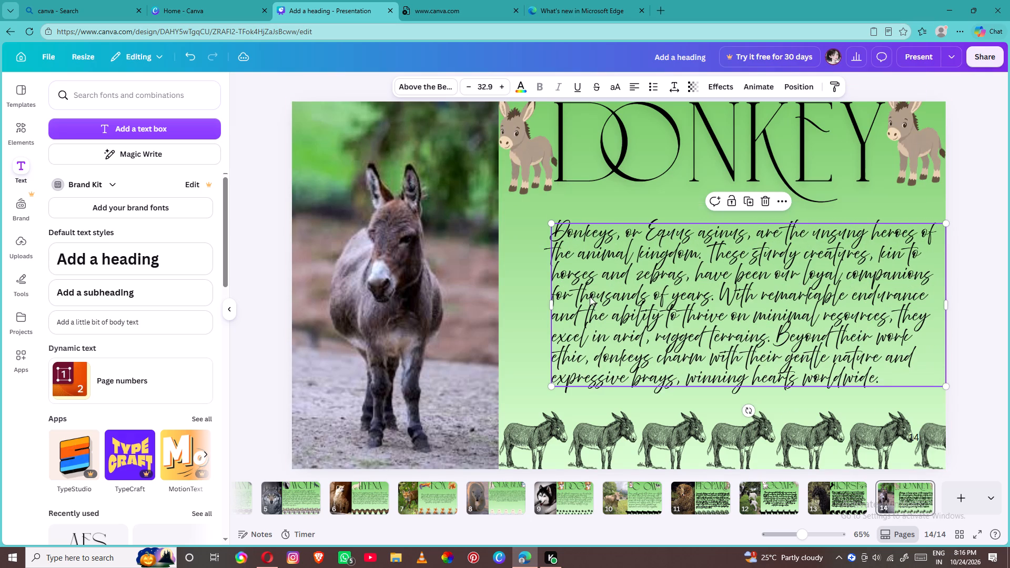
pyautogui.moveTo(590, 297); pyautogui.dragTo(565, 299)
pyautogui.click(565, 299)
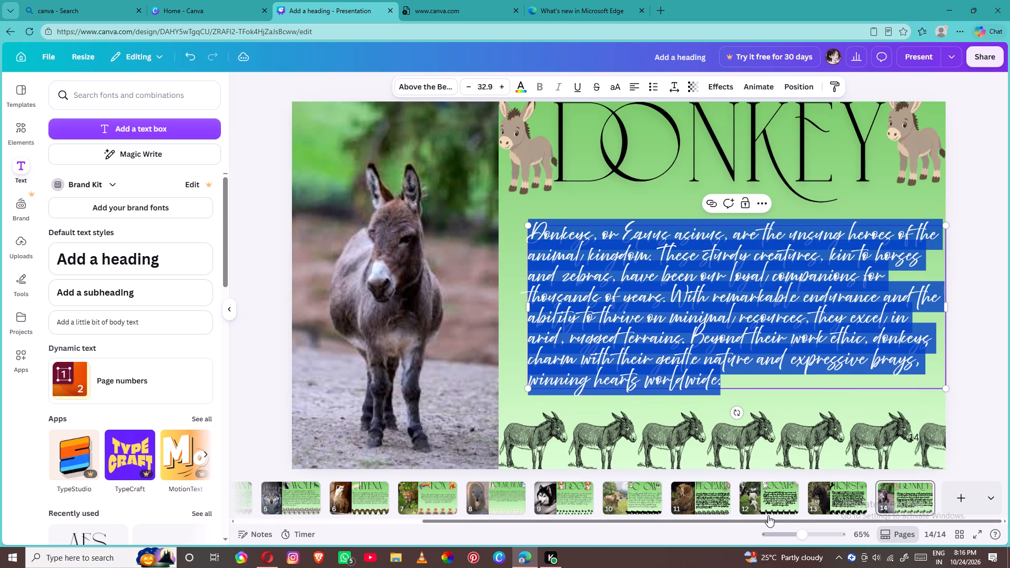
# Add a new page 15 after the donkey slide.
pyautogui.click(971, 500)
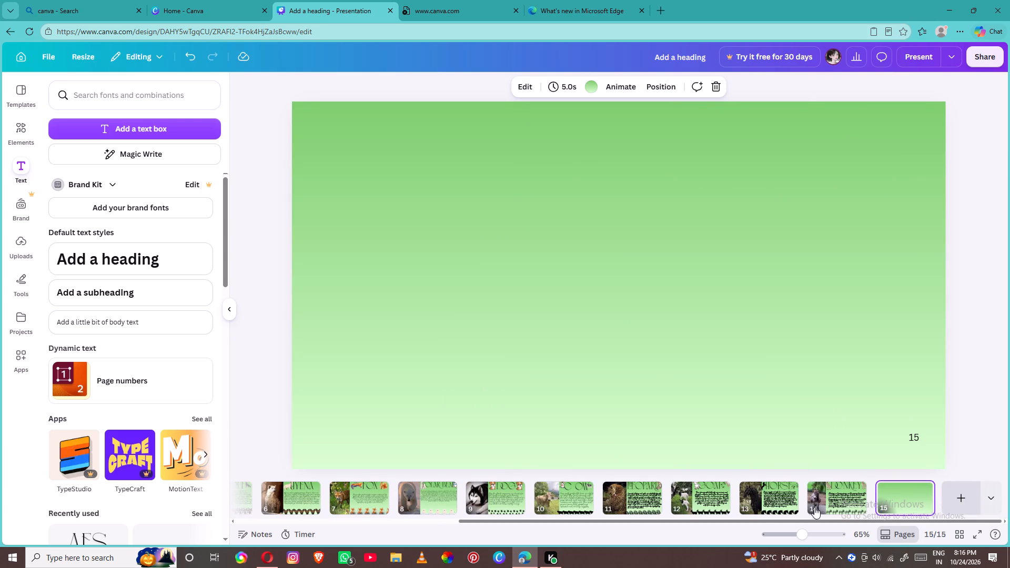
# Switch to Opera, consult the list of animal names, and search Google Images for cheetah.
pyautogui.click(269, 553)
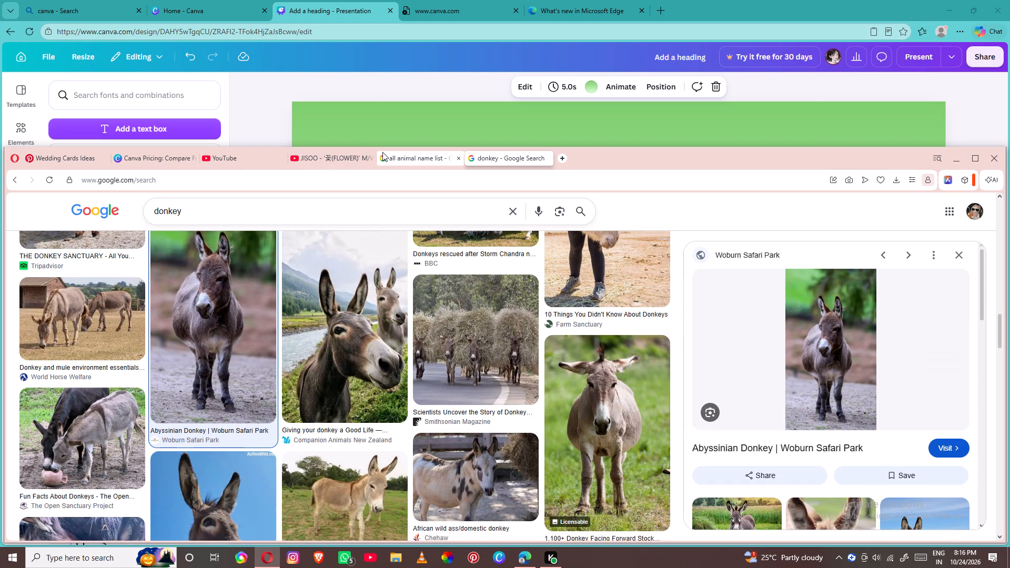
pyautogui.click(390, 153)
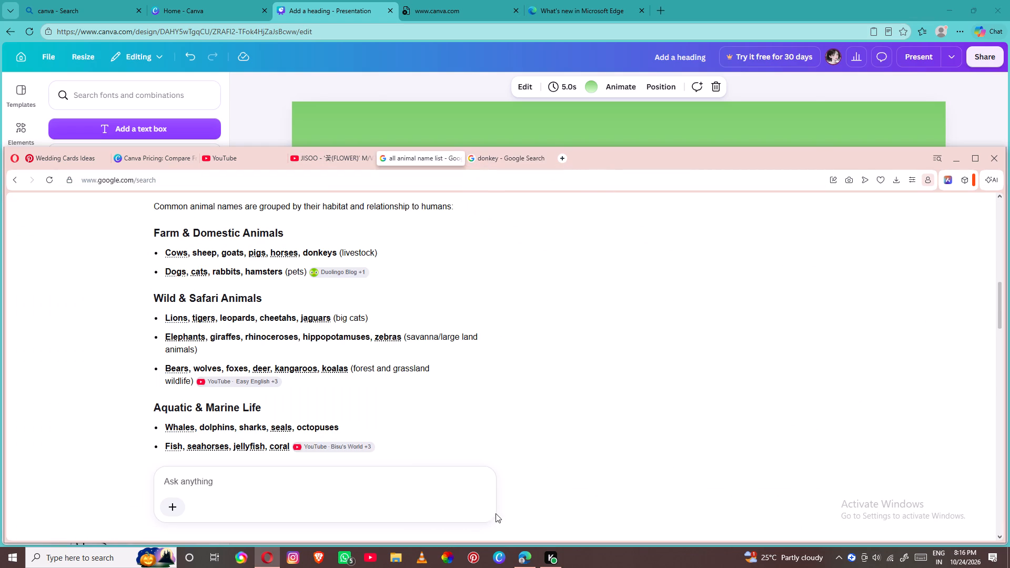
pyautogui.click(520, 563)
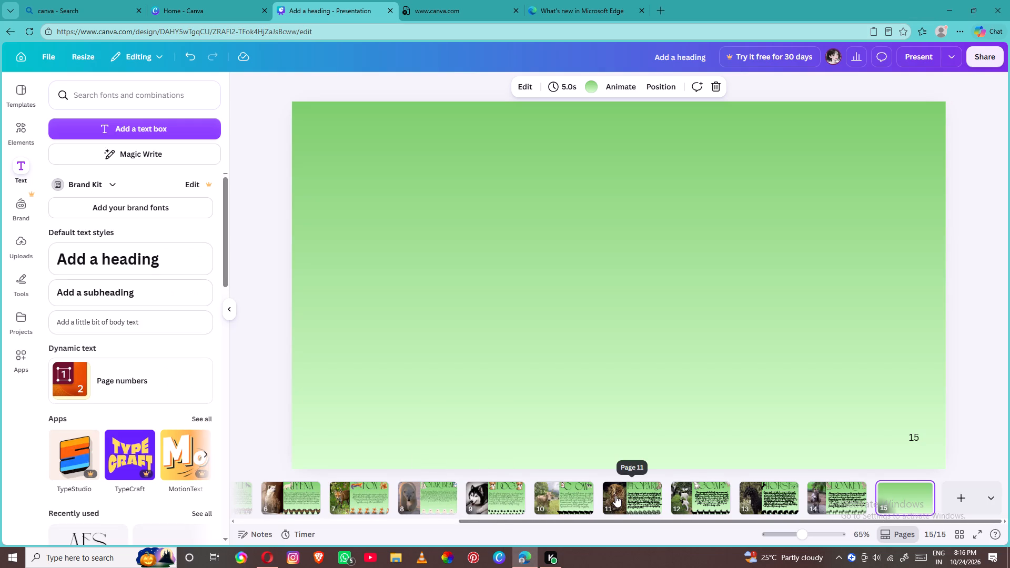
pyautogui.click(271, 549)
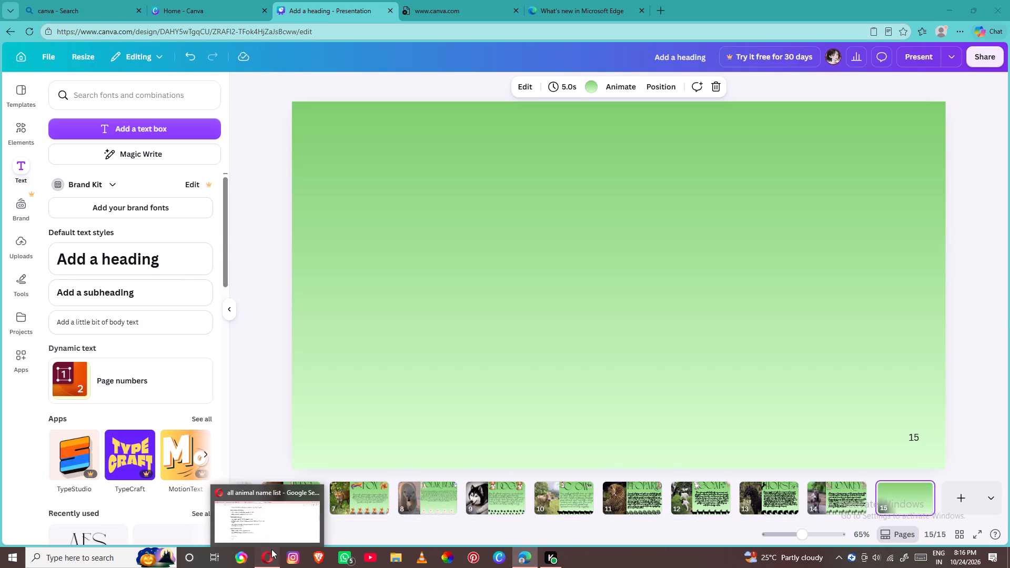
pyautogui.click(489, 155)
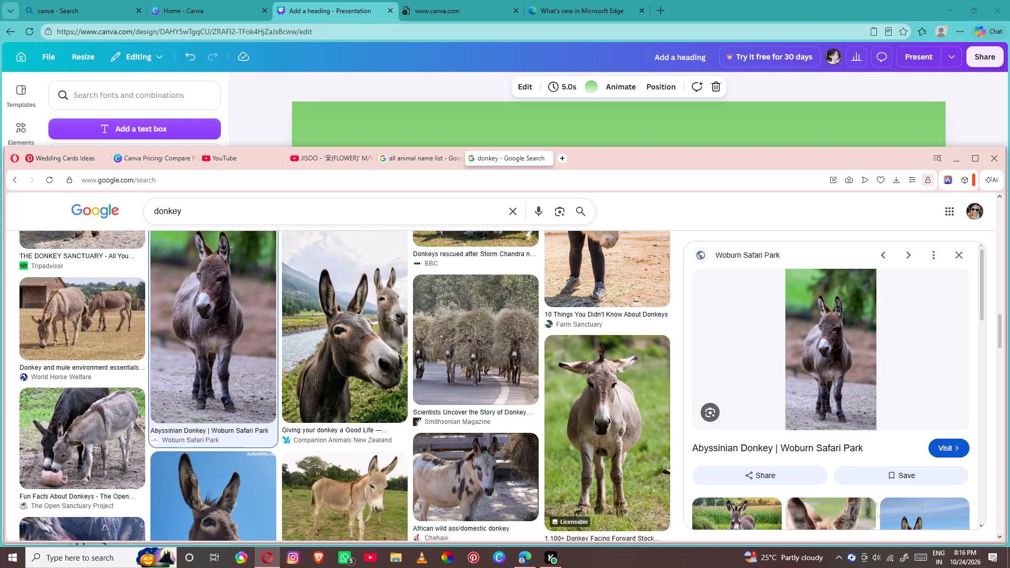
pyautogui.click(514, 213)
pyautogui.press('c')
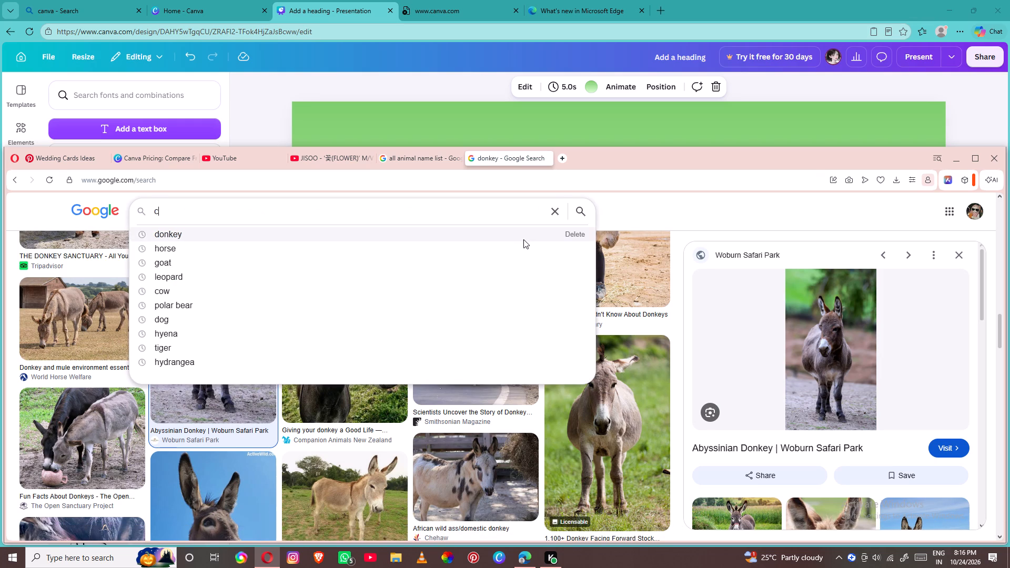
pyautogui.press('h')
pyautogui.write('ee')
pyautogui.write('tah')
pyautogui.press('Return')
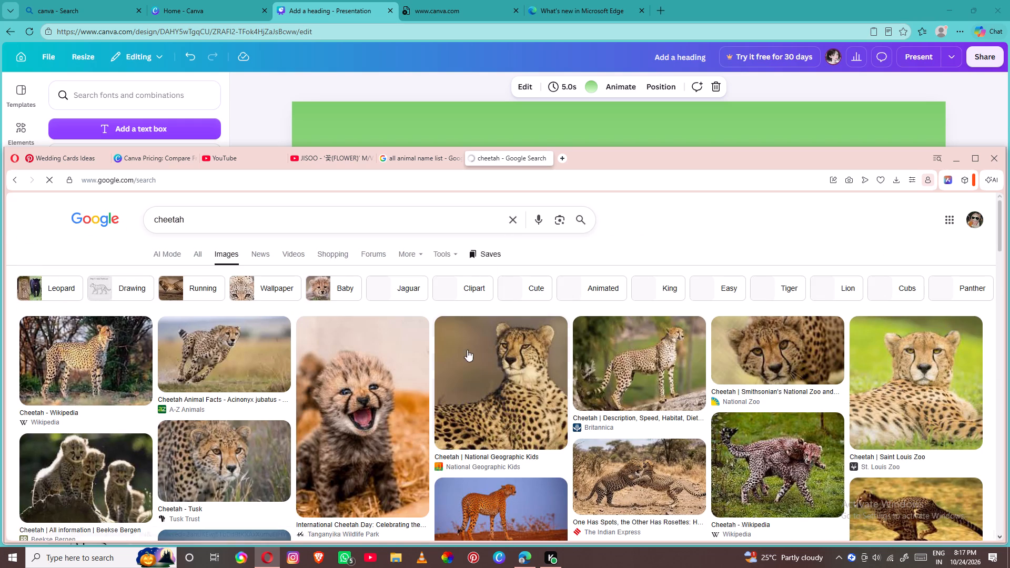
# Browse the cheetah image results and copy the Jeevoka photo of a cheetah sitting upright on a mound.
pyautogui.scroll(-2, 445, 390)
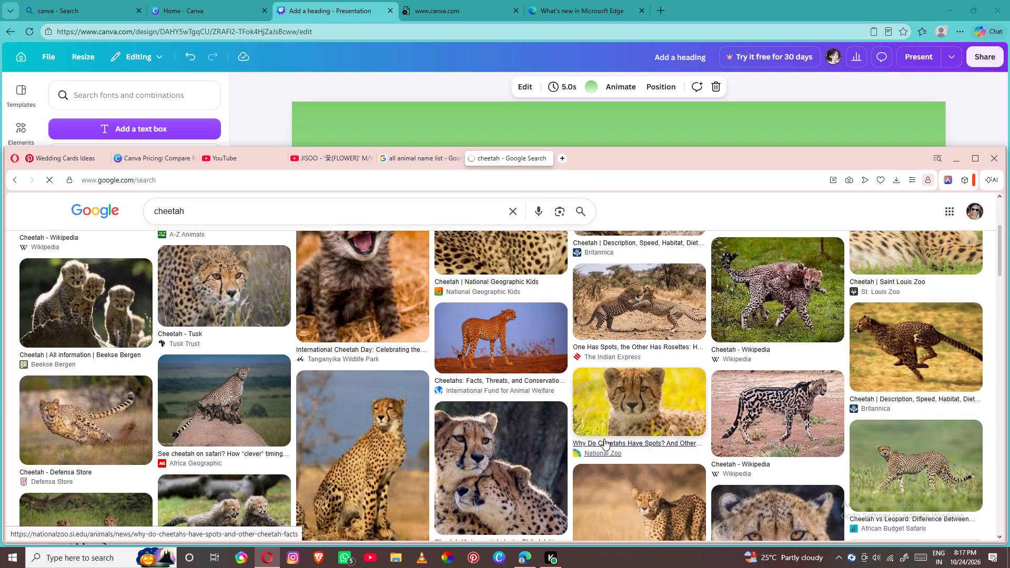
pyautogui.scroll(-2, 598, 444)
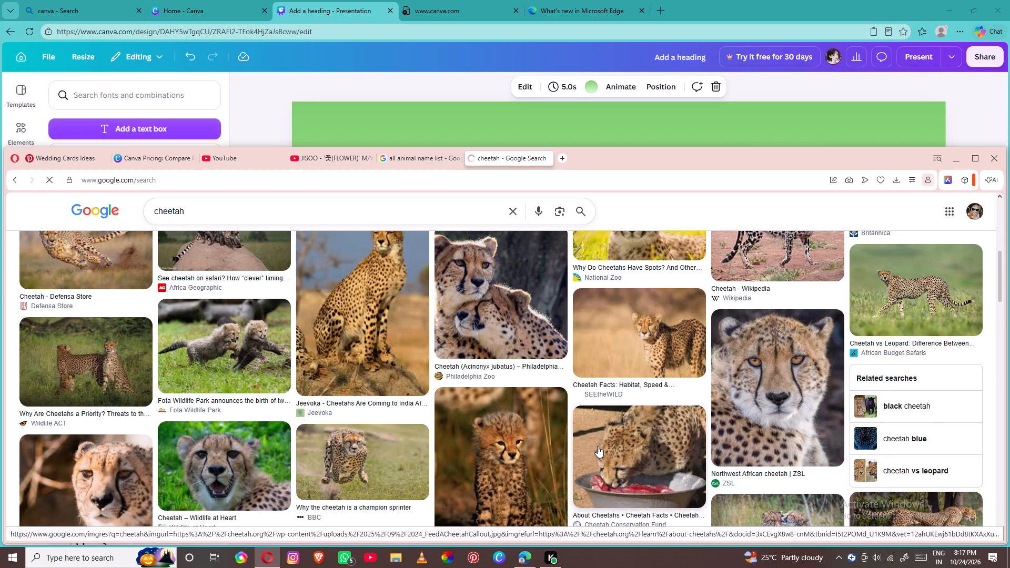
pyautogui.scroll(-4, 598, 446)
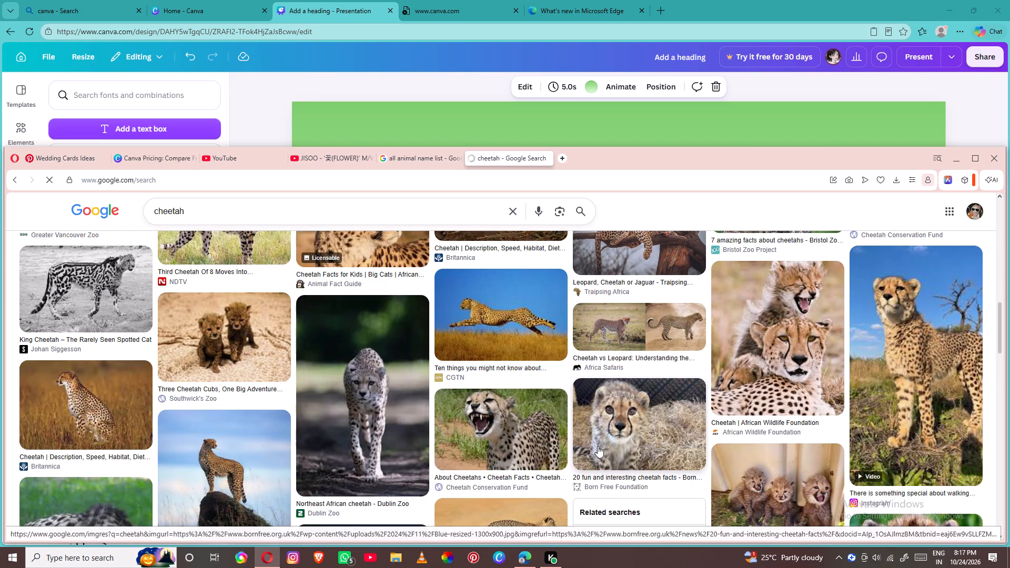
pyautogui.scroll(-1, 598, 446)
pyautogui.scroll(2, 598, 446)
pyautogui.scroll(-4, 598, 446)
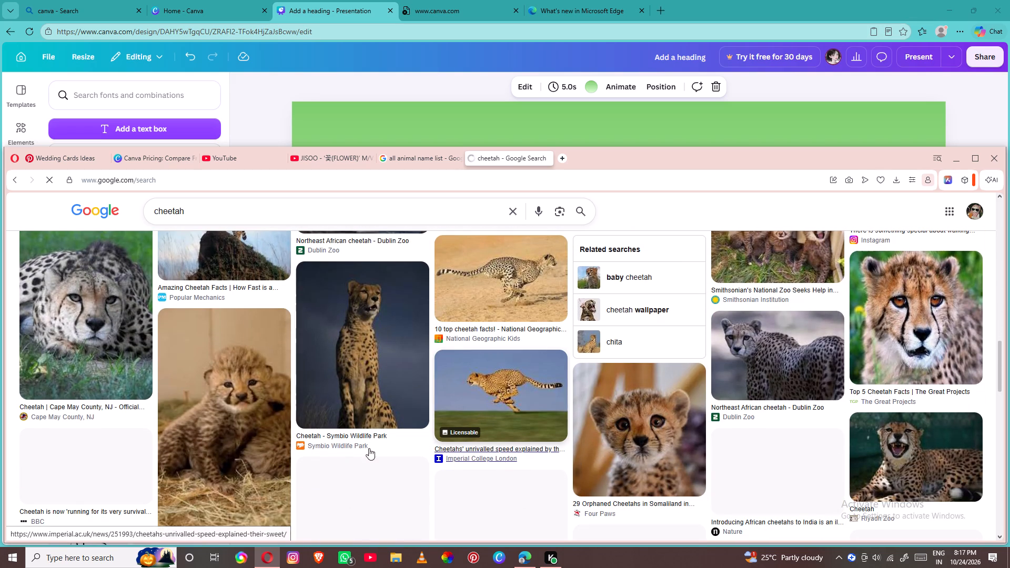
pyautogui.scroll(-3, 358, 447)
pyautogui.scroll(6, 355, 447)
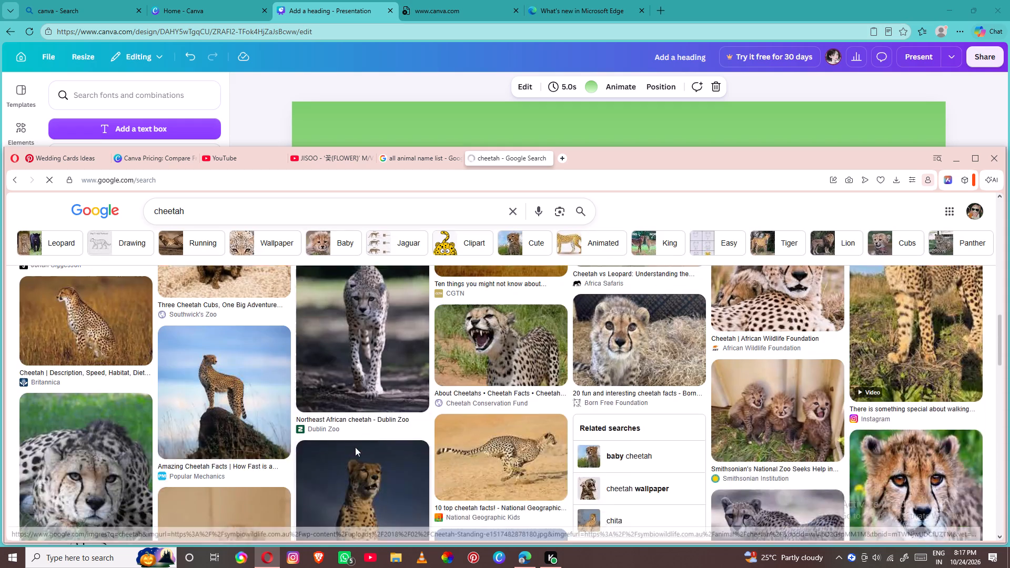
pyautogui.scroll(8, 355, 447)
pyautogui.scroll(-3, 355, 447)
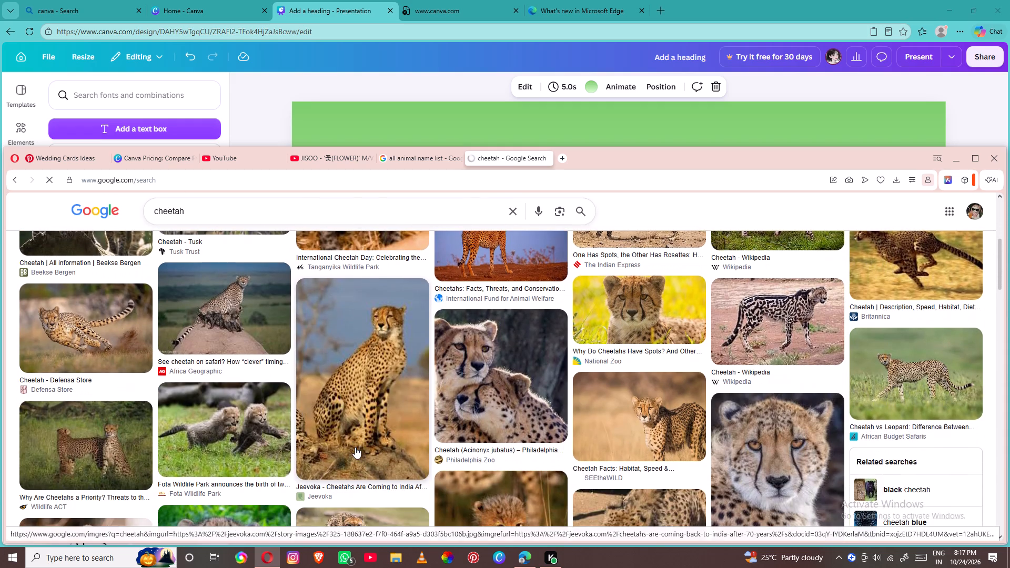
pyautogui.rightClick(355, 447)
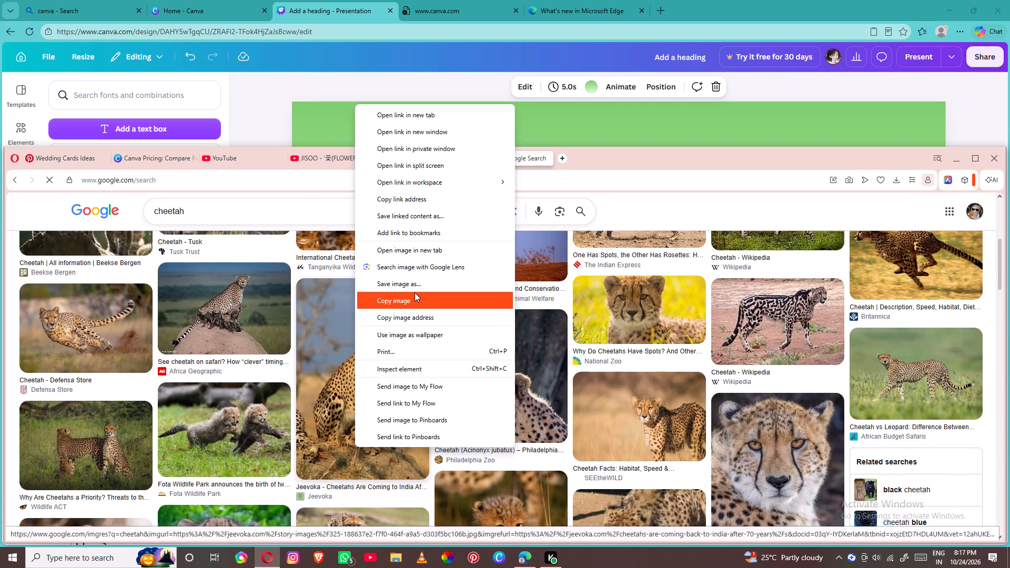
pyautogui.click(415, 292)
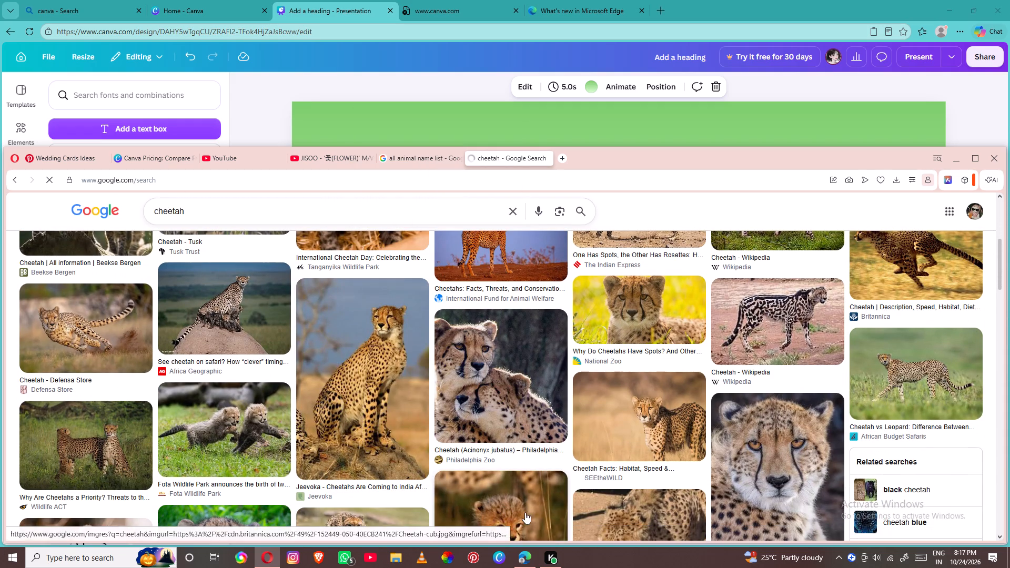
# Back in Canva in Edge, paste the cheetah photo on page 15 and enlarge it to full page height along the left edge.
pyautogui.click(534, 562)
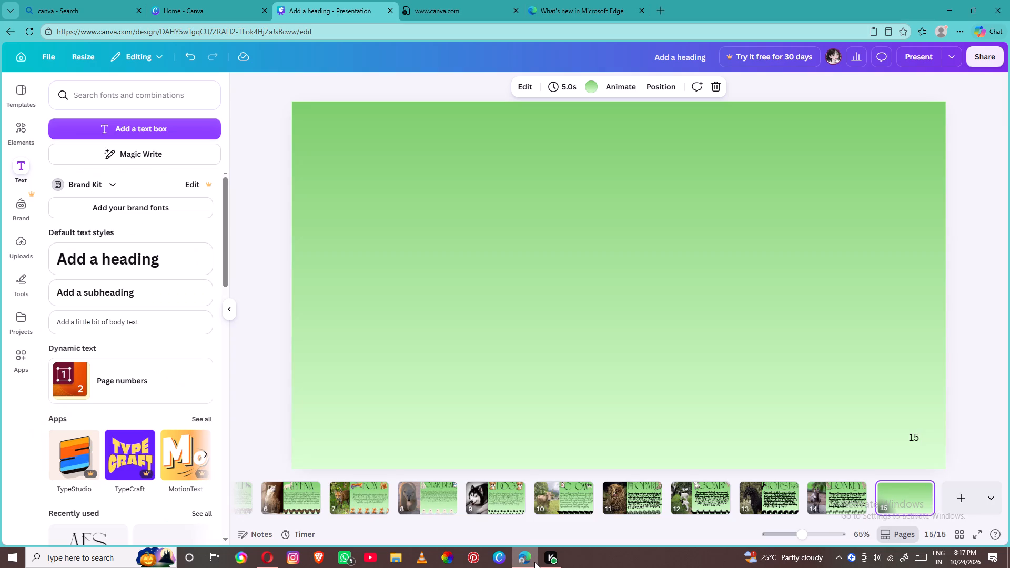
pyautogui.rightClick(435, 303)
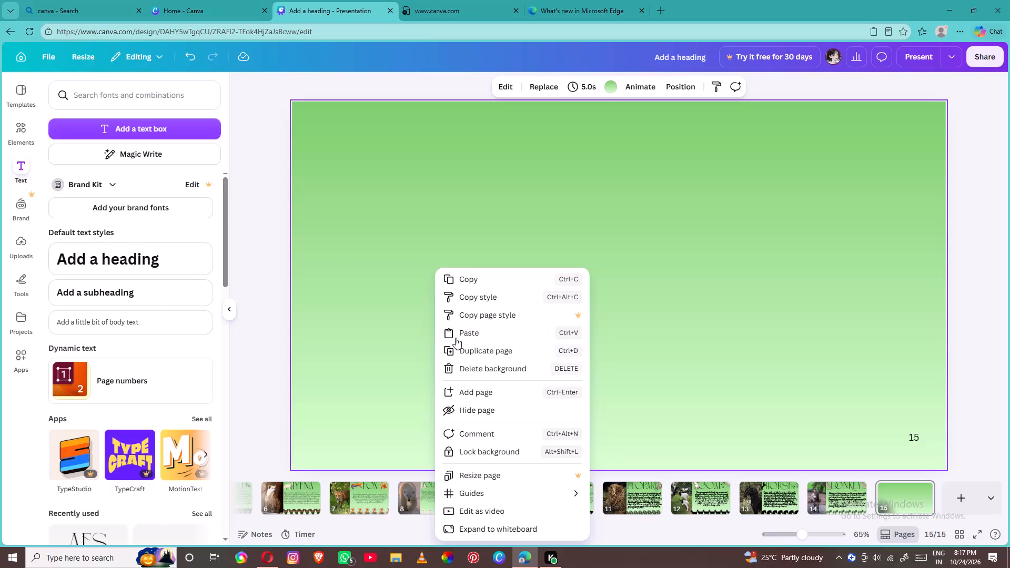
pyautogui.click(457, 333)
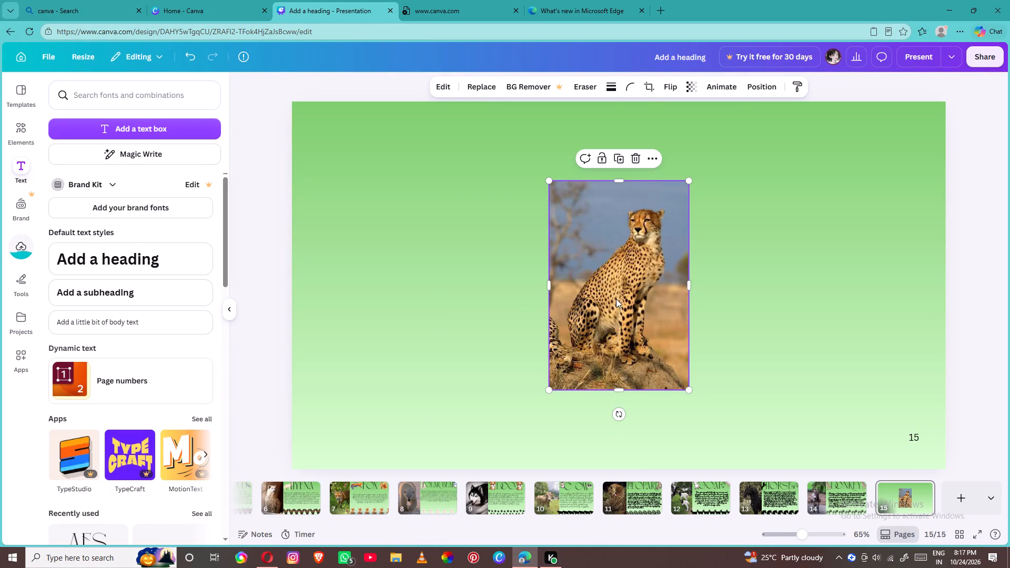
pyautogui.moveTo(618, 298); pyautogui.dragTo(368, 215)
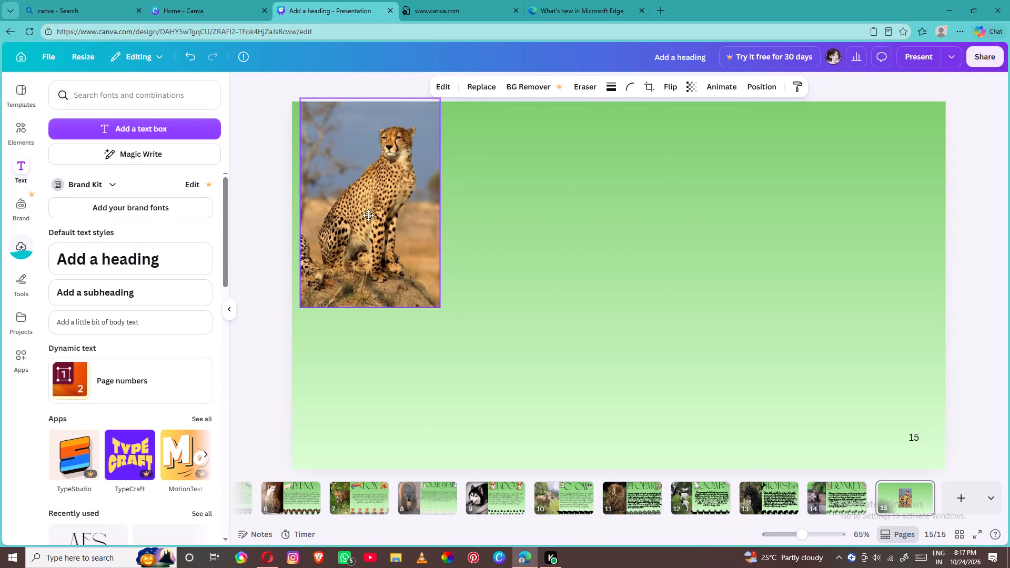
pyautogui.moveTo(368, 215); pyautogui.dragTo(361, 220)
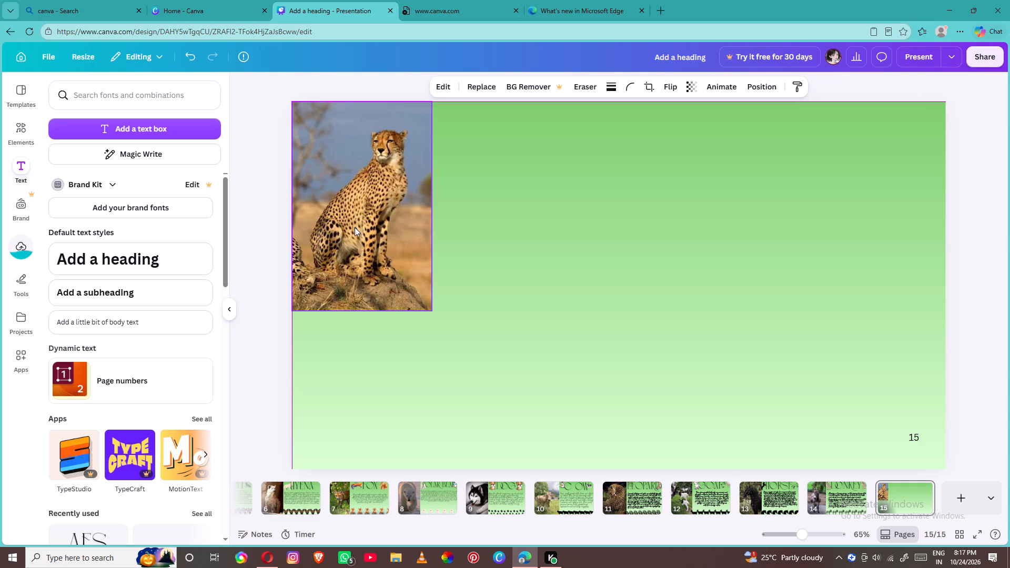
pyautogui.click(429, 306)
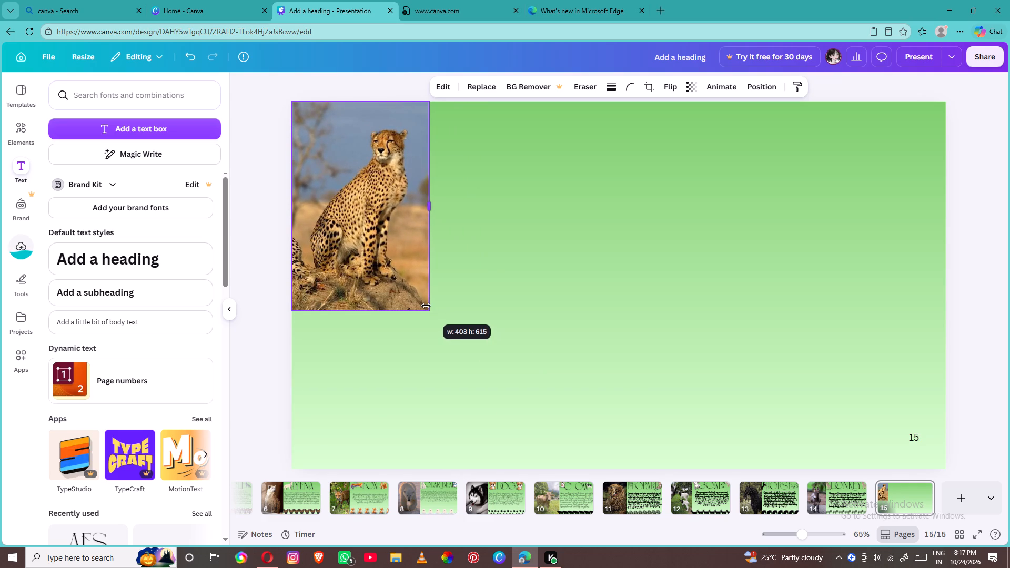
pyautogui.moveTo(428, 310); pyautogui.dragTo(493, 432)
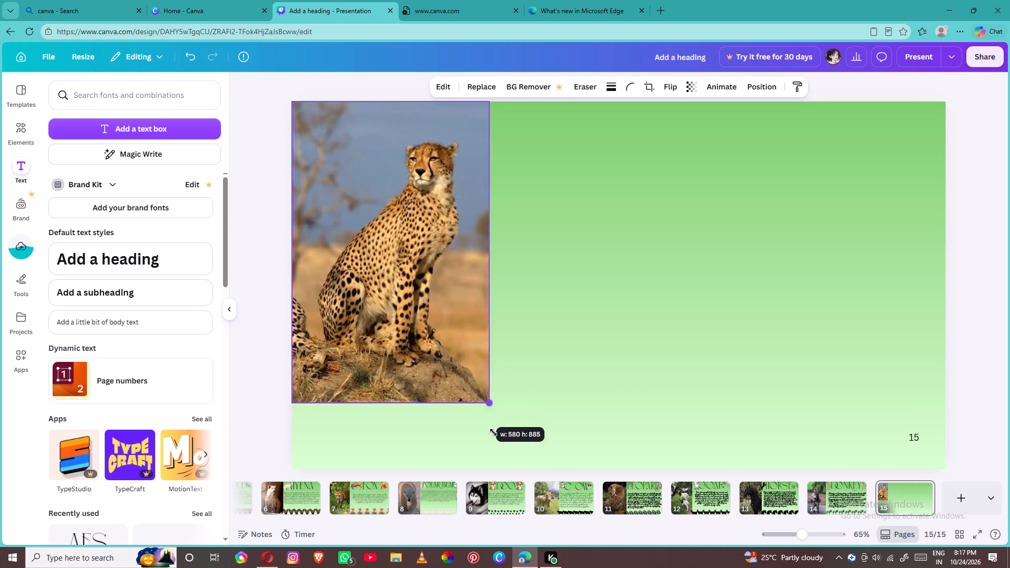
pyautogui.moveTo(493, 432); pyautogui.dragTo(510, 486)
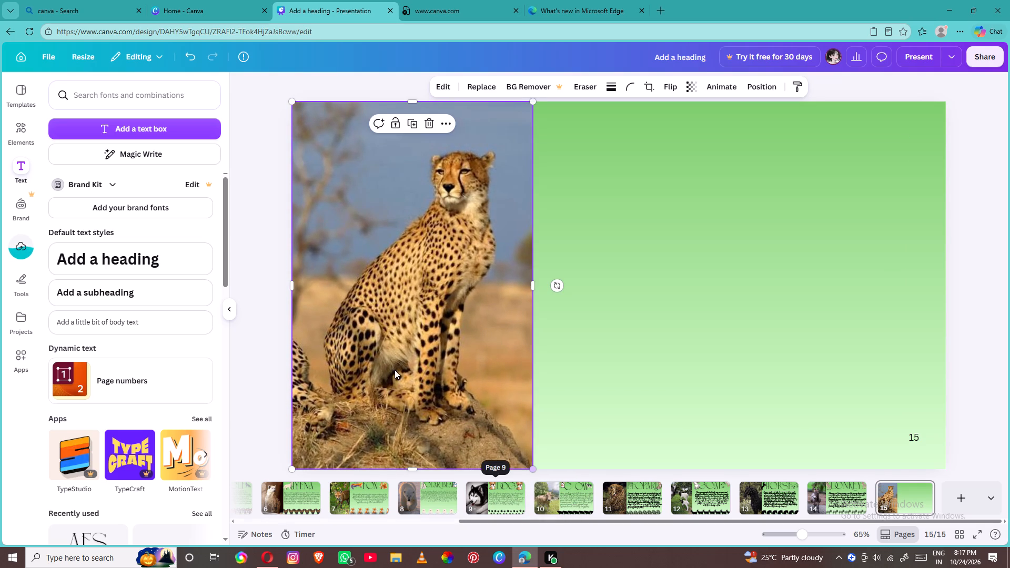
# Add the recently used AESTHETIC text style to page 15 and replace its wording with CHEETAH.
pyautogui.scroll(-3, 99, 278)
pyautogui.click(98, 300)
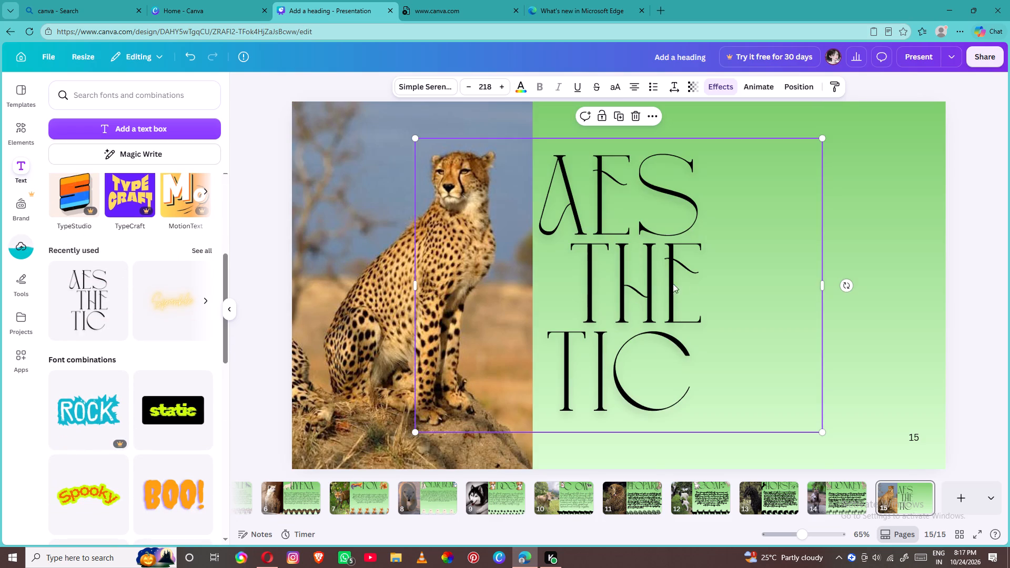
pyautogui.click(683, 275)
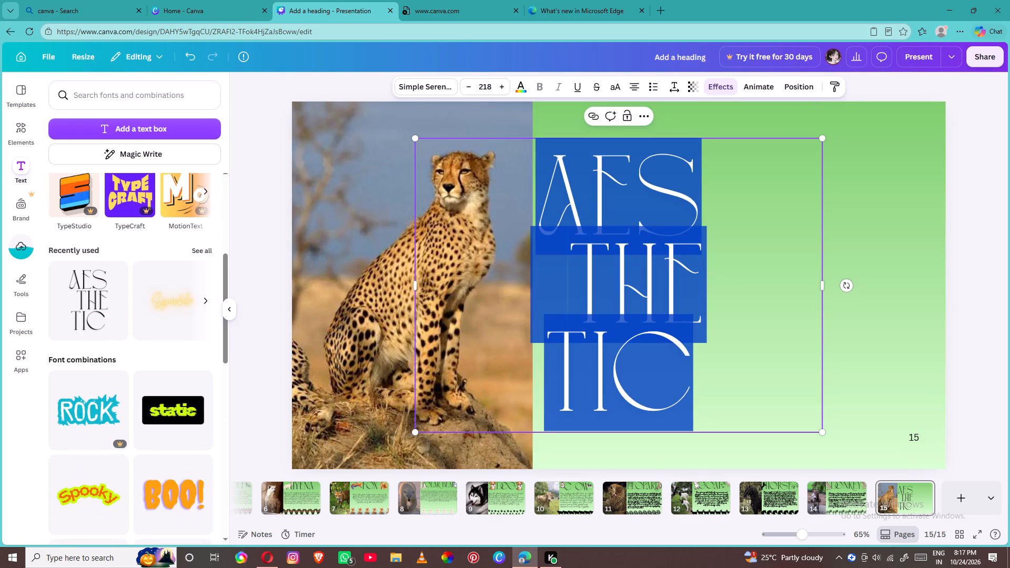
pyautogui.press('BackSpace')
pyautogui.press('c')
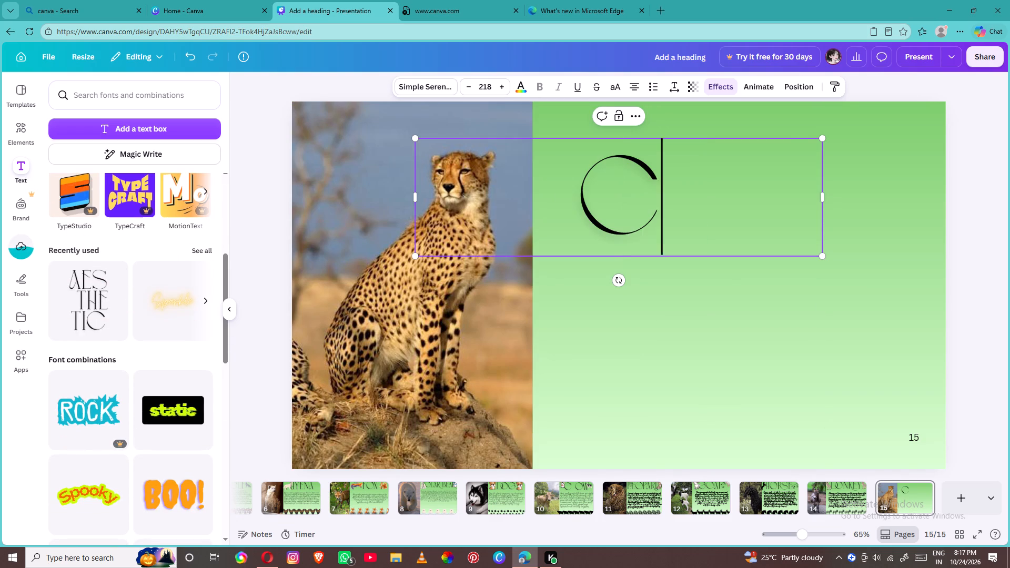
pyautogui.write('hee')
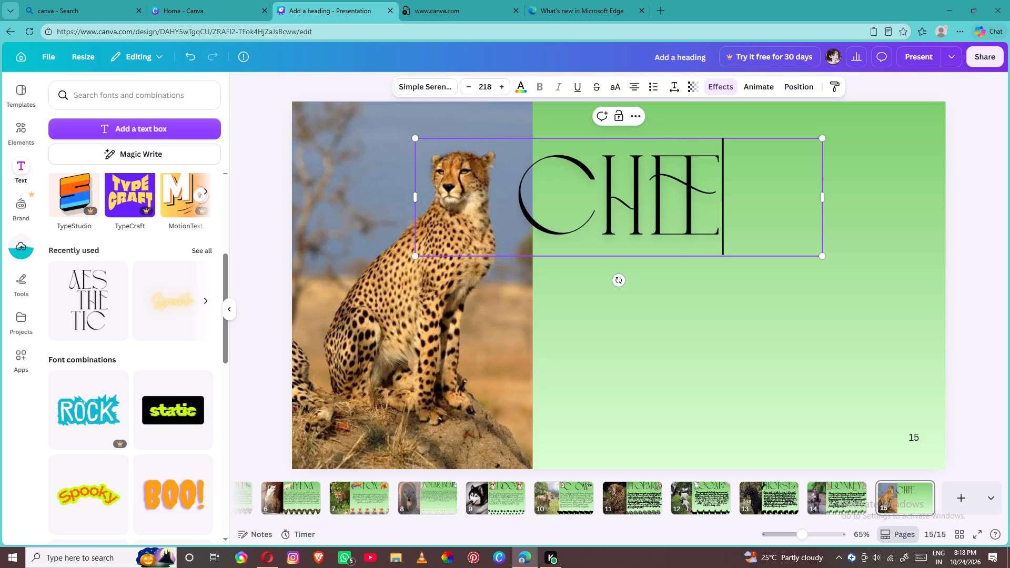
pyautogui.press('t')
pyautogui.press('a')
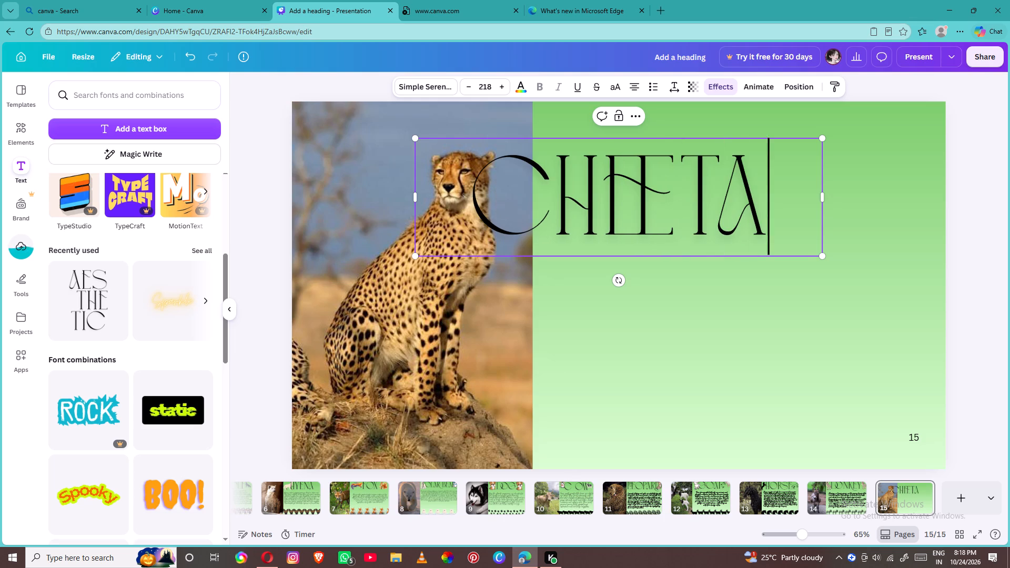
pyautogui.press('h')
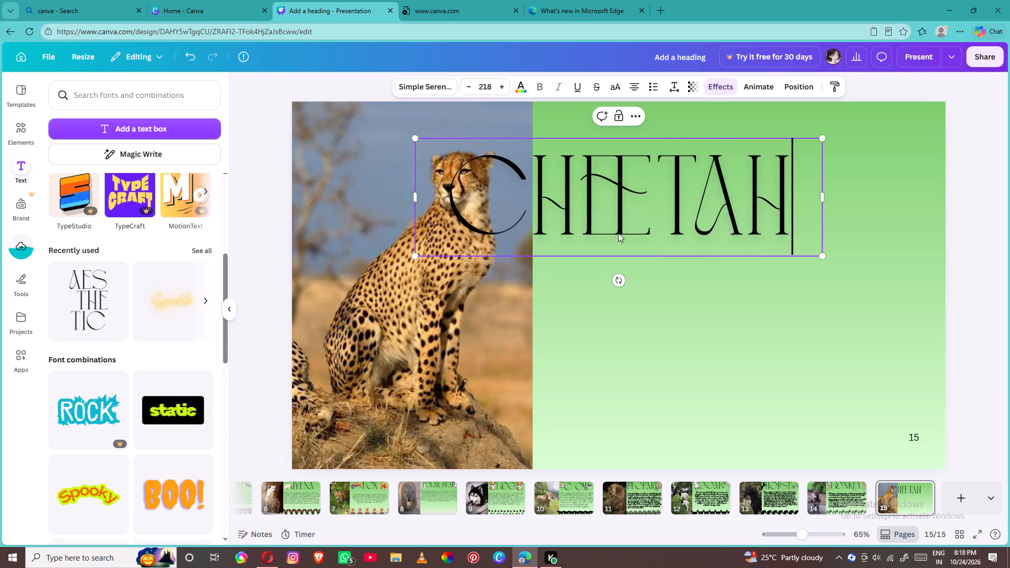
pyautogui.click(733, 311)
# Move the CHEETAH heading to the top of the green area beside the photo.
pyautogui.moveTo(731, 240); pyautogui.dragTo(809, 209)
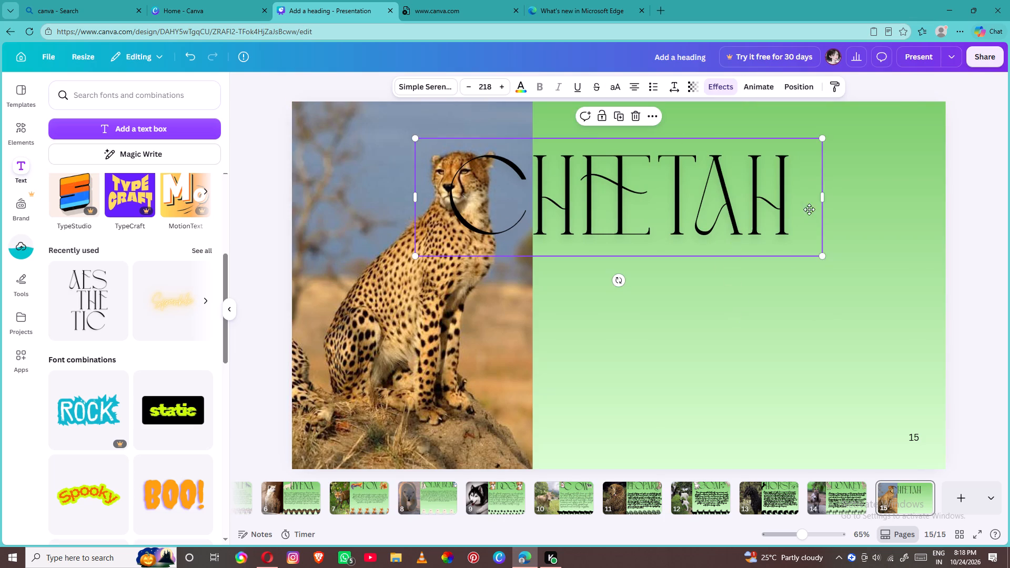
pyautogui.moveTo(809, 209); pyautogui.dragTo(827, 194)
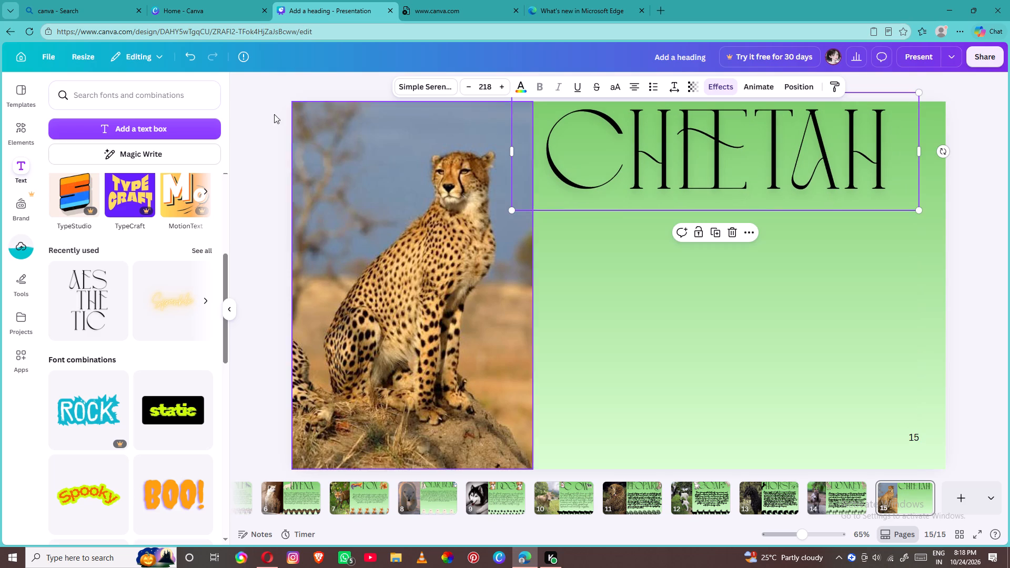
# Replace the donkey search in the elements library with cheetah and show all the matching graphics.
pyautogui.click(13, 125)
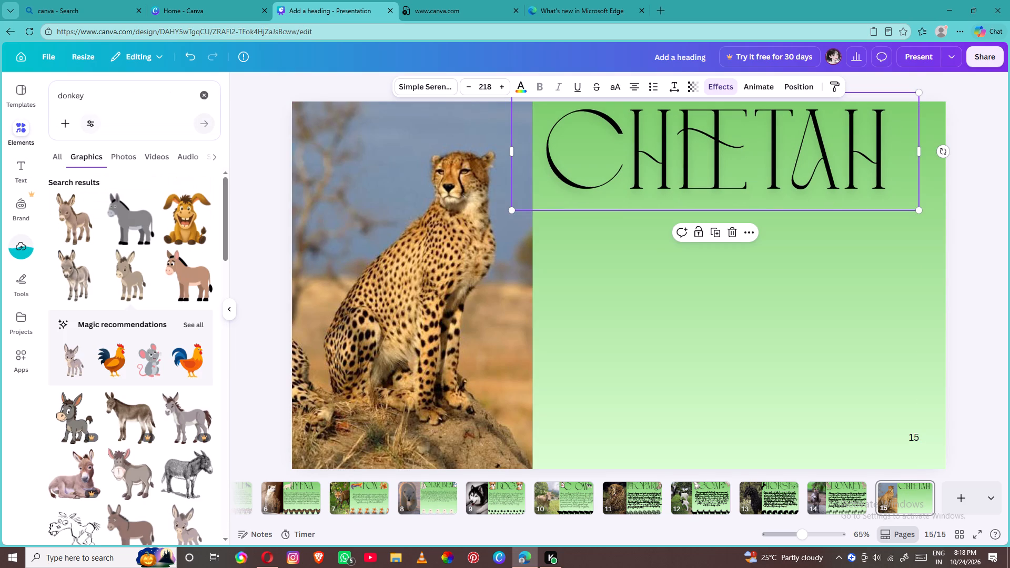
pyautogui.click(199, 95)
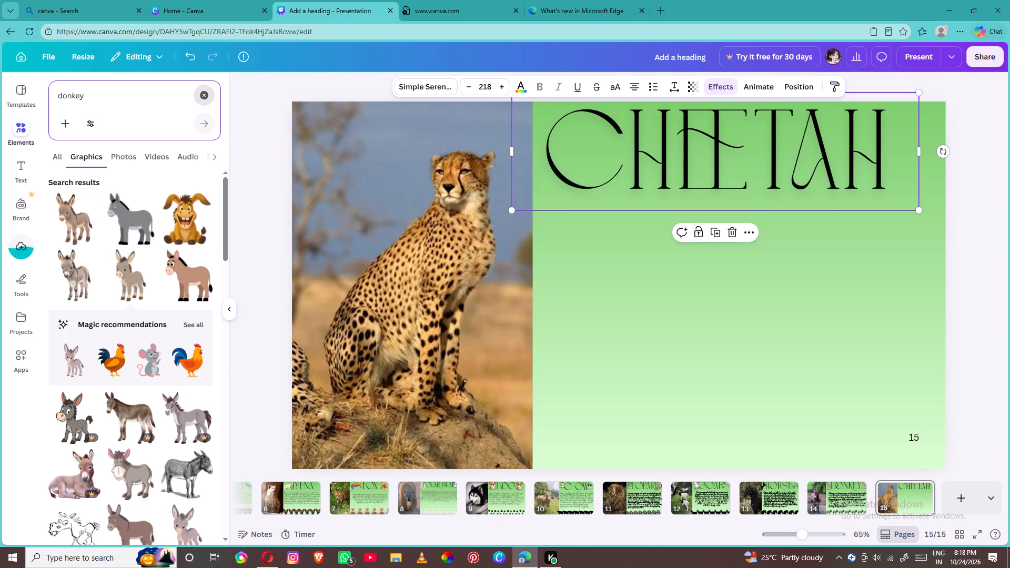
pyautogui.click(203, 94)
pyautogui.click(170, 94)
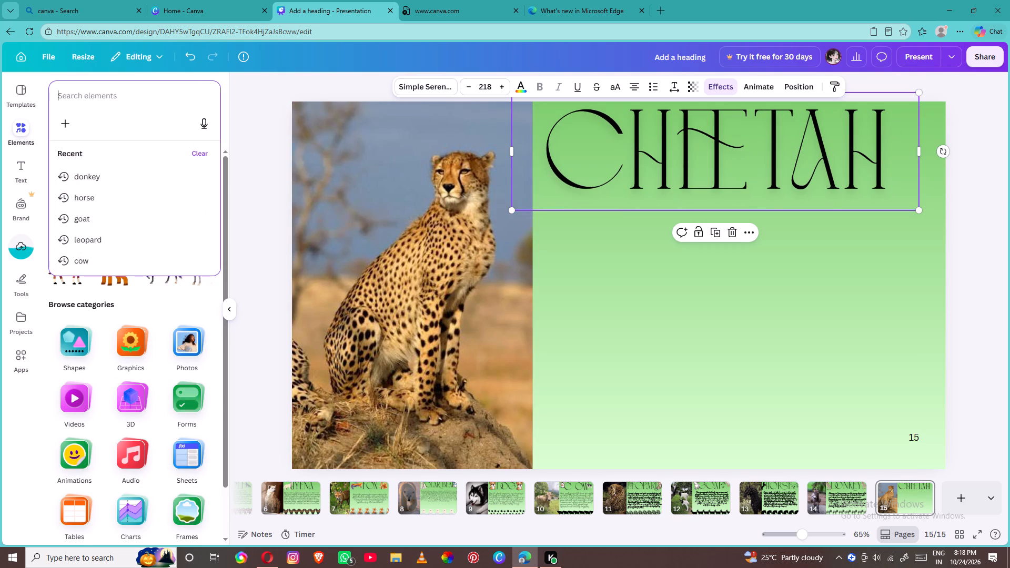
pyautogui.write('chee')
pyautogui.write('ta')
pyautogui.press('h')
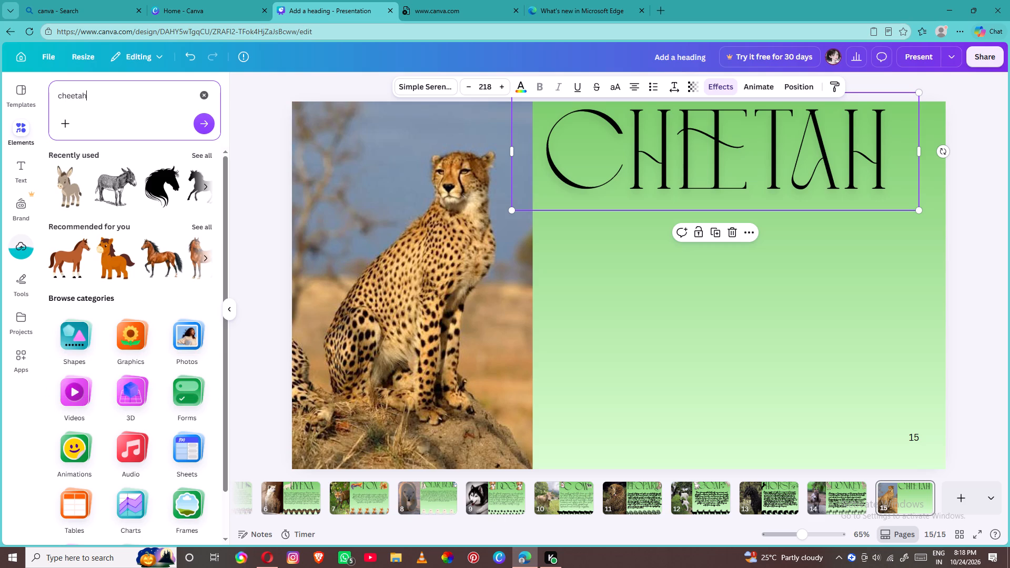
pyautogui.press('Return')
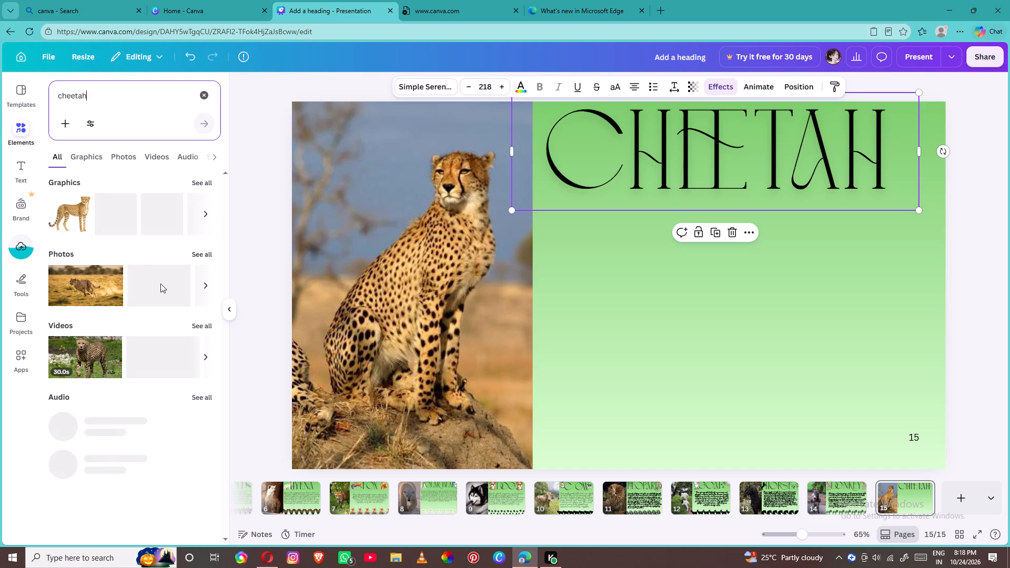
pyautogui.click(193, 179)
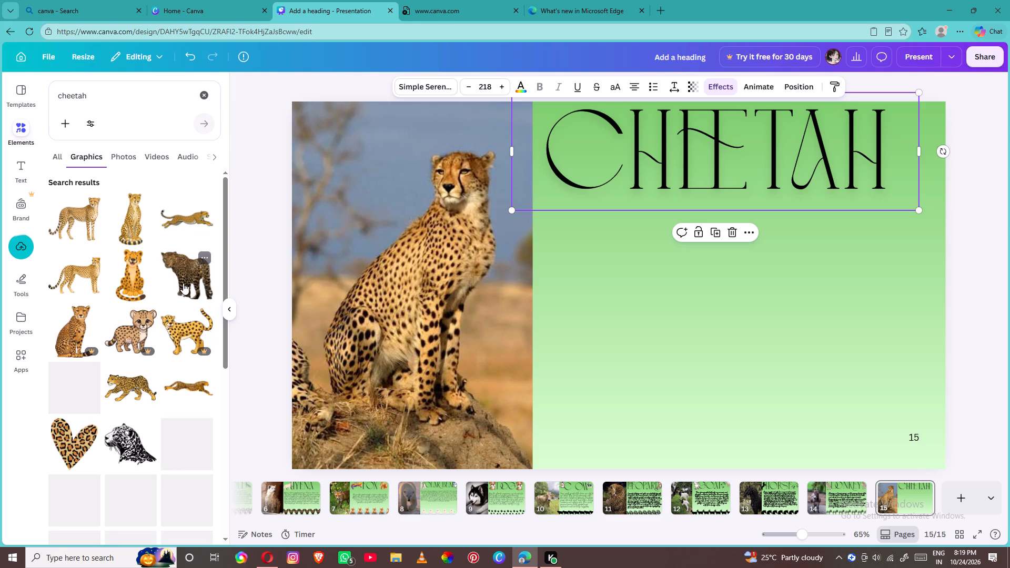
# Add the dark standing spotted cat graphic to page 15, shrink it and place it over the heading's letter C.
pyautogui.click(183, 283)
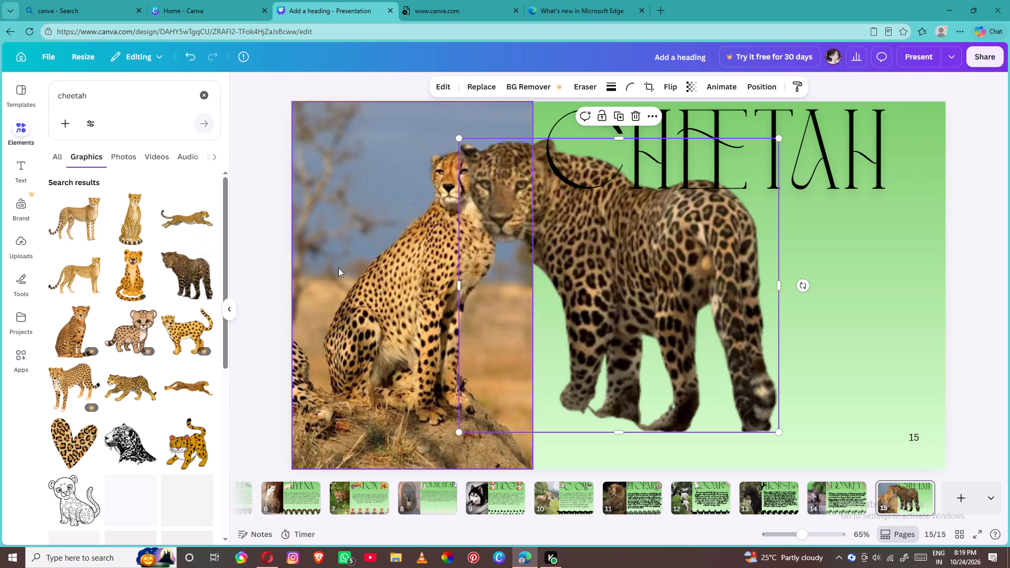
pyautogui.moveTo(457, 139); pyautogui.dragTo(624, 266)
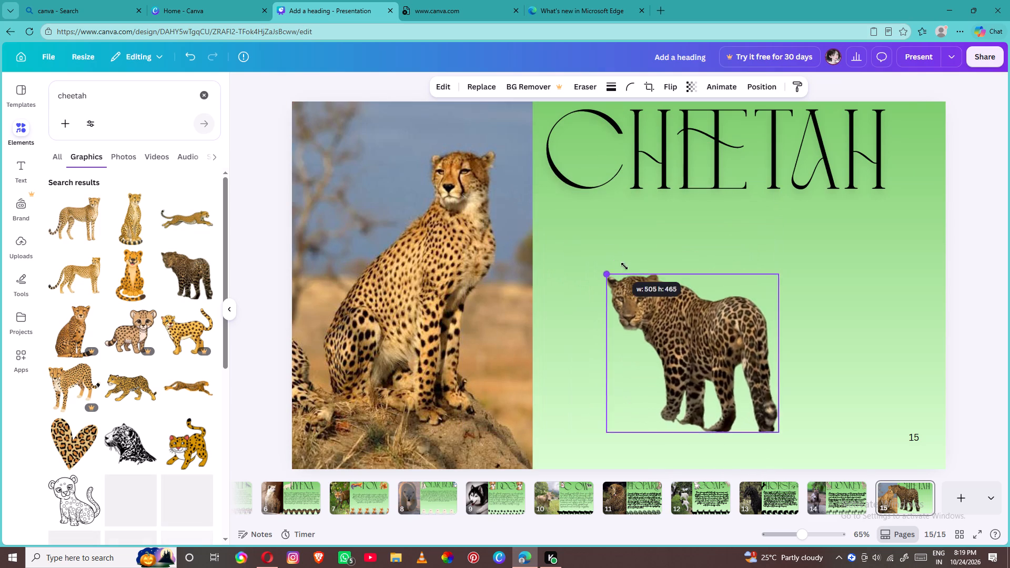
pyautogui.moveTo(624, 266); pyautogui.dragTo(646, 276)
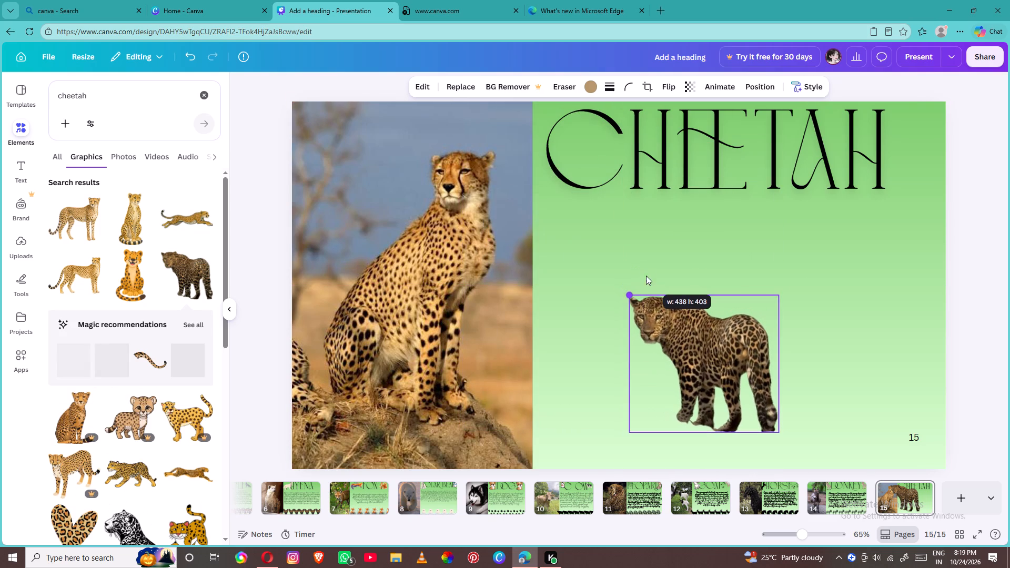
pyautogui.moveTo(781, 297); pyautogui.dragTo(762, 357)
pyautogui.click(762, 357)
pyautogui.moveTo(701, 383); pyautogui.dragTo(698, 376)
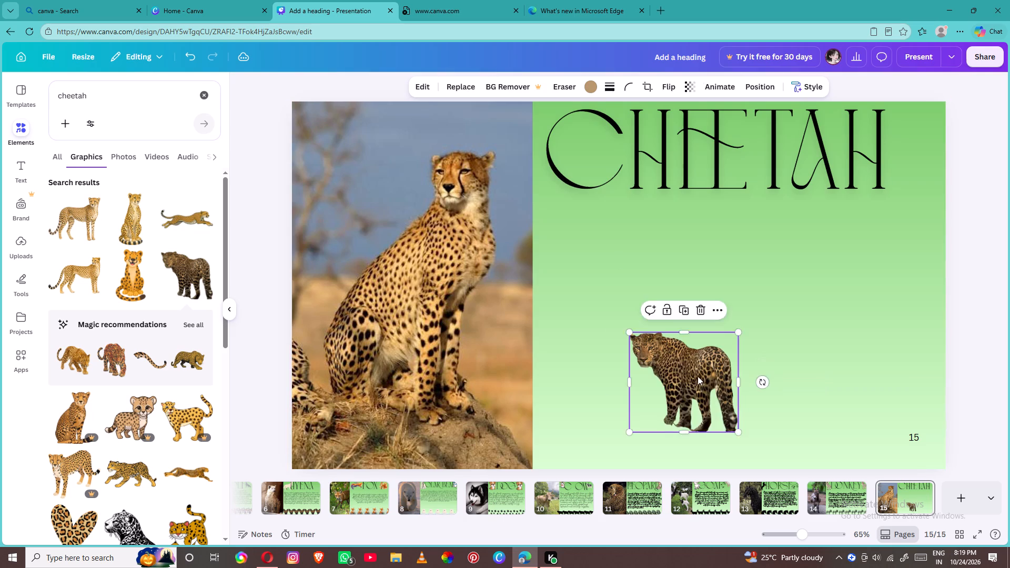
pyautogui.moveTo(698, 376); pyautogui.dragTo(600, 141)
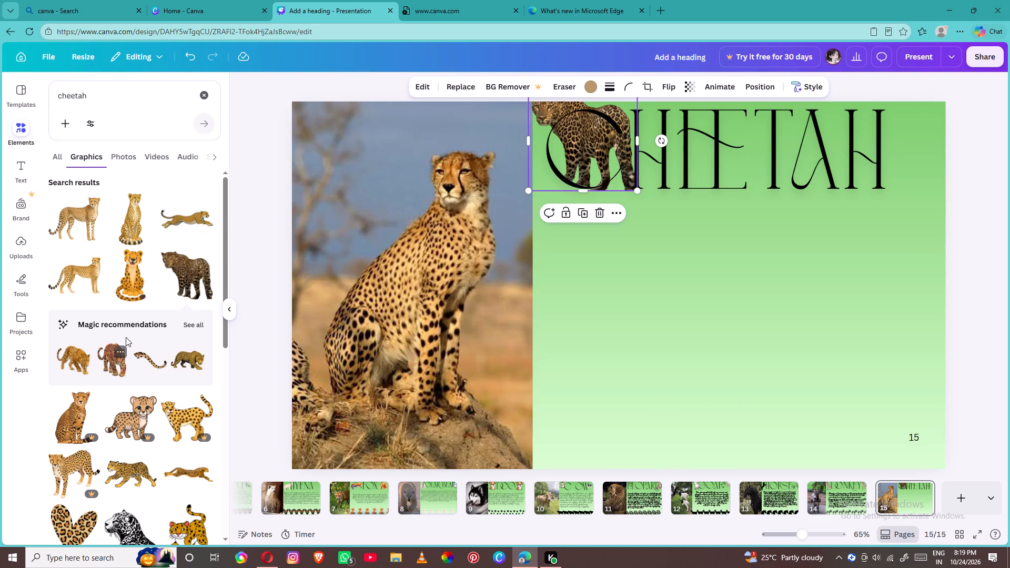
# Add the black spotted cat head graphic, shrink it and place it at the page's bottom edge where the photo meets the green area.
pyautogui.scroll(-3, 126, 337)
pyautogui.click(128, 271)
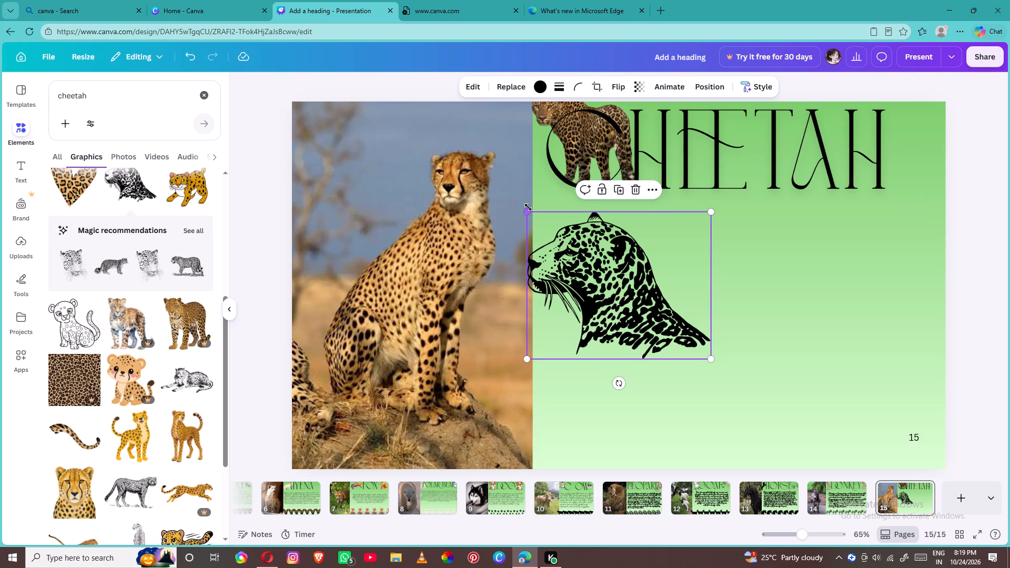
pyautogui.moveTo(528, 210); pyautogui.dragTo(589, 306)
pyautogui.moveTo(647, 316); pyautogui.dragTo(548, 440)
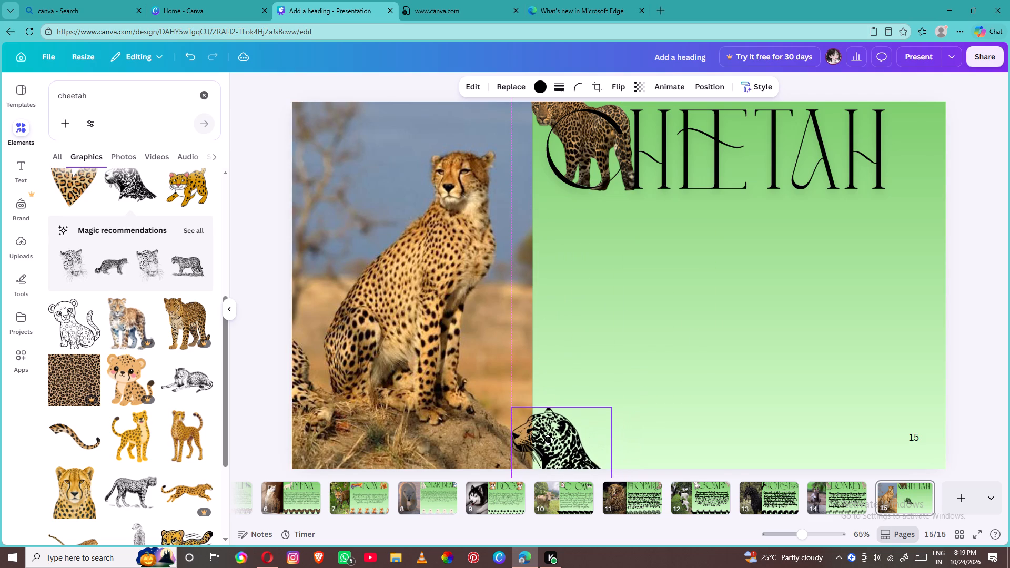
pyautogui.moveTo(548, 440); pyautogui.dragTo(547, 435)
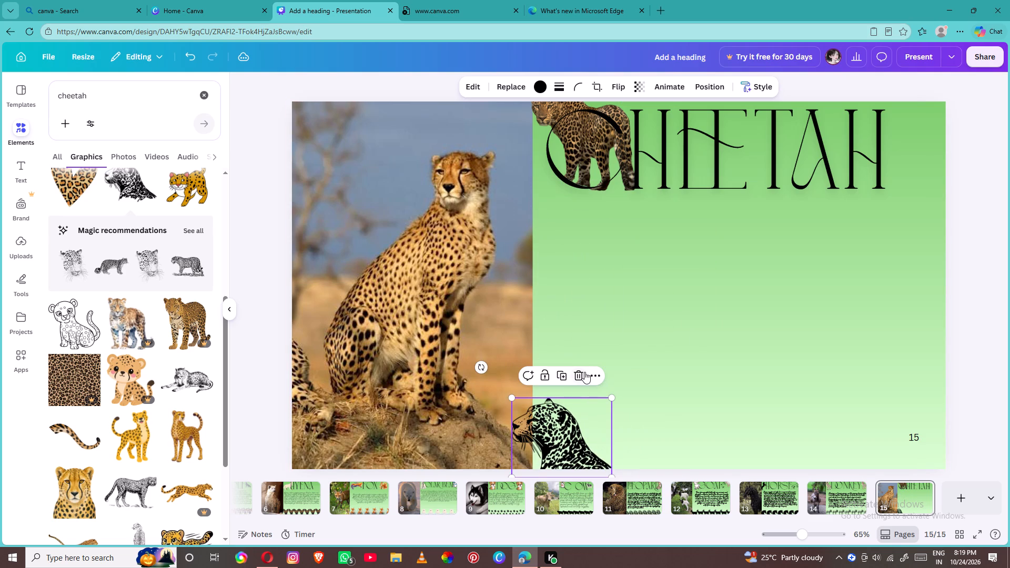
# Duplicate the black cat head graphic into an evenly spaced row of six along the bottom of the green area.
pyautogui.click(569, 372)
pyautogui.moveTo(575, 442); pyautogui.dragTo(592, 437)
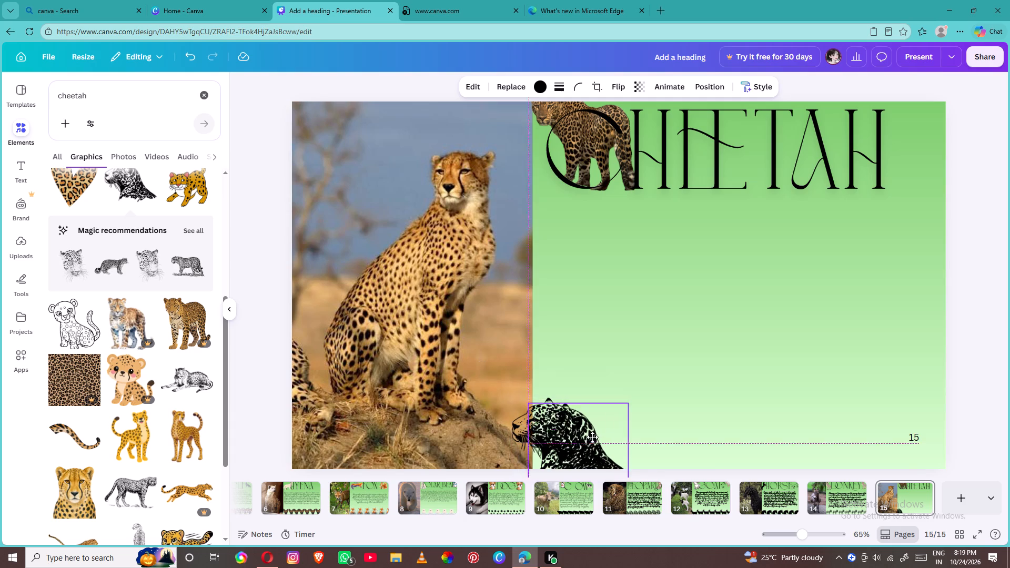
pyautogui.moveTo(592, 437); pyautogui.dragTo(627, 432)
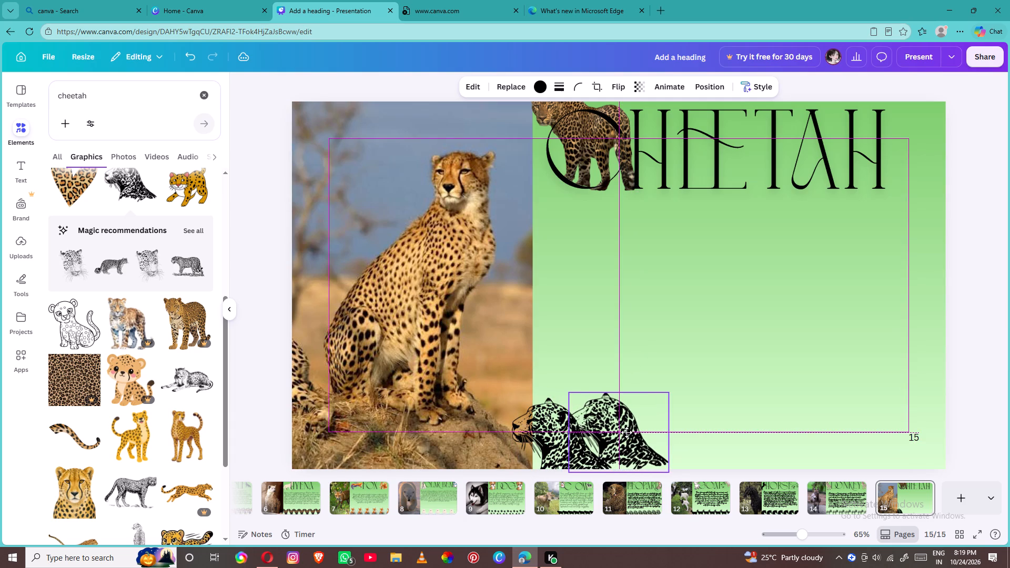
pyautogui.moveTo(627, 432); pyautogui.dragTo(640, 435)
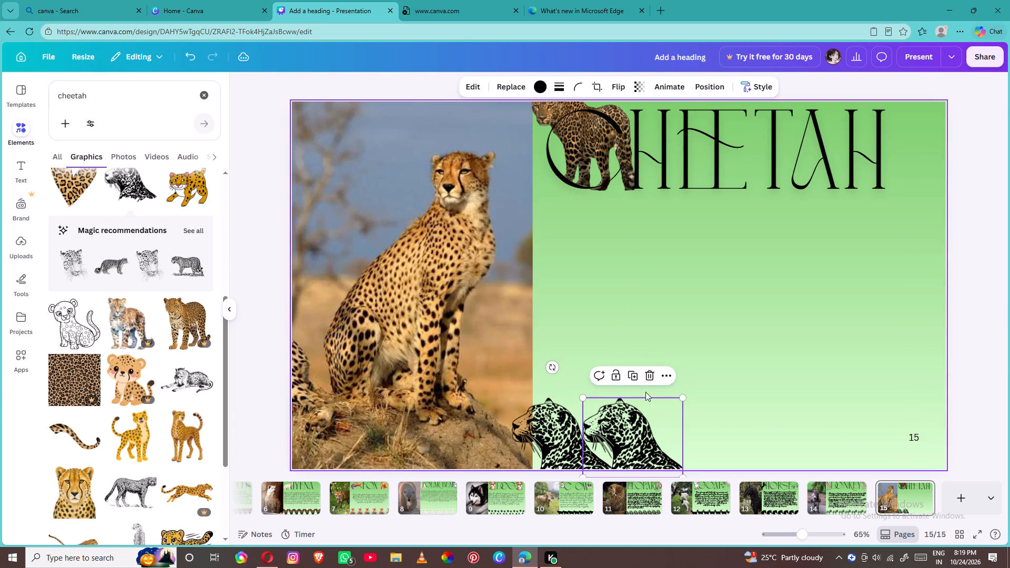
pyautogui.click(640, 371)
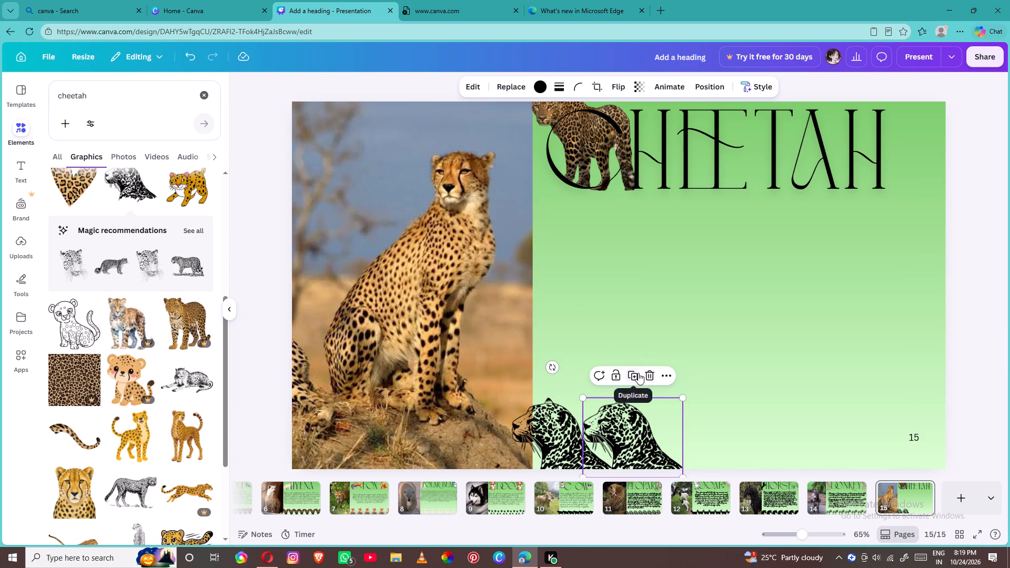
pyautogui.click(638, 373)
pyautogui.click(701, 369)
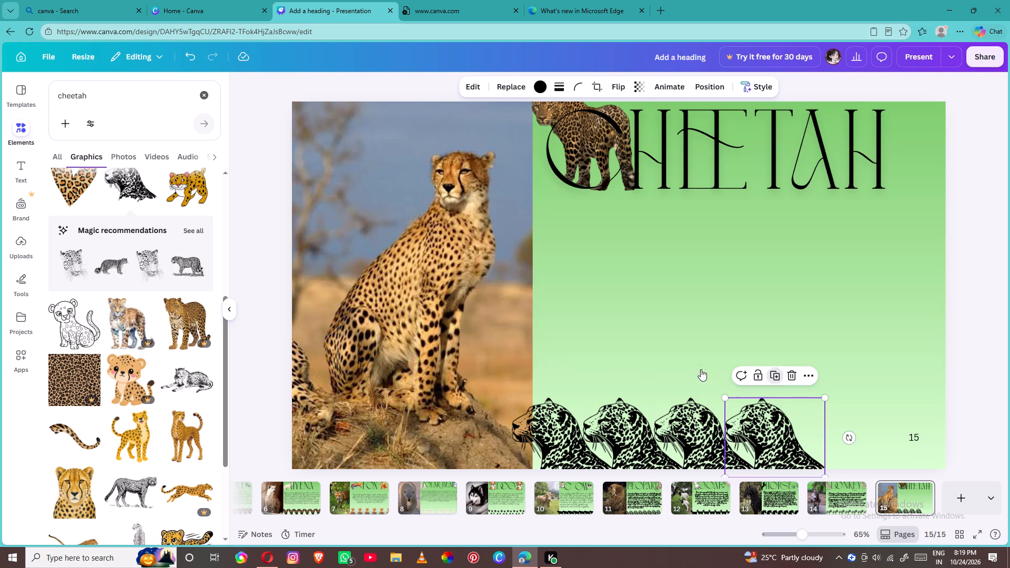
pyautogui.click(772, 375)
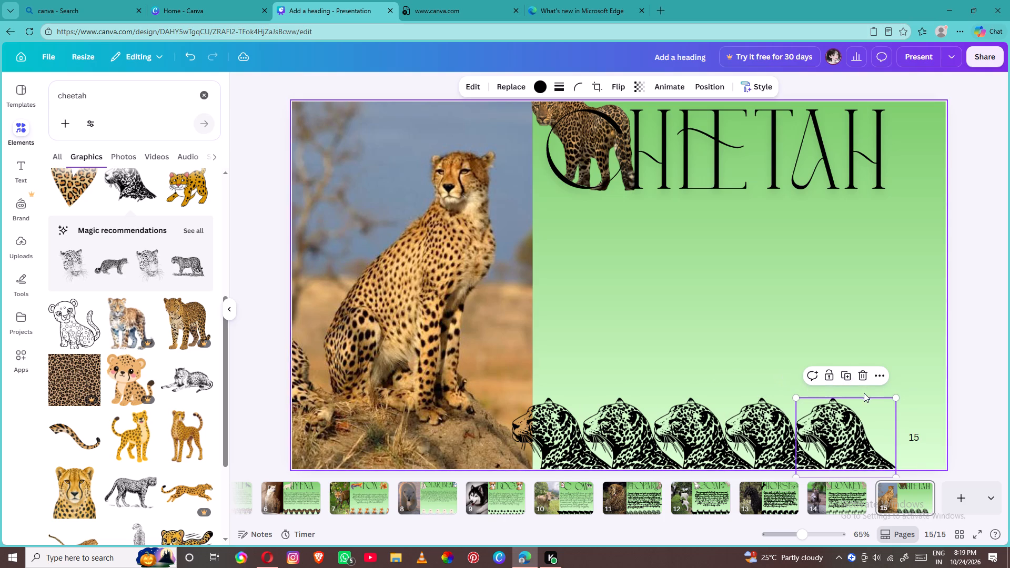
pyautogui.click(854, 380)
pyautogui.click(851, 376)
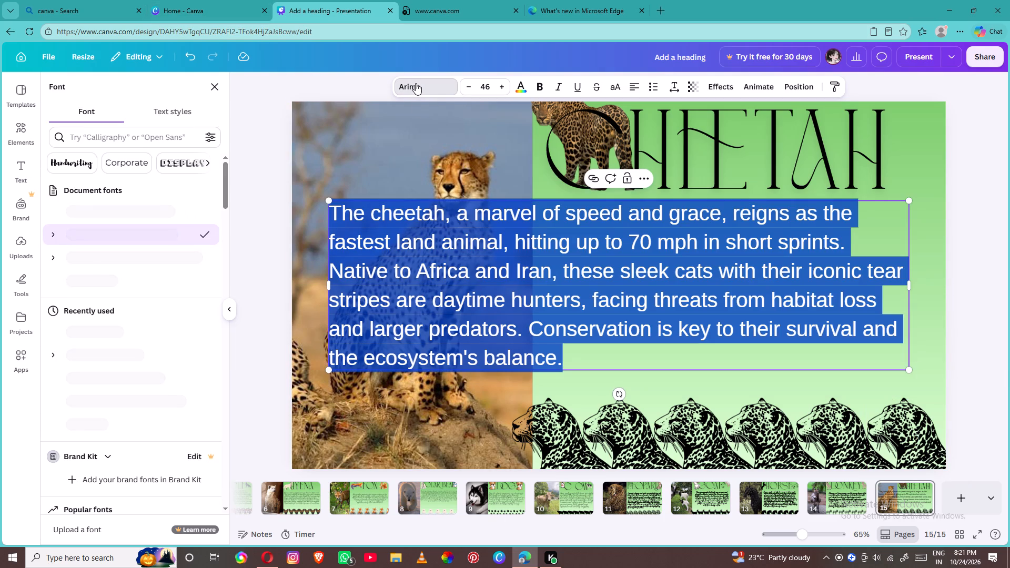
pyautogui.click(106, 210)
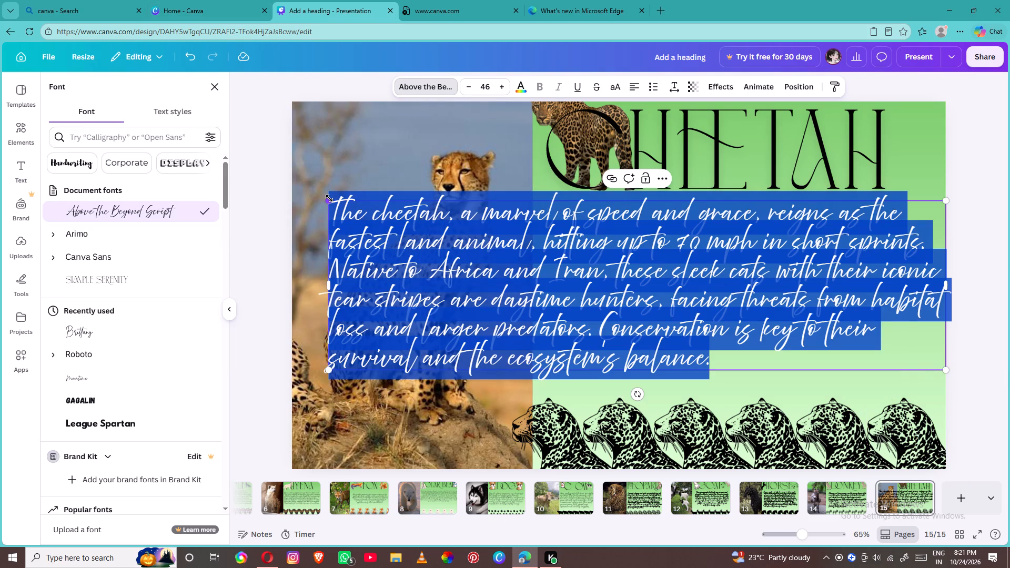
# Resize the paragraph to fit the green area at font size 35.6 and place it between the heading and the cat head row.
pyautogui.moveTo(329, 198); pyautogui.dragTo(575, 214)
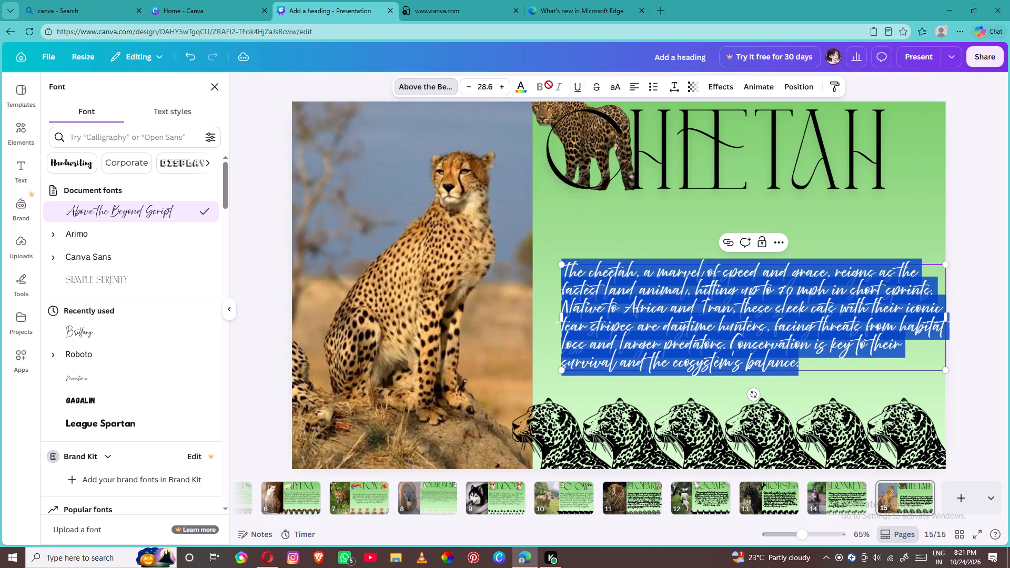
pyautogui.tripleClick(502, 86)
pyautogui.tripleClick(502, 86)
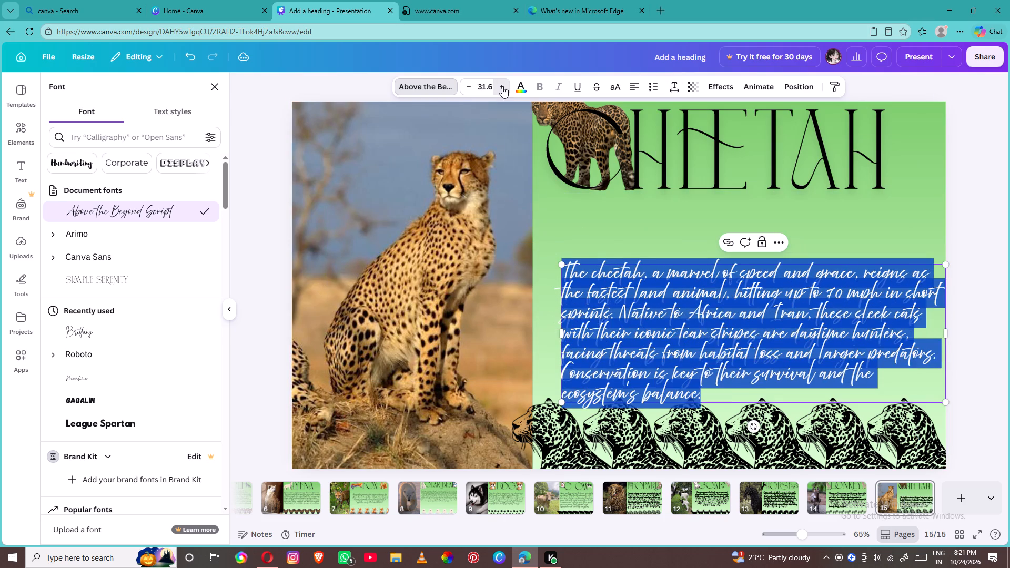
pyautogui.click(502, 86)
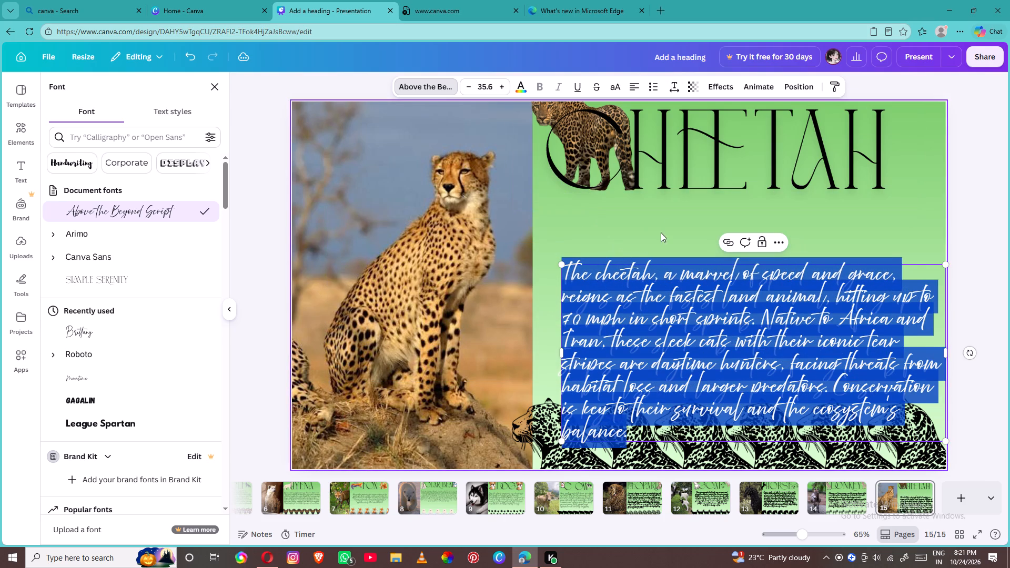
pyautogui.click(668, 222)
pyautogui.moveTo(655, 275); pyautogui.dragTo(646, 230)
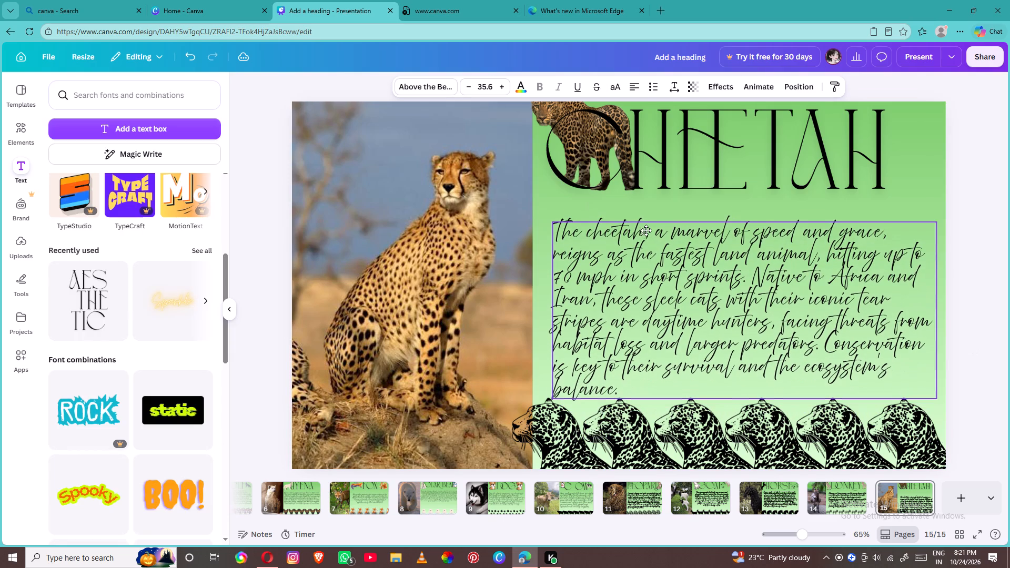
pyautogui.moveTo(646, 230); pyautogui.dragTo(646, 228)
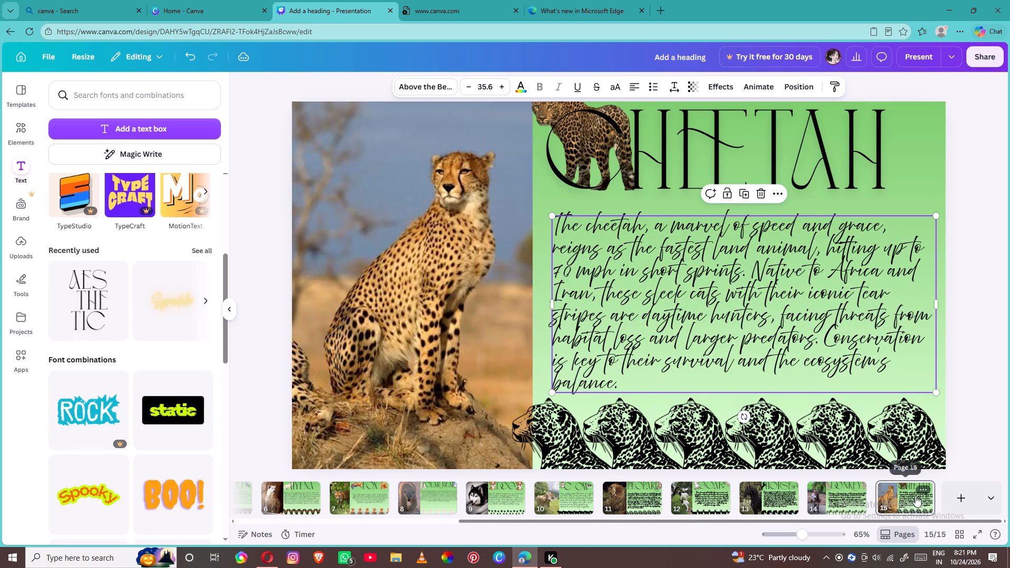
# Add a new page 16 after the cheetah page.
pyautogui.click(968, 490)
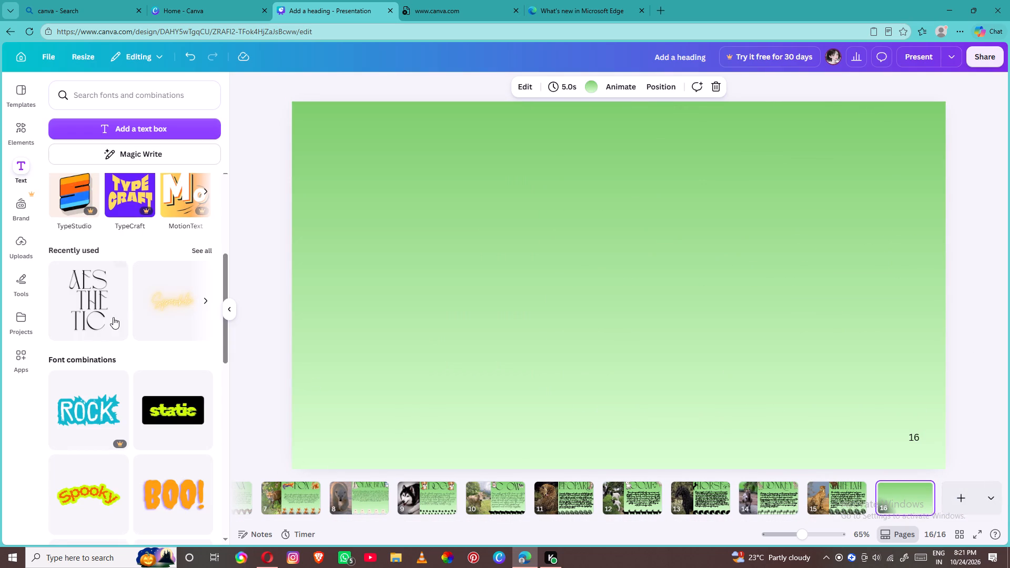
# Switch to Opera, check the animal name list for the next big cat and search Google Images for jaguars.
pyautogui.click(275, 567)
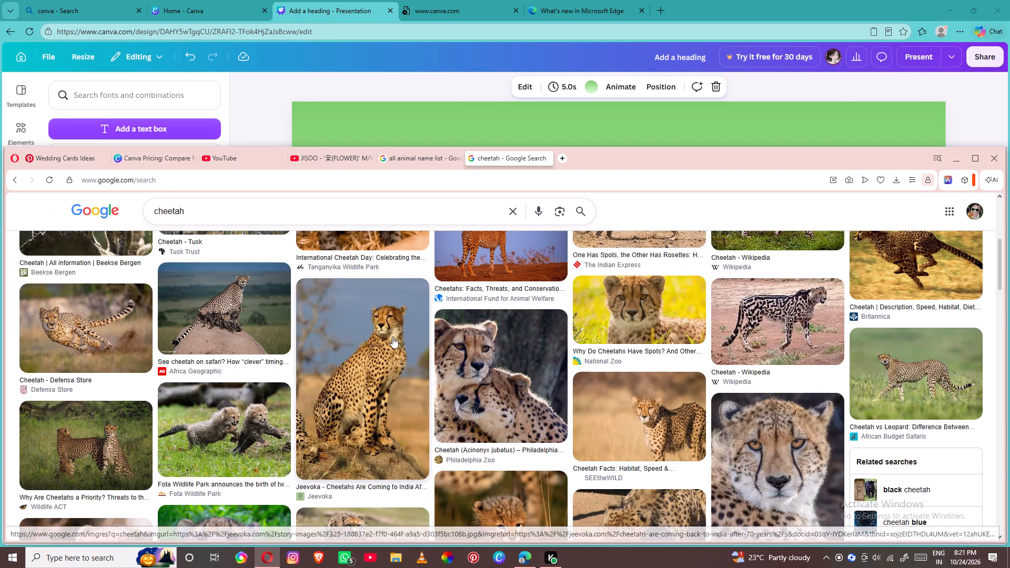
pyautogui.click(423, 162)
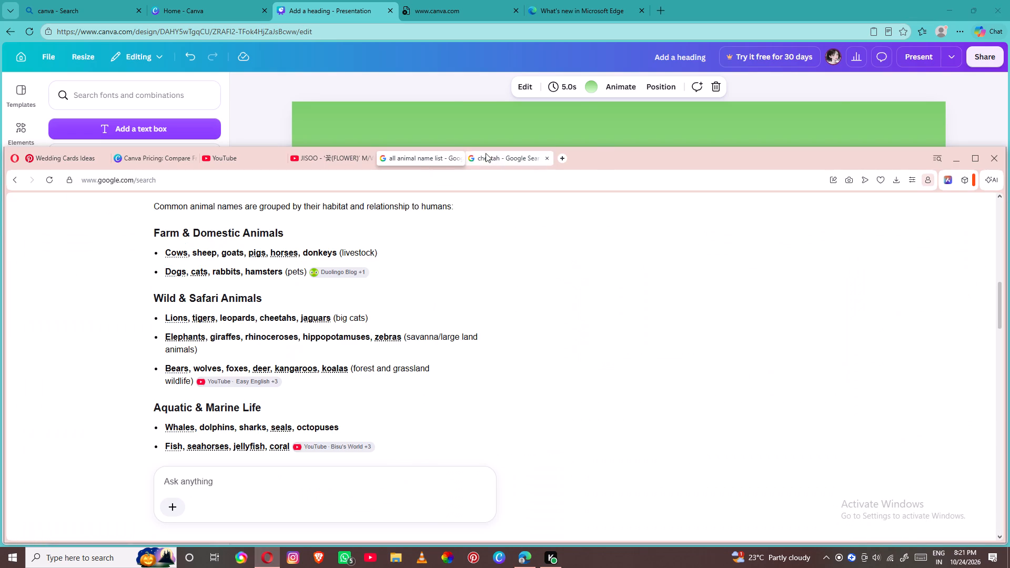
pyautogui.click(503, 154)
pyautogui.click(508, 203)
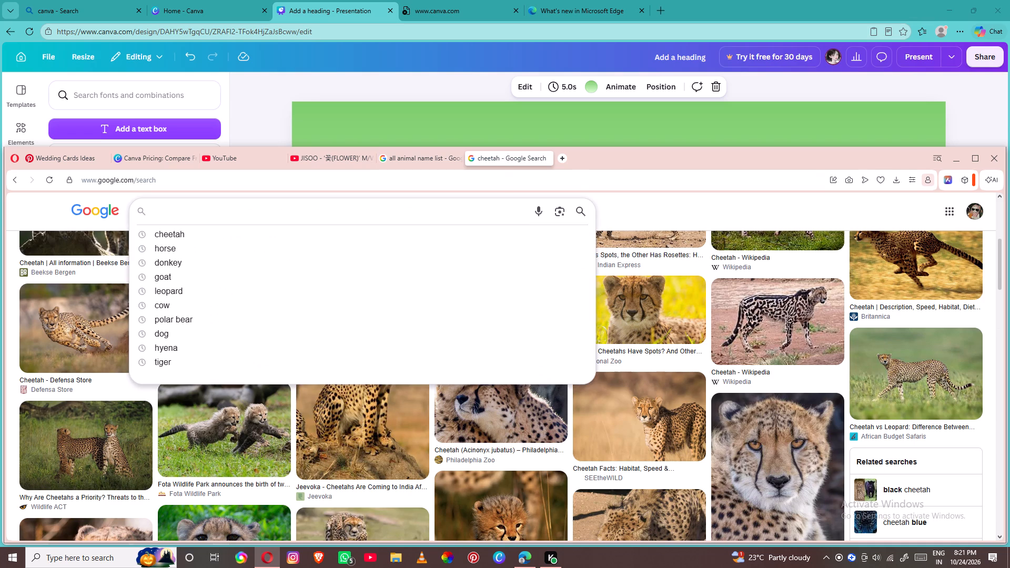
pyautogui.press('j')
pyautogui.press('a')
pyautogui.press('g')
pyautogui.write('uae')
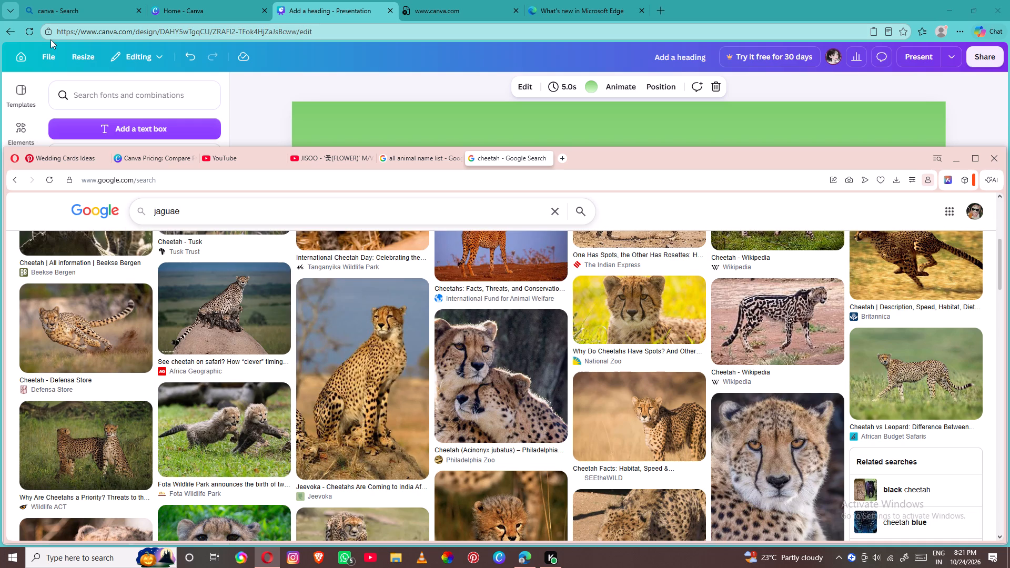
pyautogui.press('BackSpace')
pyautogui.write('rs')
pyautogui.press('Return')
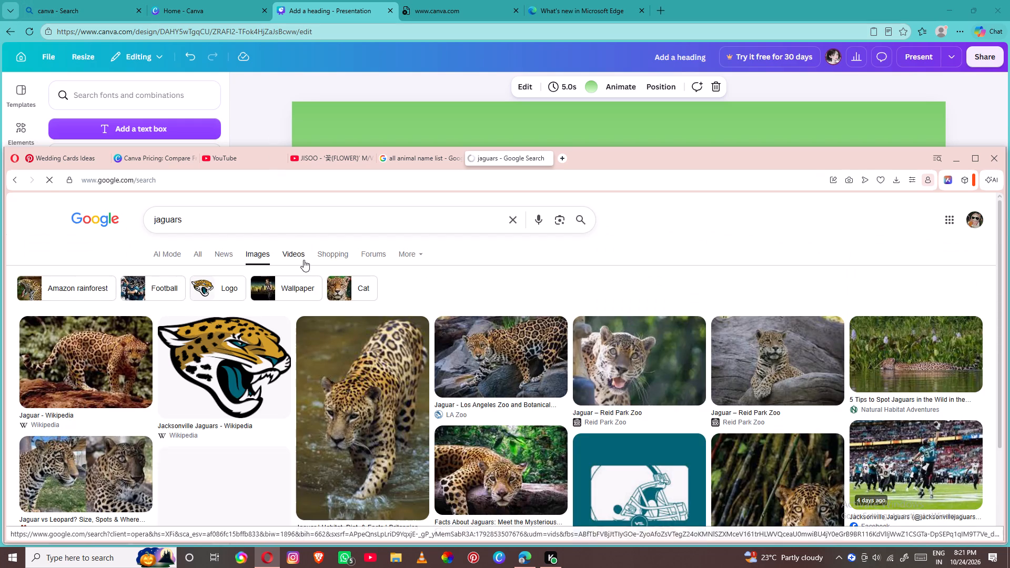
# Look through the jaguar image results for a suitable slide photo.
pyautogui.scroll(-2, 304, 272)
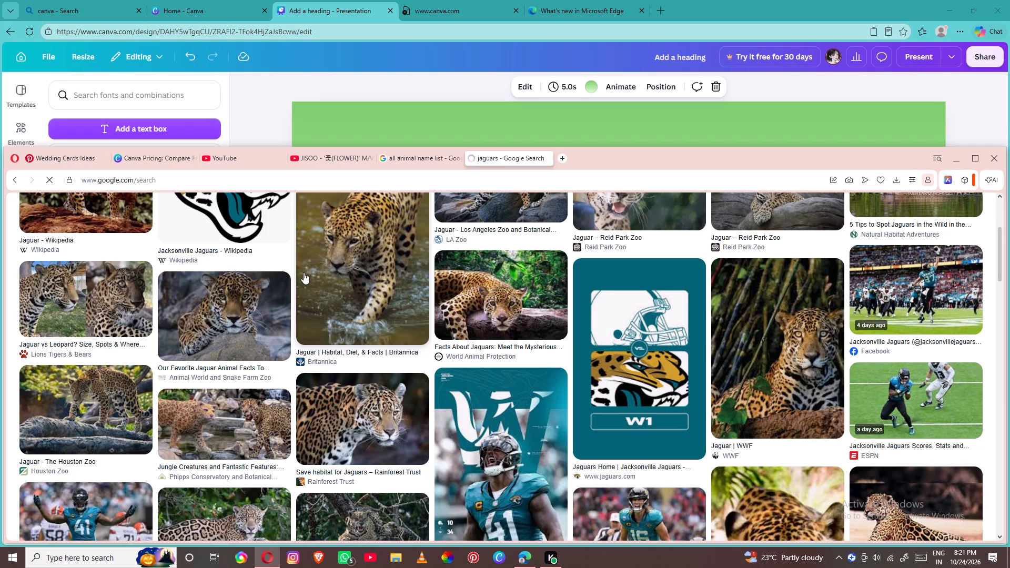
pyautogui.scroll(-10, 304, 272)
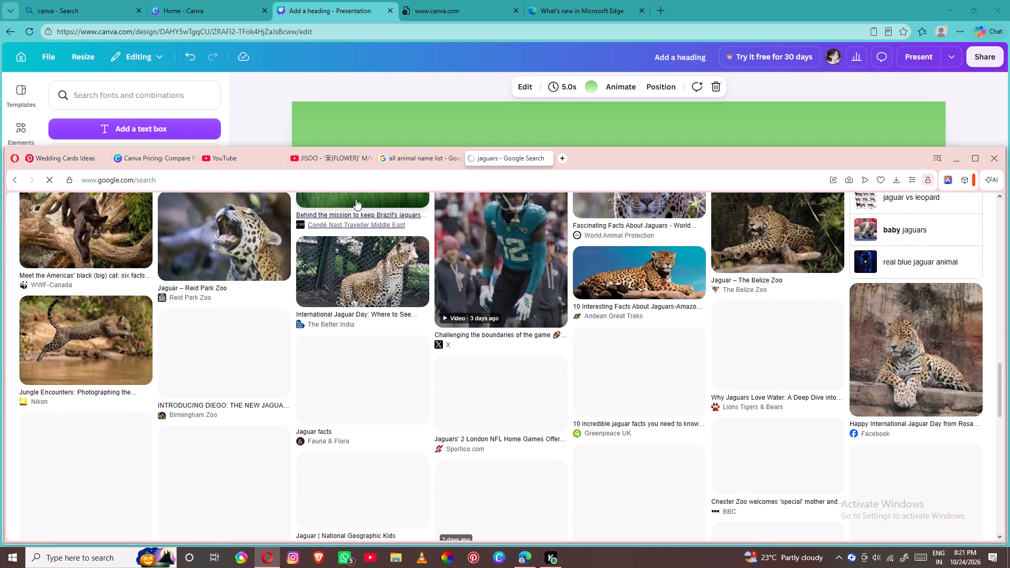
pyautogui.scroll(6, 292, 239)
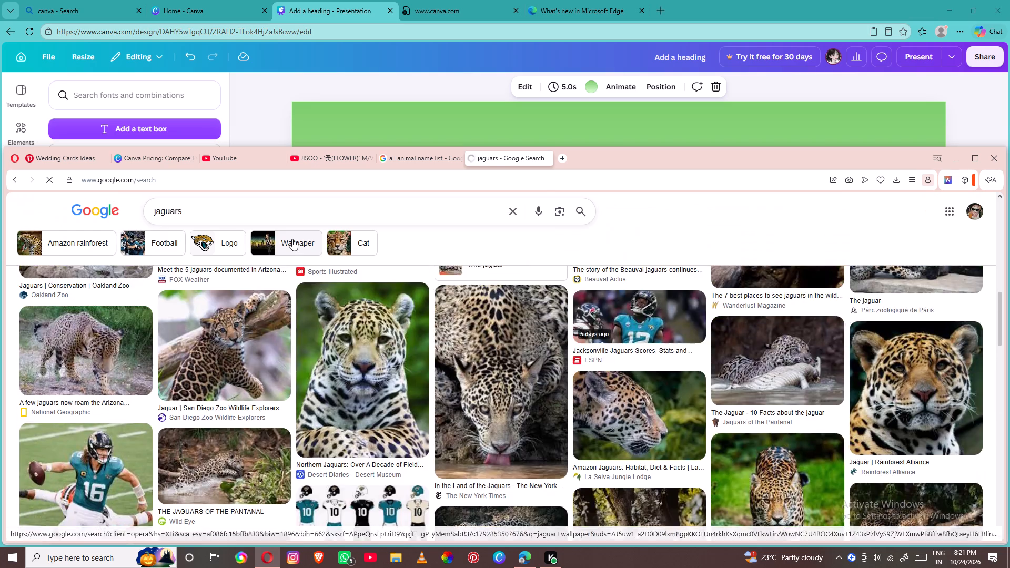
pyautogui.scroll(4, 292, 239)
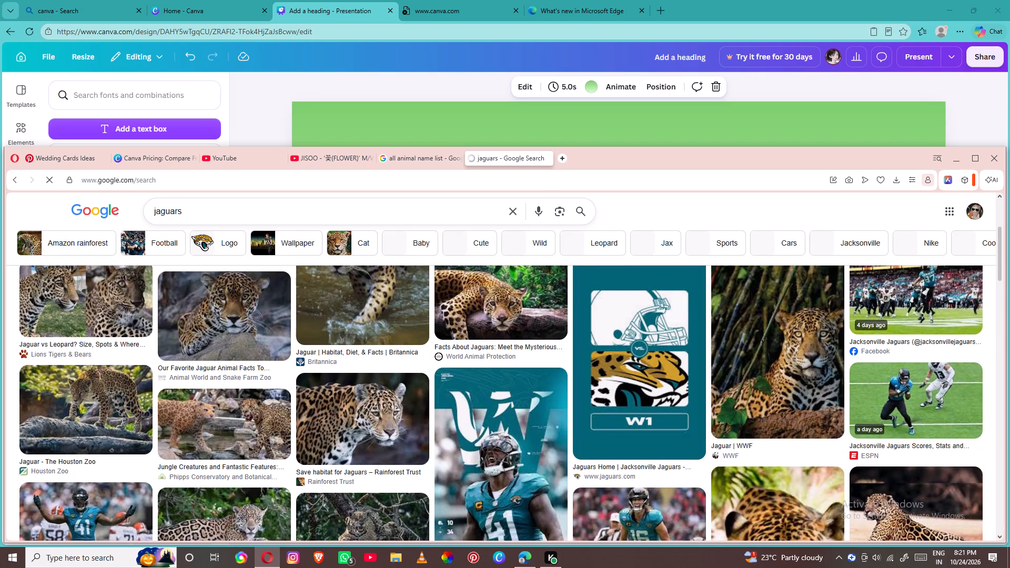
# Search Google Images for black jaguars by adding "black" to the existing query.
pyautogui.click(156, 208)
pyautogui.press('space')
pyautogui.write('blac')
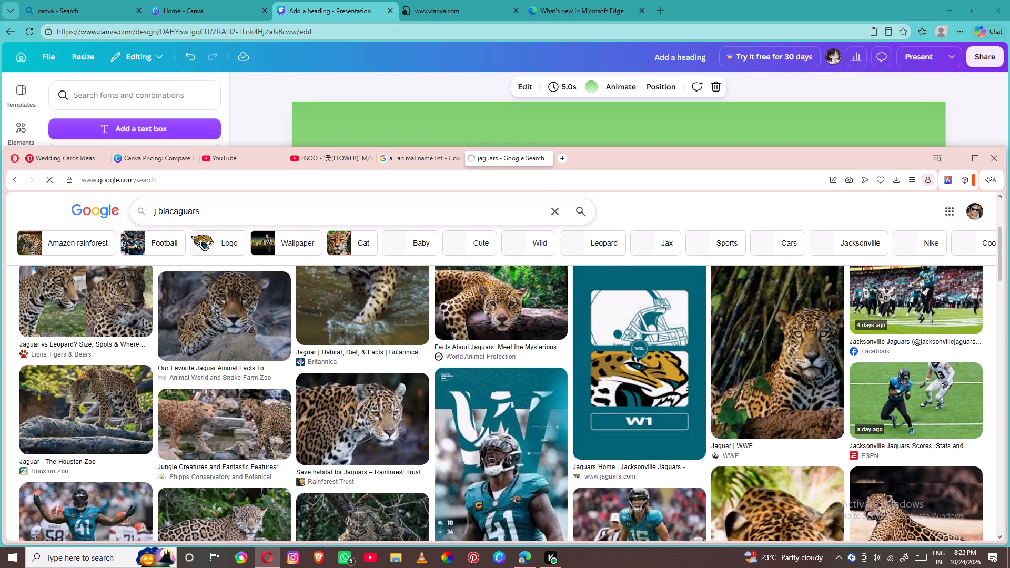
pyautogui.write('k')
pyautogui.press('space')
pyautogui.press('Return')
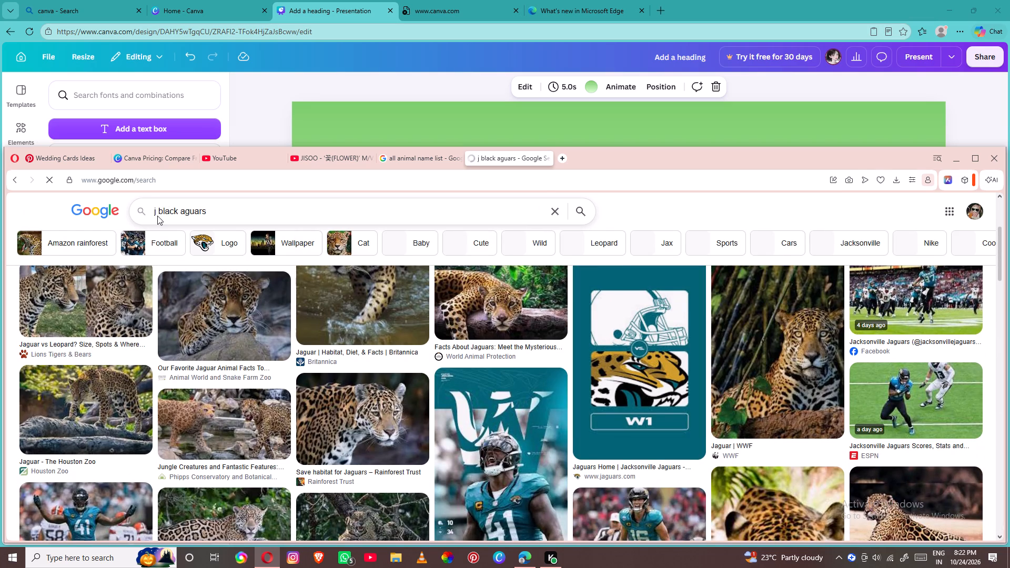
# Look through the black jaguar image results for a suitable slide photo.
pyautogui.scroll(-1, 200, 270)
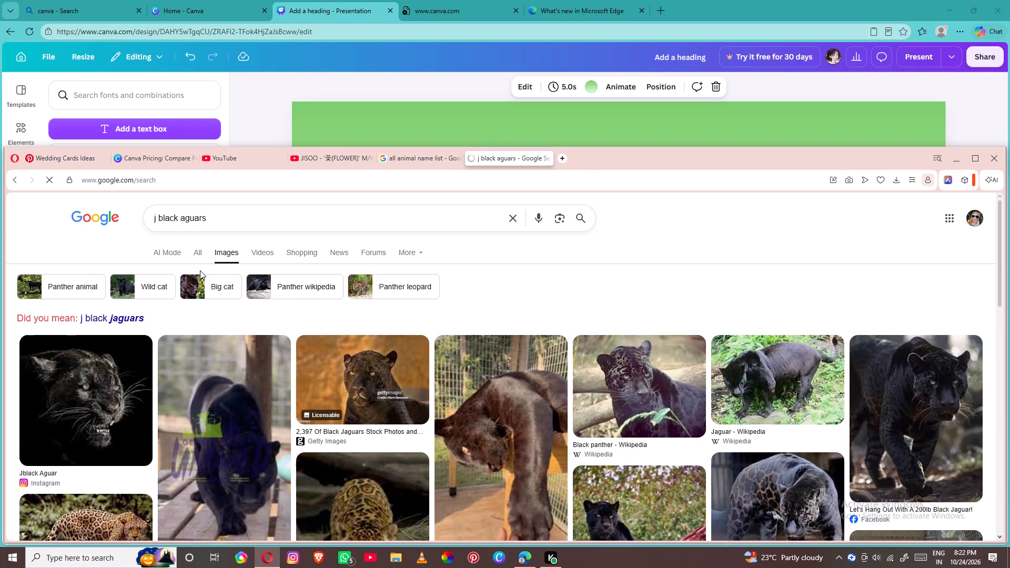
pyautogui.scroll(-3, 200, 270)
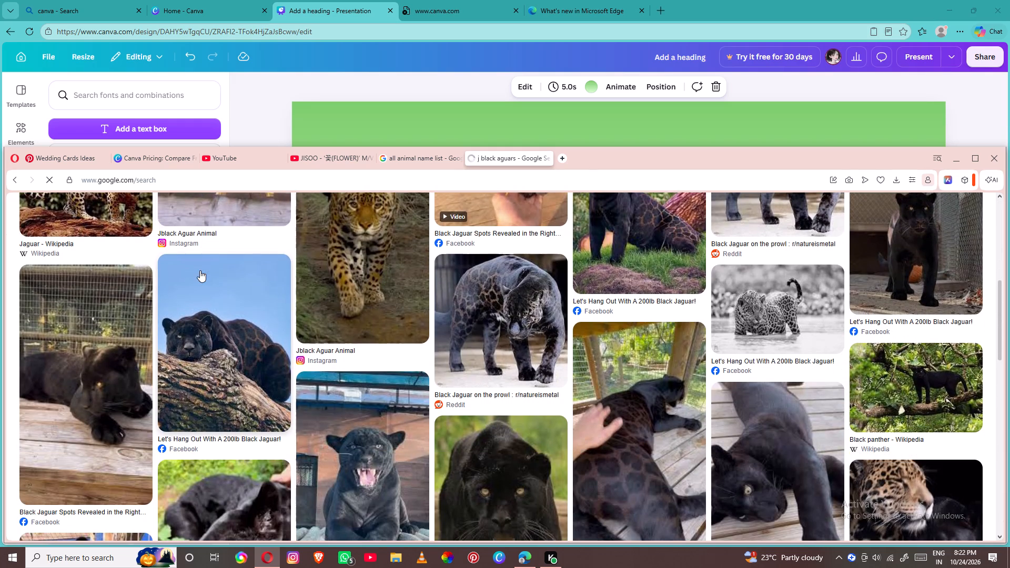
pyautogui.scroll(-2, 200, 270)
pyautogui.scroll(-1, 414, 373)
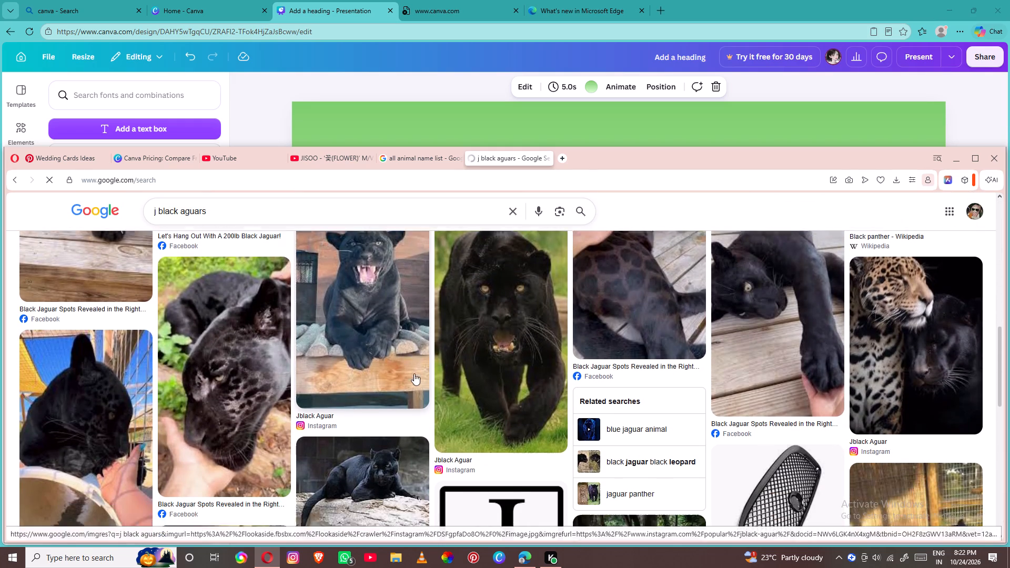
pyautogui.scroll(-5, 414, 373)
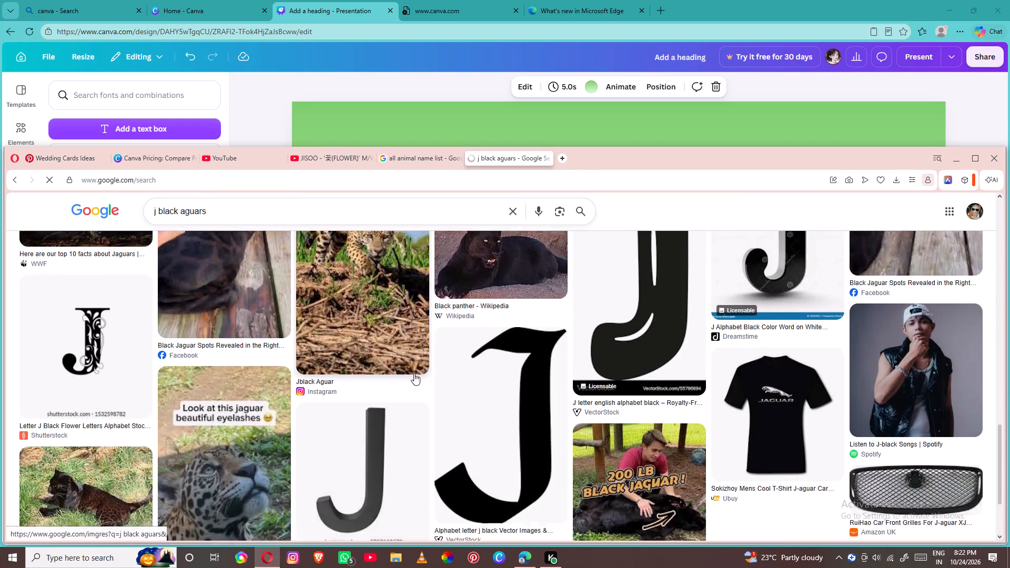
pyautogui.scroll(-2, 414, 373)
pyautogui.scroll(8, 414, 373)
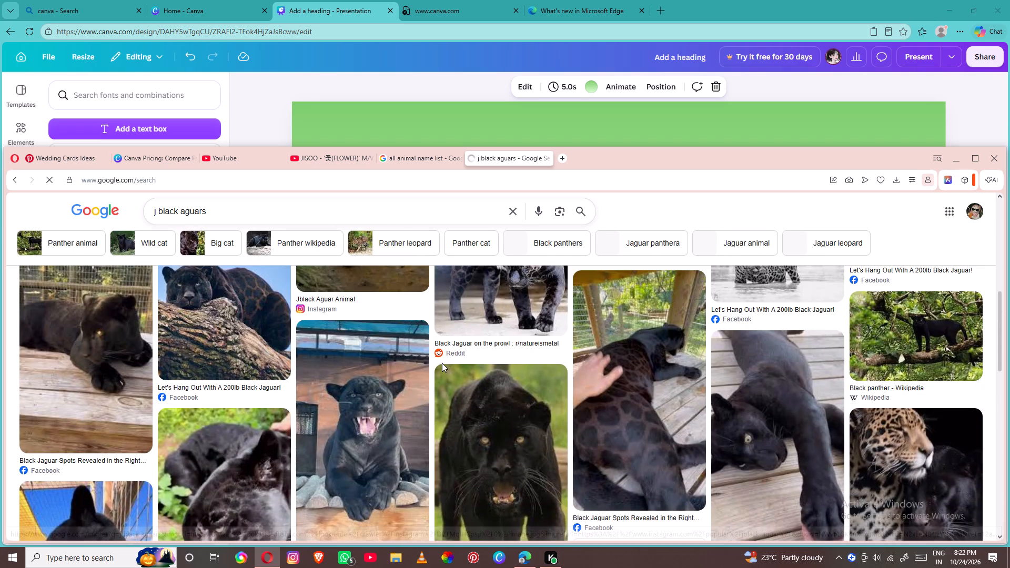
# Copy the photo of the black jaguar walking on grass, switch to Edge and paste the clipboard onto page 16.
pyautogui.rightClick(491, 387)
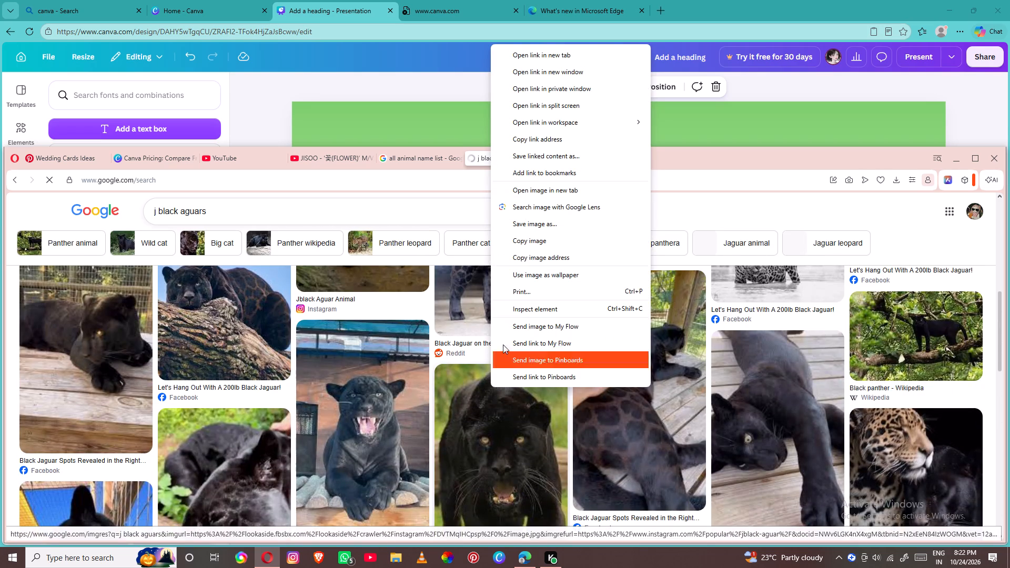
pyautogui.click(584, 233)
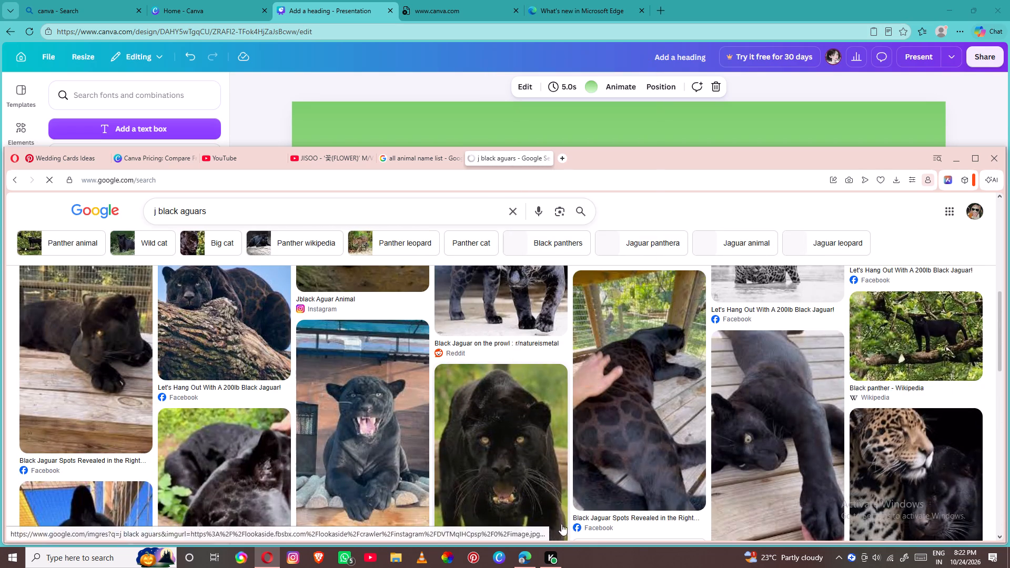
pyautogui.click(517, 563)
pyautogui.rightClick(399, 179)
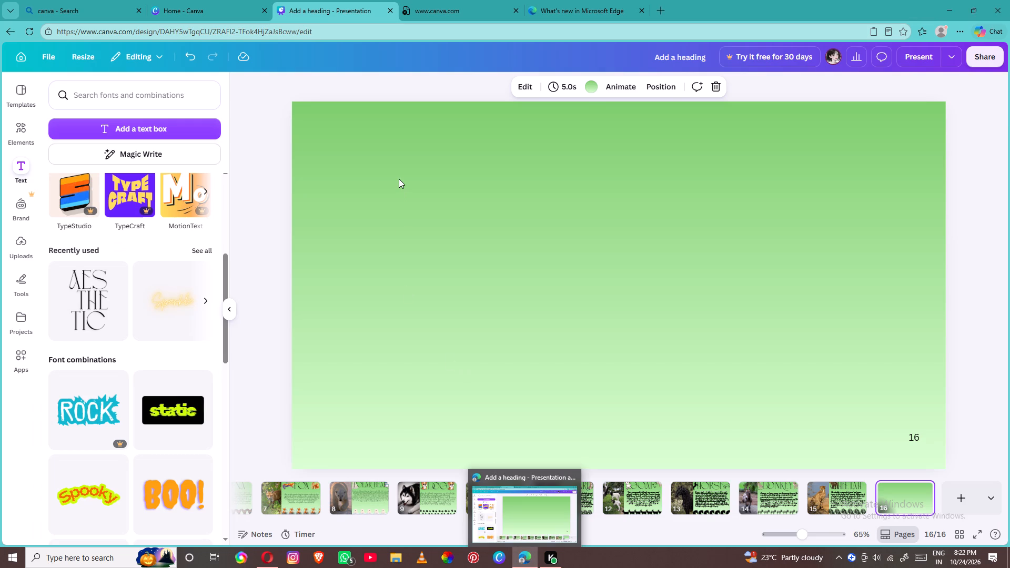
pyautogui.click(417, 247)
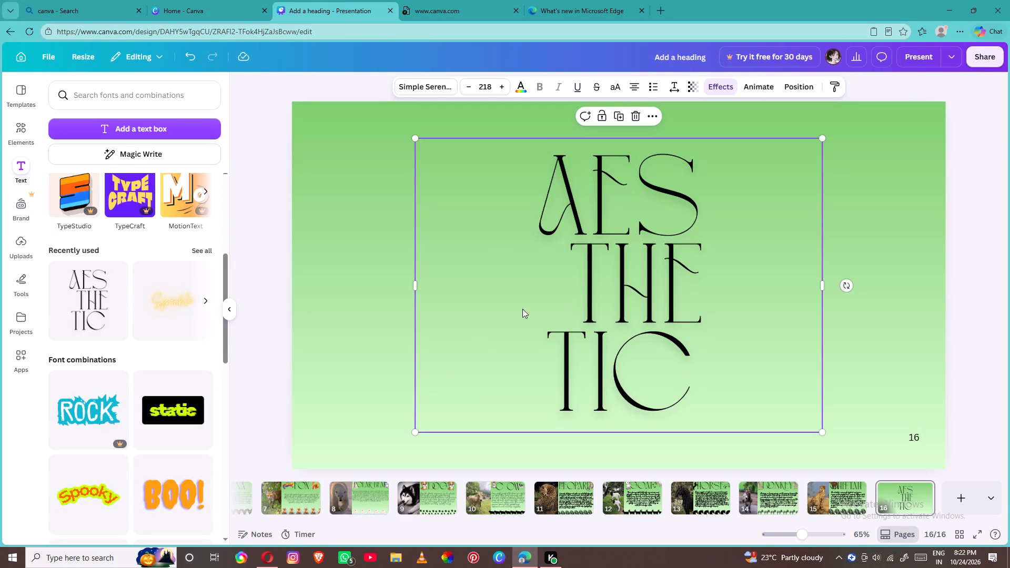
# Replace the AESTHETIC text on page 16 with the heading JAGUAR.
pyautogui.click(683, 308)
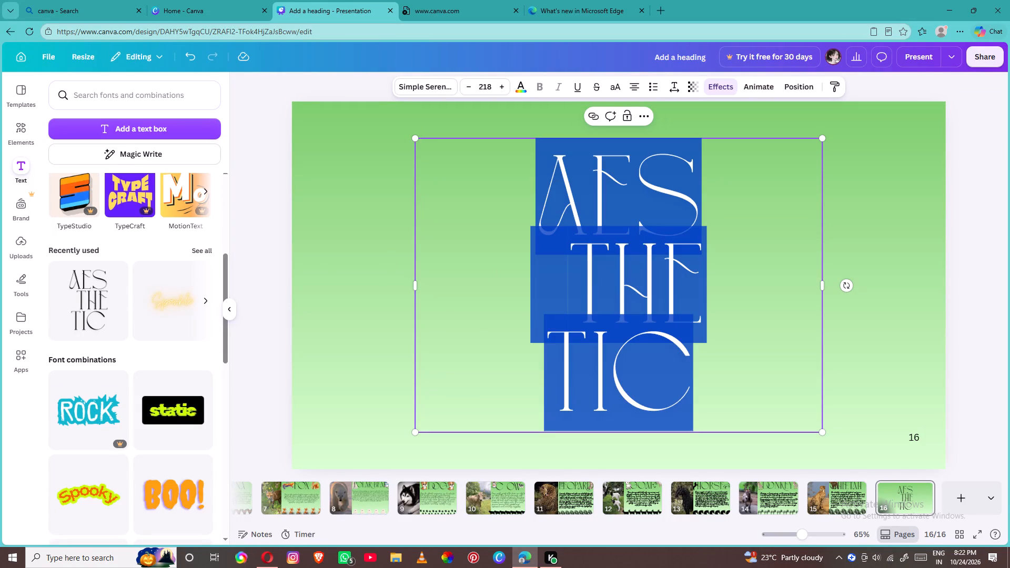
pyautogui.click(682, 309)
pyautogui.click(682, 309)
pyautogui.click(682, 309)
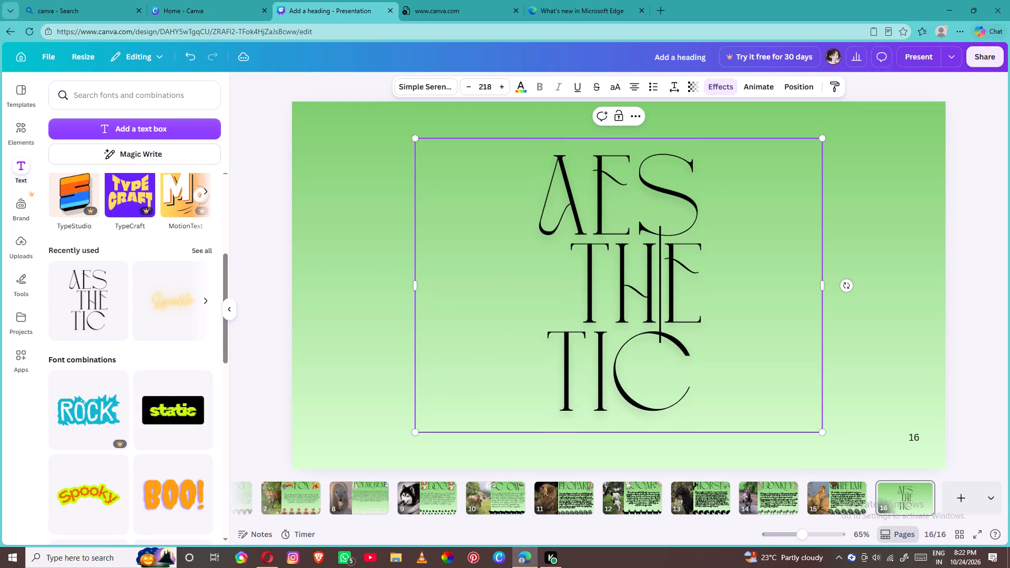
pyautogui.click(669, 316)
pyautogui.press('BackSpace')
pyautogui.press('BackSpace')
pyautogui.press('BackSpace')
pyautogui.press('BackSpace')
pyautogui.press('BackSpace')
pyautogui.press('BackSpace')
pyautogui.press('BackSpace')
pyautogui.press('BackSpace')
pyautogui.press('BackSpace')
pyautogui.press('BackSpace')
pyautogui.press('BackSpace')
pyautogui.press('BackSpace')
pyautogui.press('BackSpace')
pyautogui.press('BackSpace')
pyautogui.press('BackSpace')
pyautogui.press('BackSpace')
pyautogui.press('BackSpace')
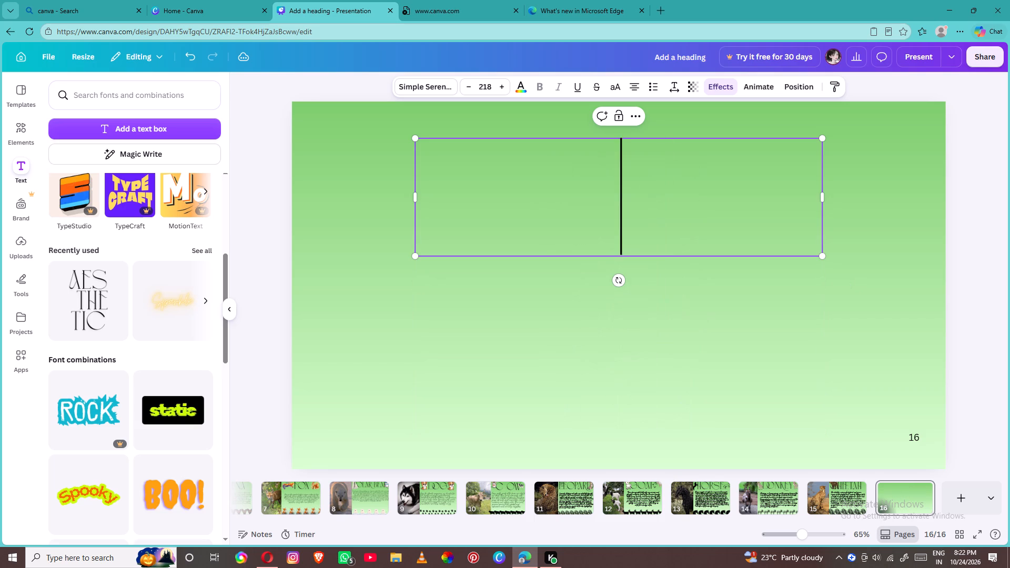
pyautogui.write('ja')
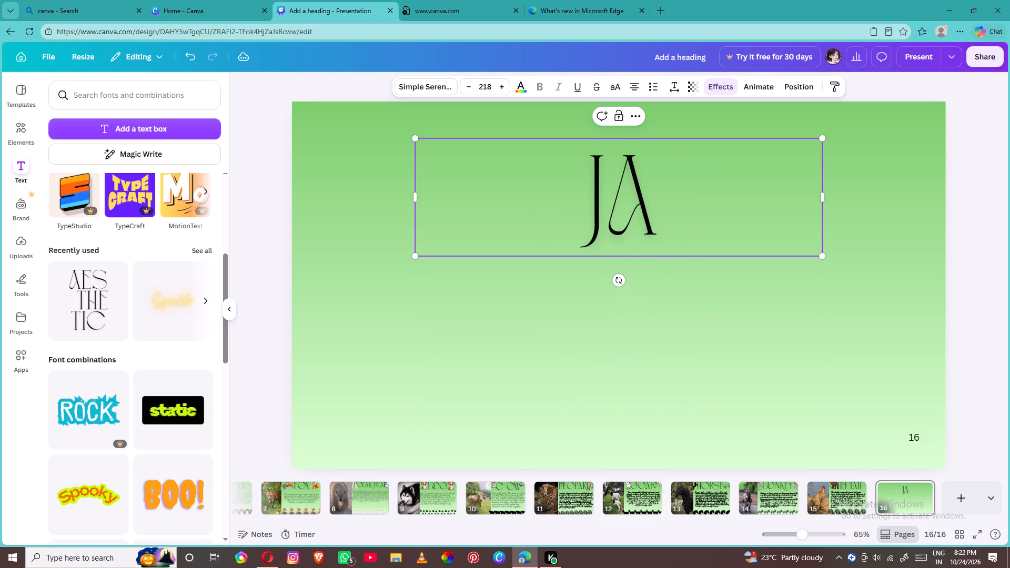
pyautogui.press('g')
pyautogui.write('uar')
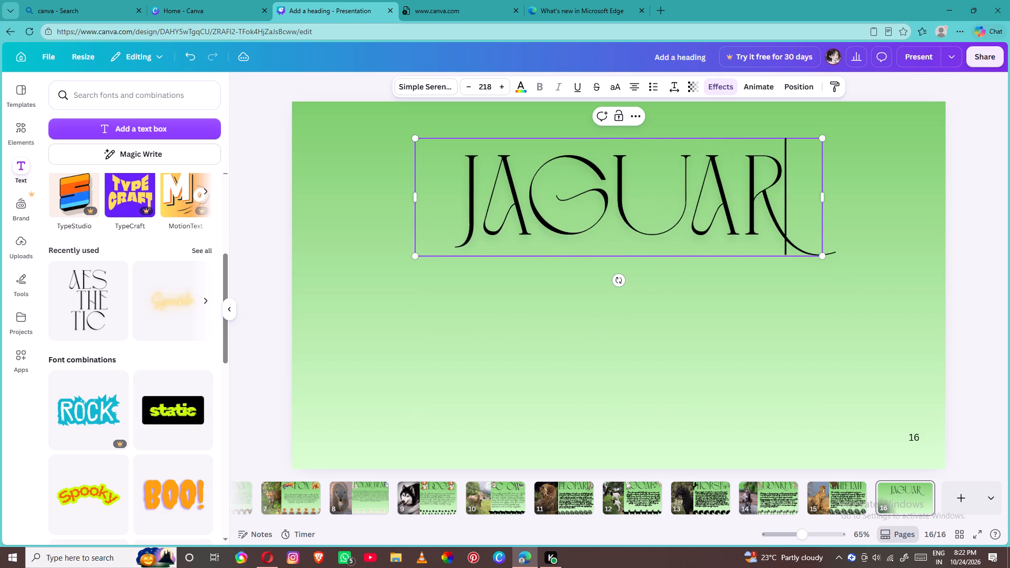
# Move the JAGUAR heading to the upper-right corner of the slide.
pyautogui.click(699, 400)
pyautogui.moveTo(665, 246); pyautogui.dragTo(740, 200)
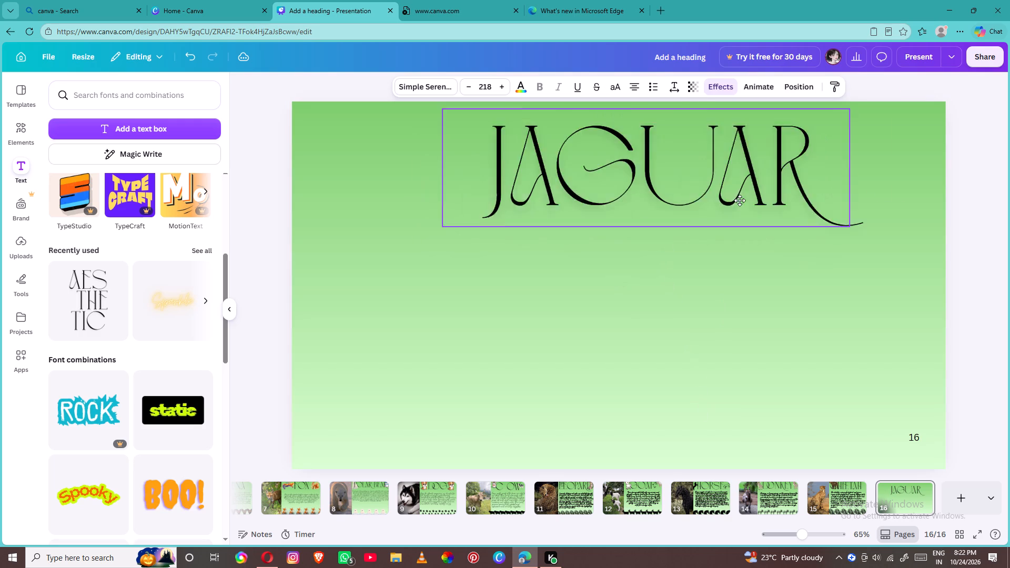
pyautogui.moveTo(740, 200); pyautogui.dragTo(811, 202)
pyautogui.click(670, 256)
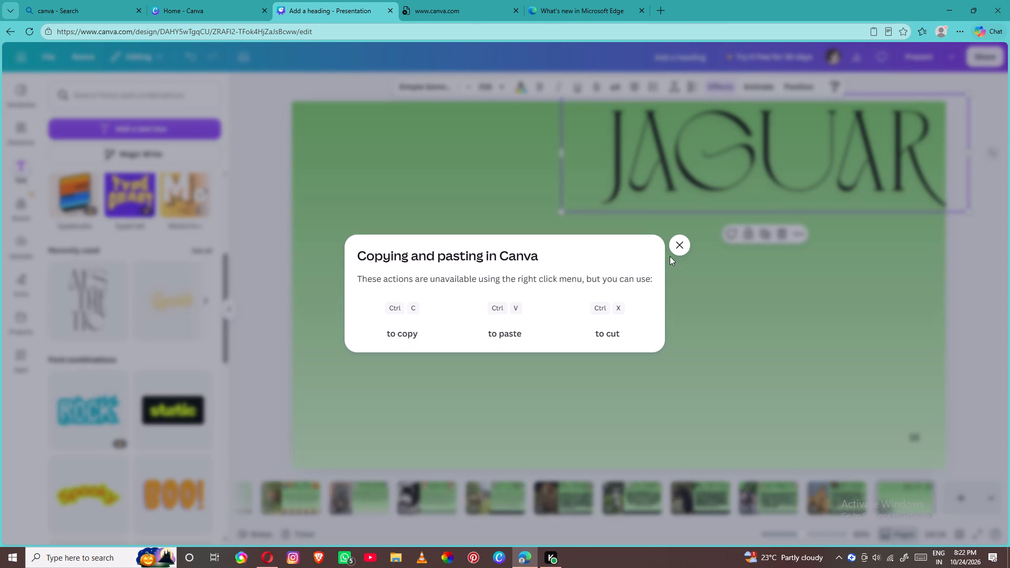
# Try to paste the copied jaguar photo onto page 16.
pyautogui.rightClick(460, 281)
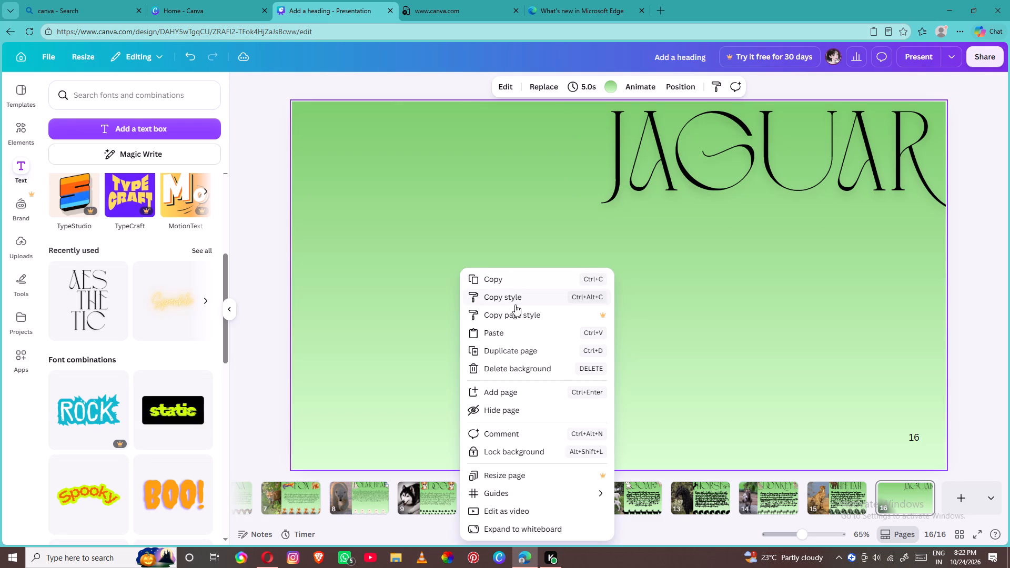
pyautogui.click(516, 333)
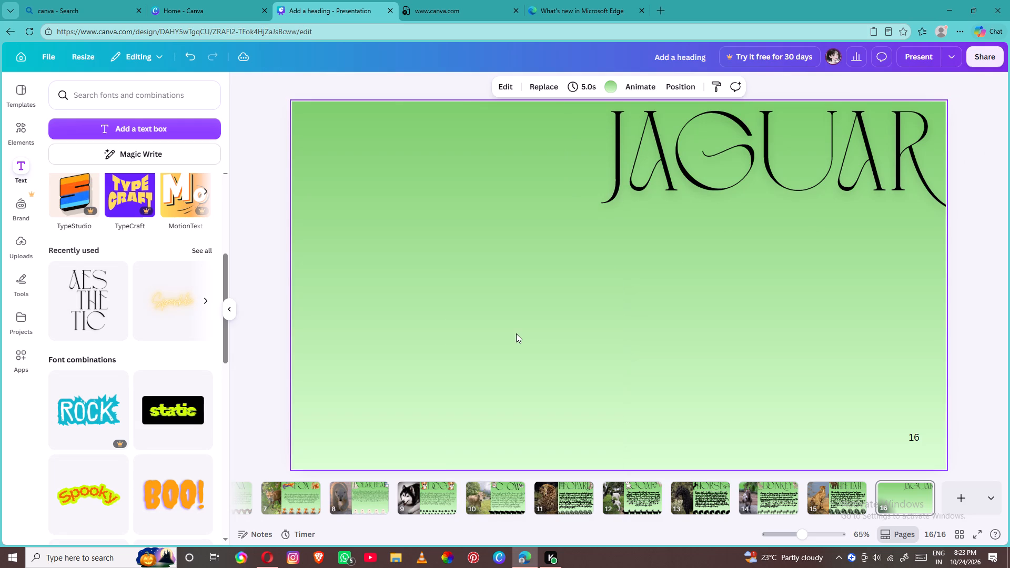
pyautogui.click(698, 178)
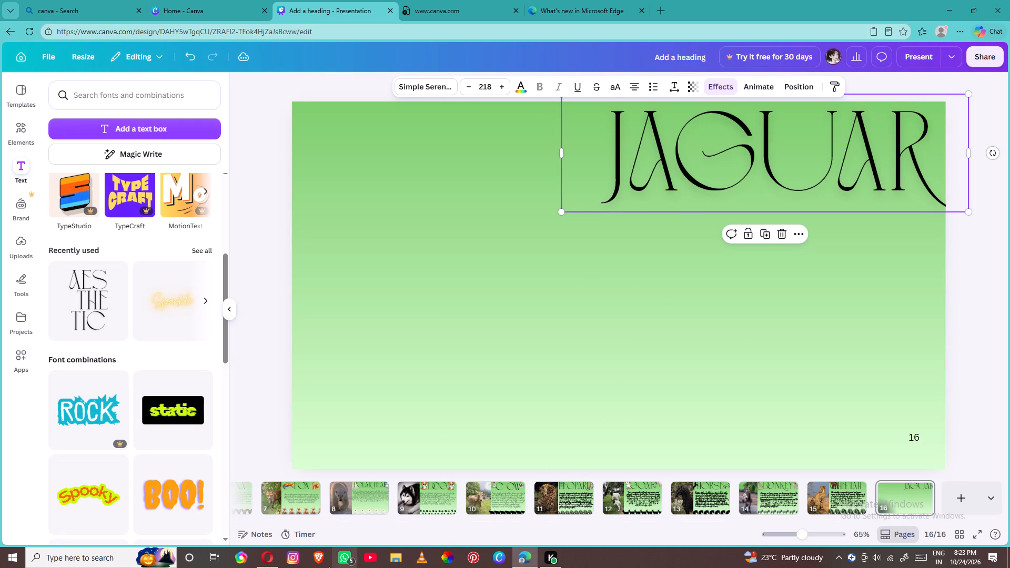
# Copy the photo of the black jaguar walking on grass again from Opera and paste it onto page 16 in Edge.
pyautogui.click(262, 553)
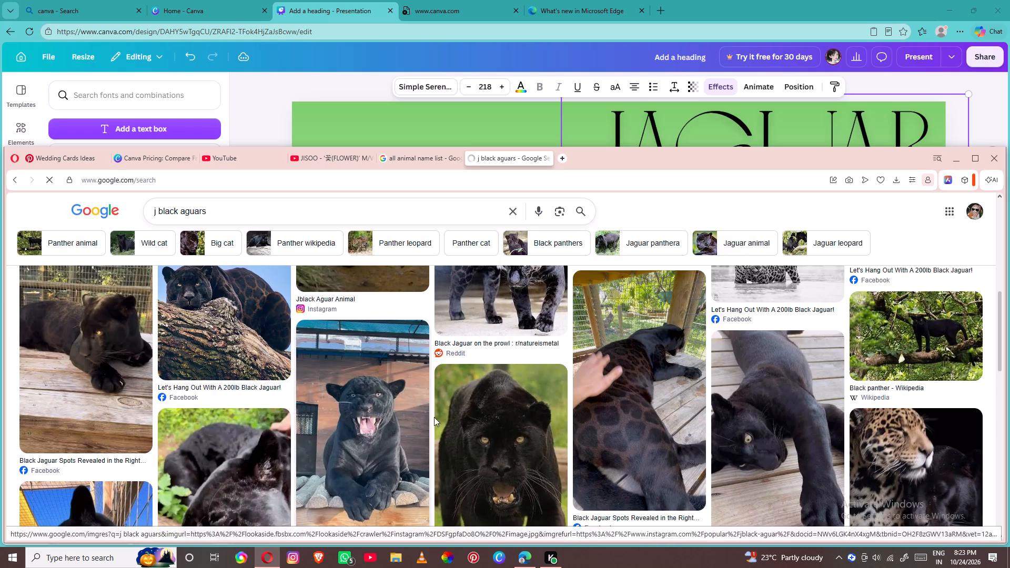
pyautogui.scroll(-1, 509, 396)
pyautogui.rightClick(509, 396)
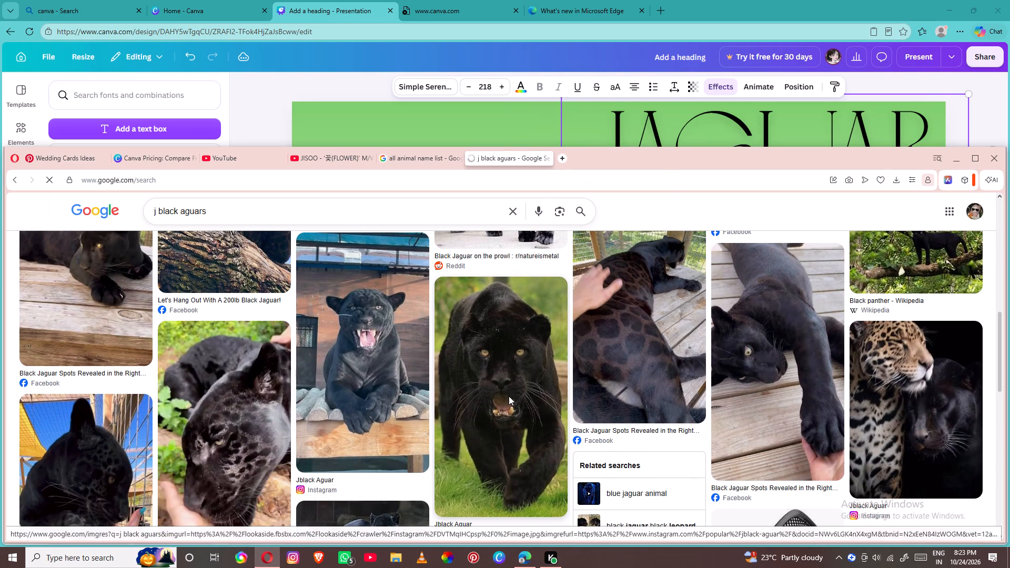
pyautogui.click(577, 244)
pyautogui.click(534, 566)
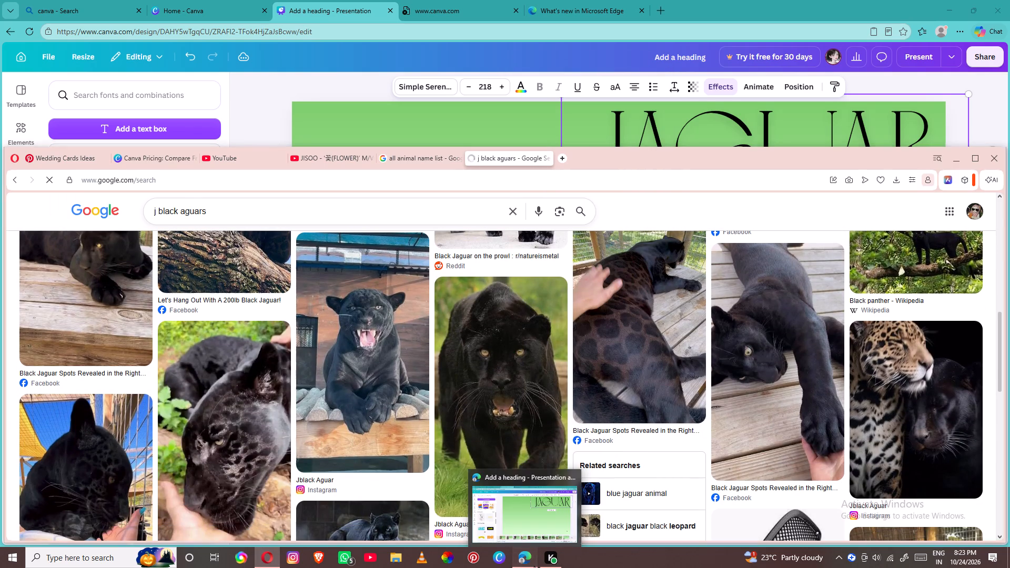
pyautogui.rightClick(484, 327)
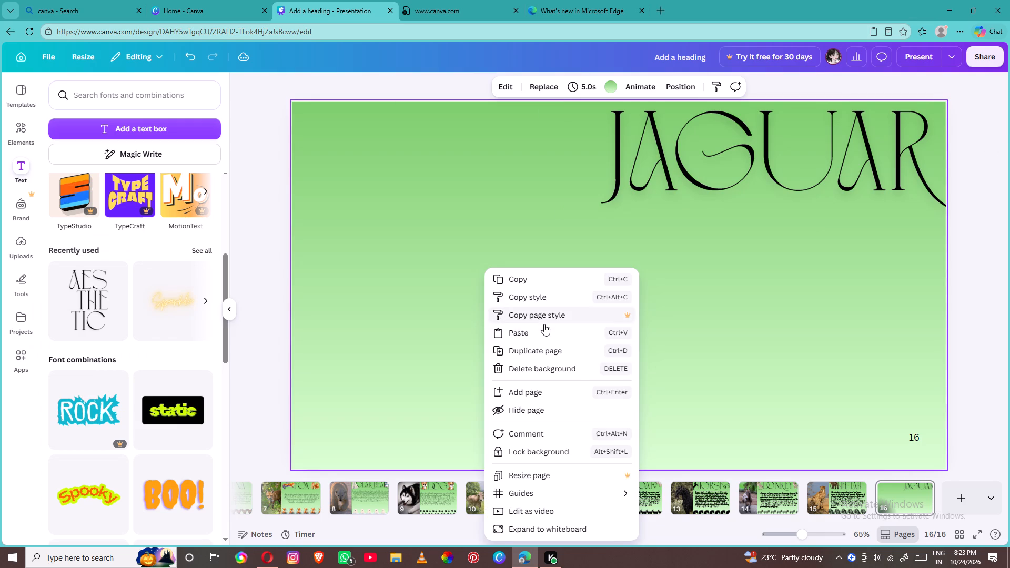
pyautogui.click(543, 331)
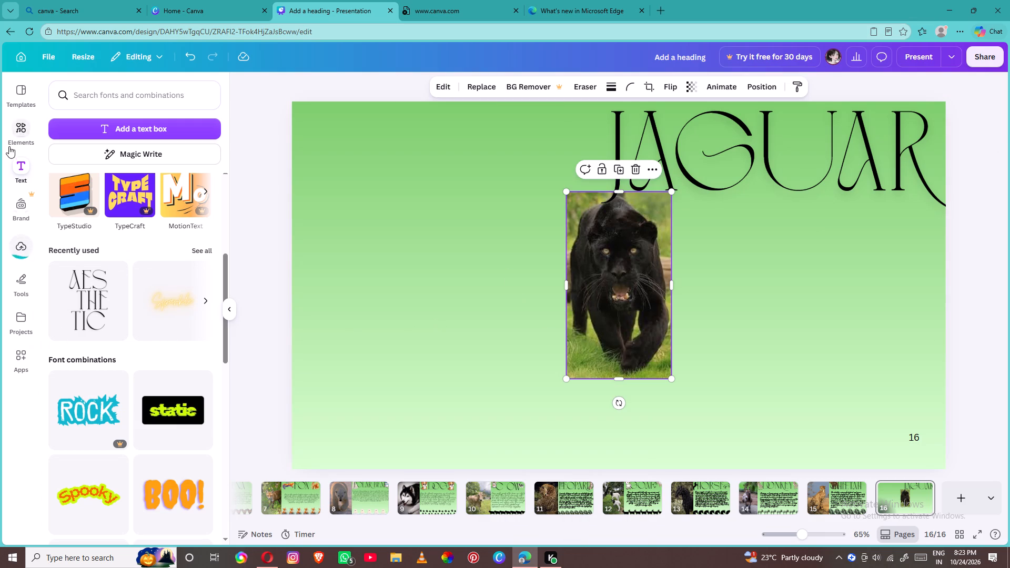
# Move the pasted jaguar photo into the slide's upper-left corner.
pyautogui.moveTo(611, 229); pyautogui.dragTo(457, 208)
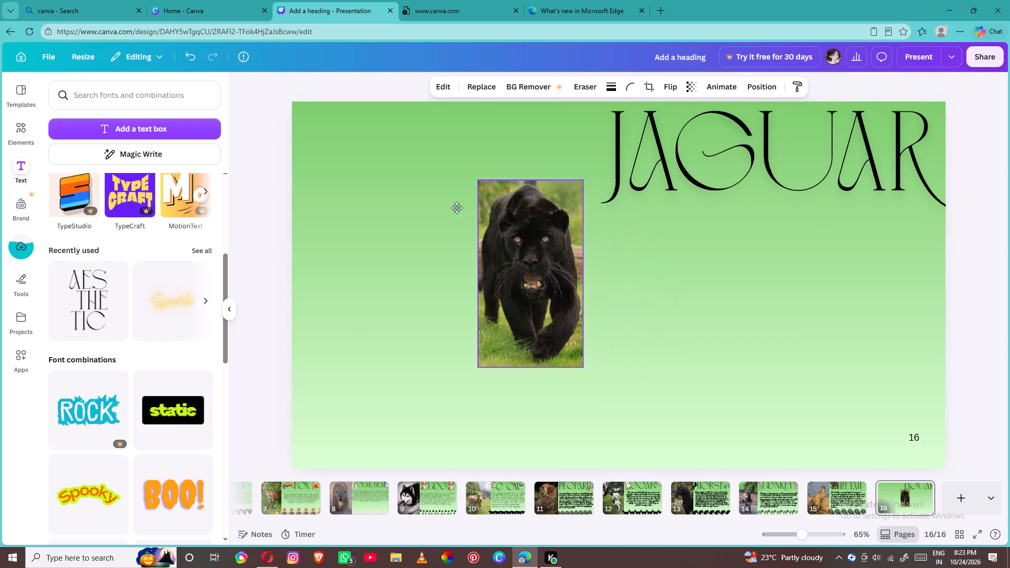
pyautogui.moveTo(457, 208); pyautogui.dragTo(334, 132)
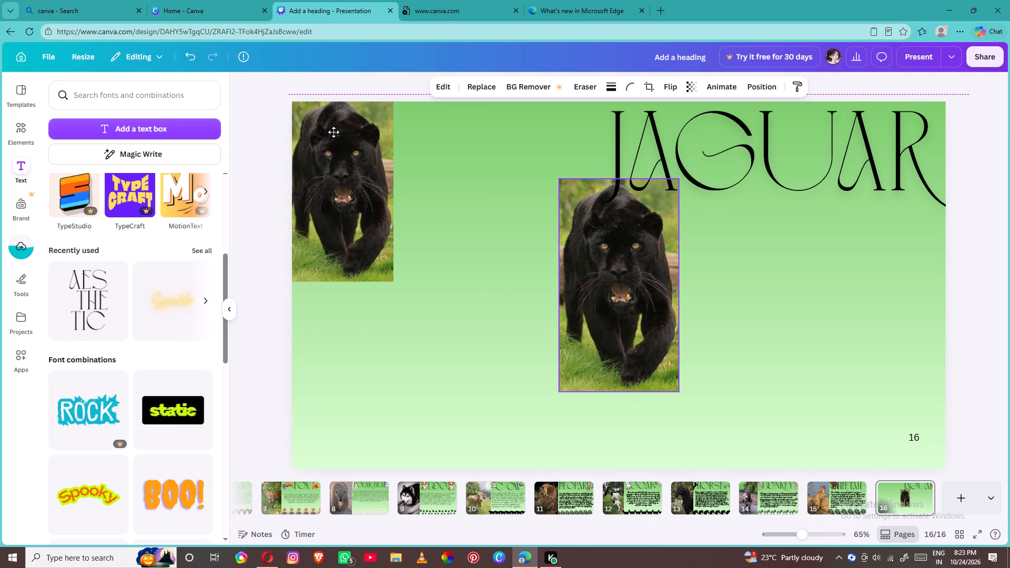
pyautogui.moveTo(334, 132); pyautogui.dragTo(341, 140)
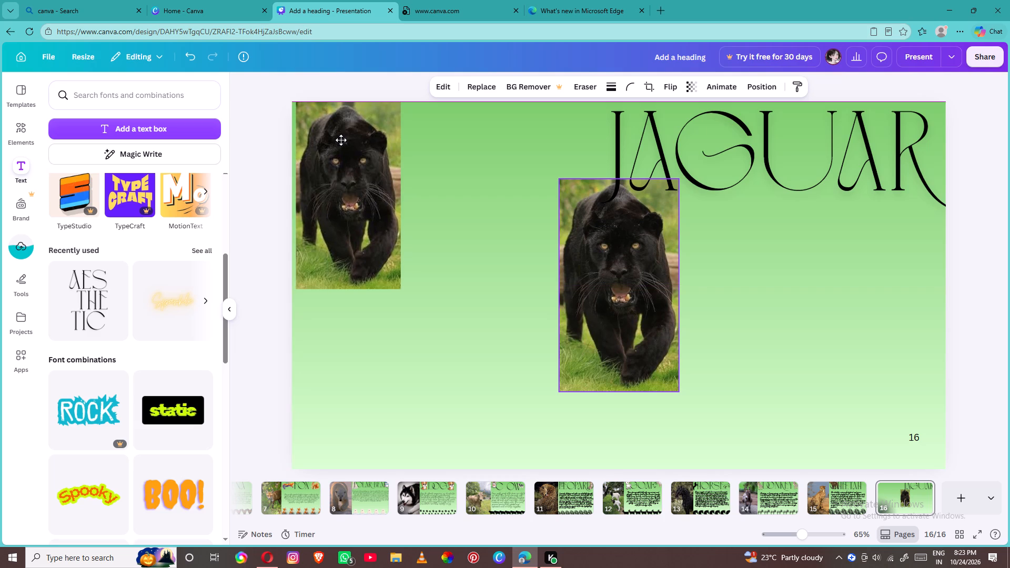
pyautogui.moveTo(341, 140); pyautogui.dragTo(336, 139)
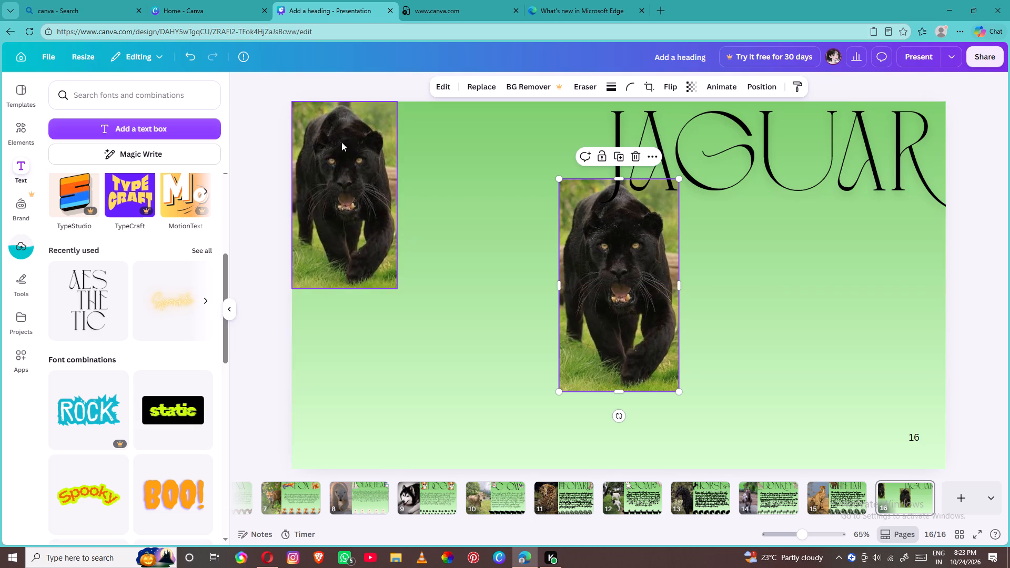
# Delete the duplicate jaguar photo in the middle of the slide.
pyautogui.click(629, 155)
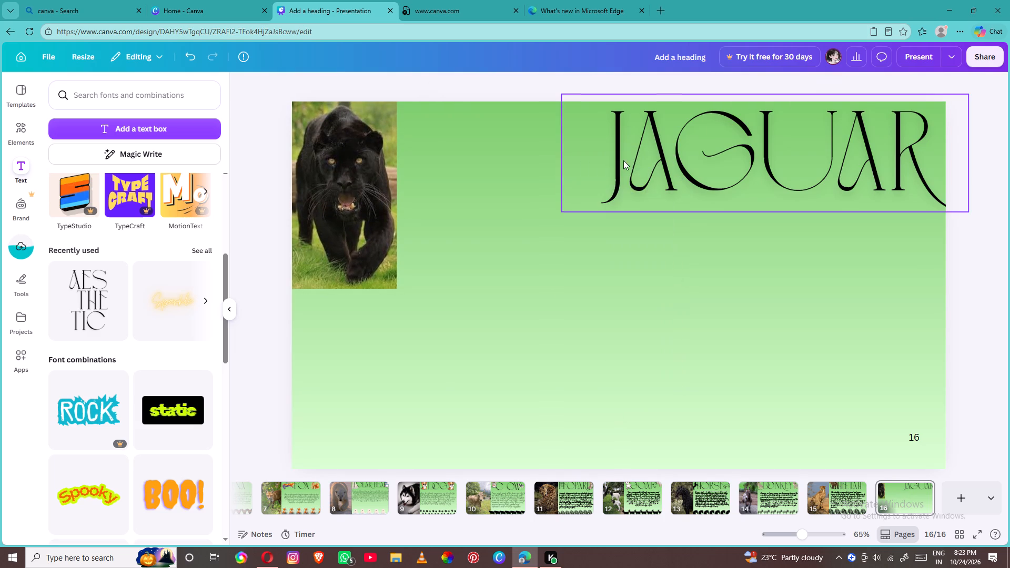
# Enlarge the black jaguar photo from its lower-right corner until it fills the slide's full height along the left edge.
pyautogui.moveTo(398, 282); pyautogui.dragTo(403, 290)
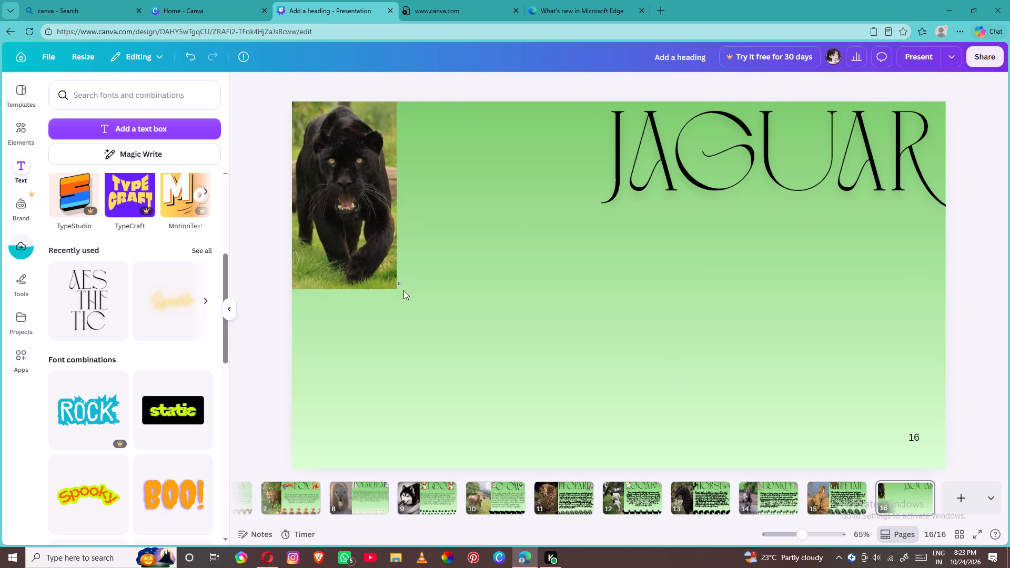
pyautogui.moveTo(403, 290); pyautogui.dragTo(412, 305)
pyautogui.click(393, 289)
pyautogui.click(392, 282)
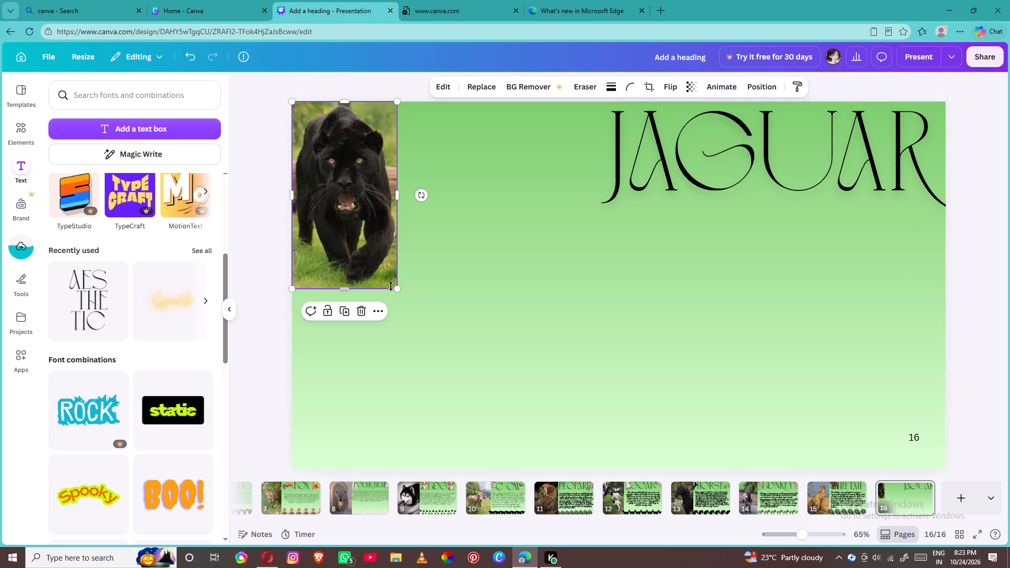
pyautogui.moveTo(396, 286); pyautogui.dragTo(502, 374)
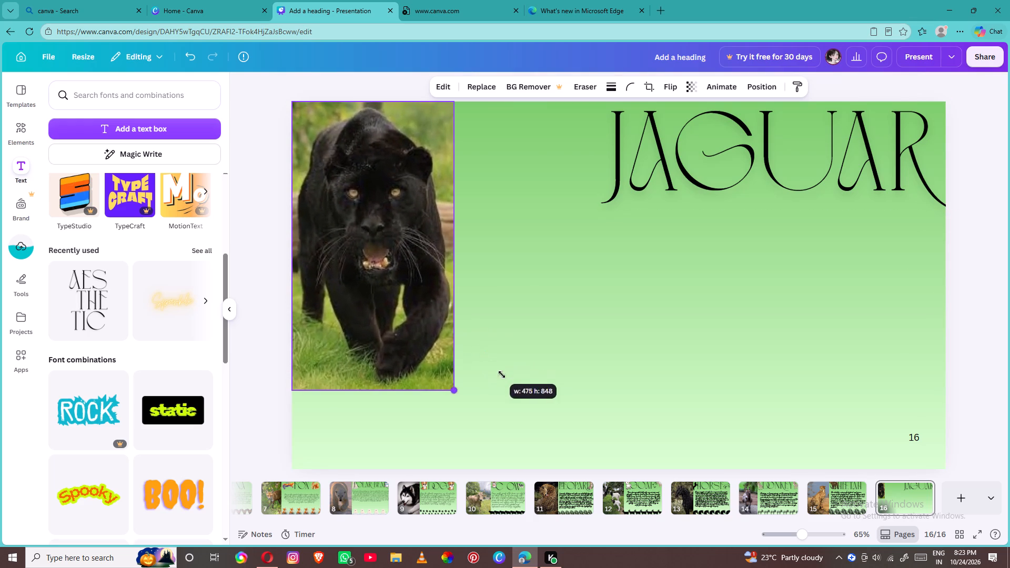
pyautogui.moveTo(502, 374); pyautogui.dragTo(550, 433)
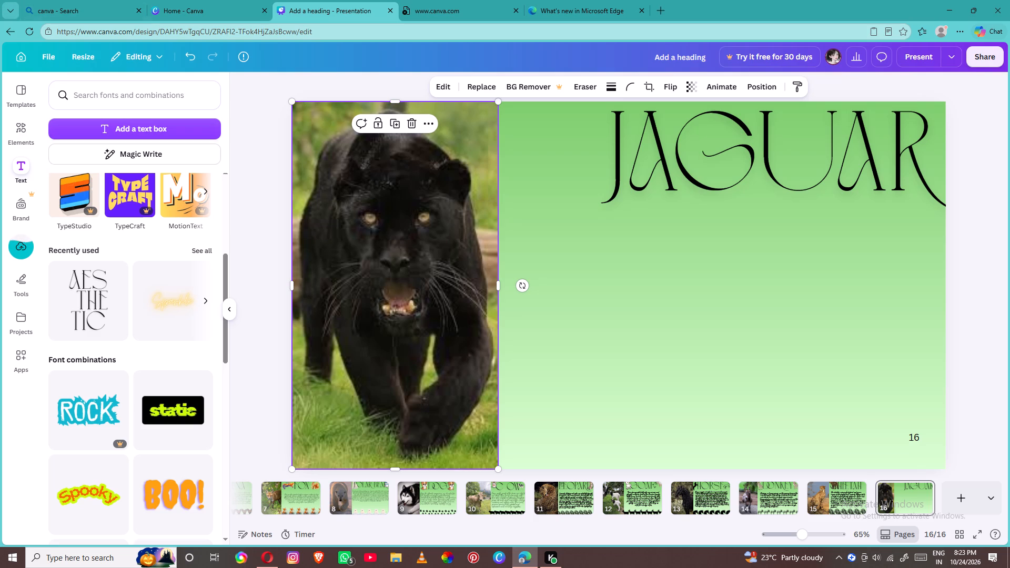
# Replace the cheetah search in the graphics library with a search for "black jaguar".
pyautogui.click(13, 120)
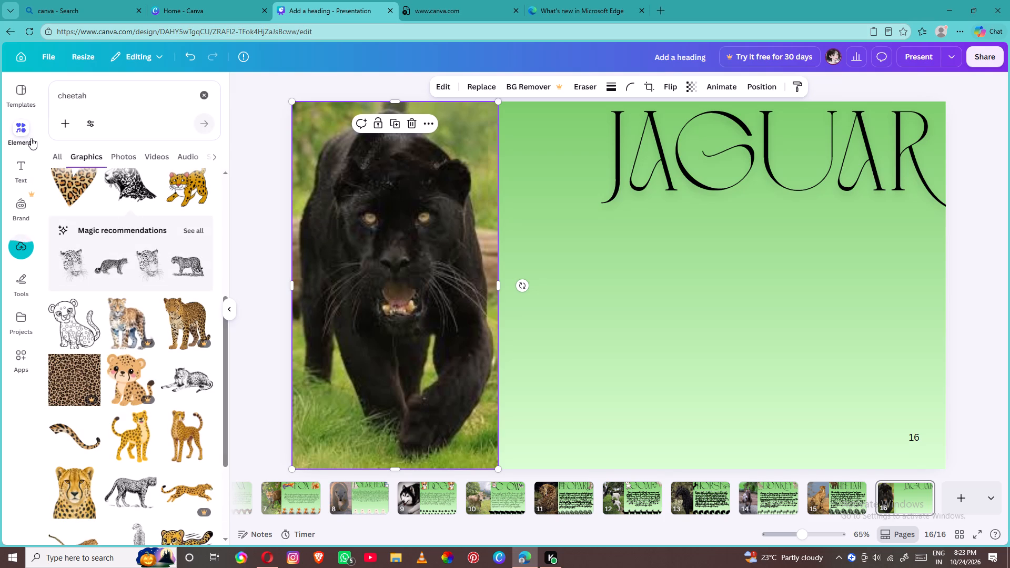
pyautogui.click(126, 108)
pyautogui.click(133, 92)
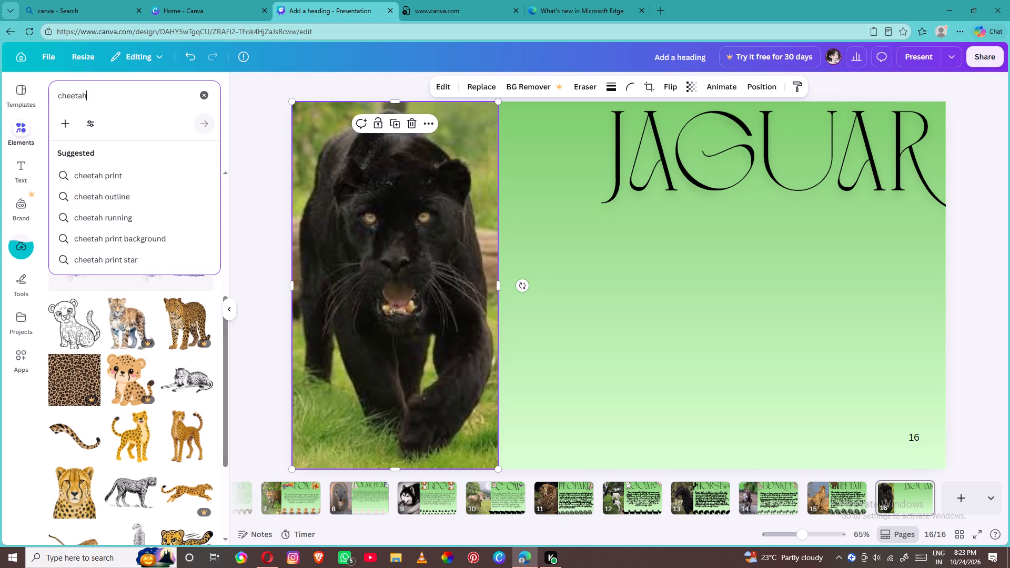
pyautogui.press('BackSpace')
pyautogui.press('BackSpace')
pyautogui.press('BackSpace')
pyautogui.press('BackSpace')
pyautogui.press('BackSpace')
pyautogui.press('BackSpace')
pyautogui.press('BackSpace')
pyautogui.press('BackSpace')
pyautogui.press('BackSpace')
pyautogui.press('BackSpace')
pyautogui.press('BackSpace')
pyautogui.press('BackSpace')
pyautogui.press('BackSpace')
pyautogui.press('BackSpace')
pyautogui.press('BackSpace')
pyautogui.press('BackSpace')
pyautogui.press('BackSpace')
pyautogui.press('BackSpace')
pyautogui.press('BackSpace')
pyautogui.press('BackSpace')
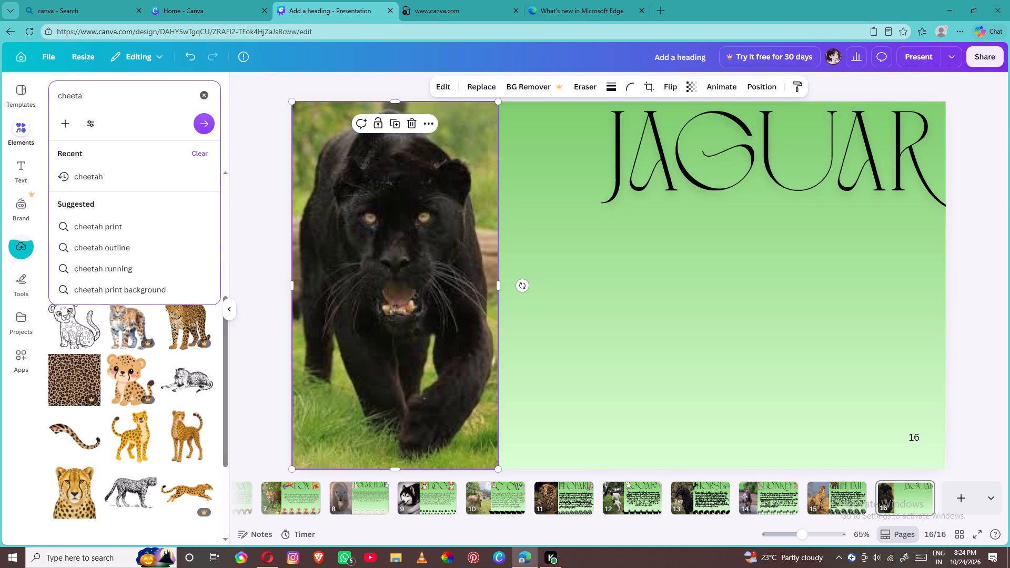
pyautogui.press('b')
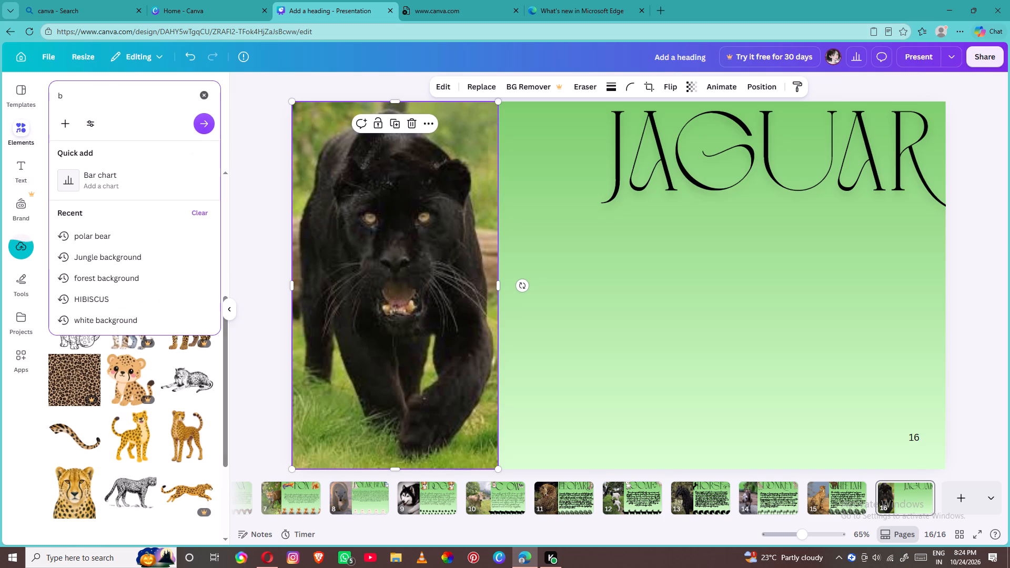
pyautogui.press('l')
pyautogui.write('ac')
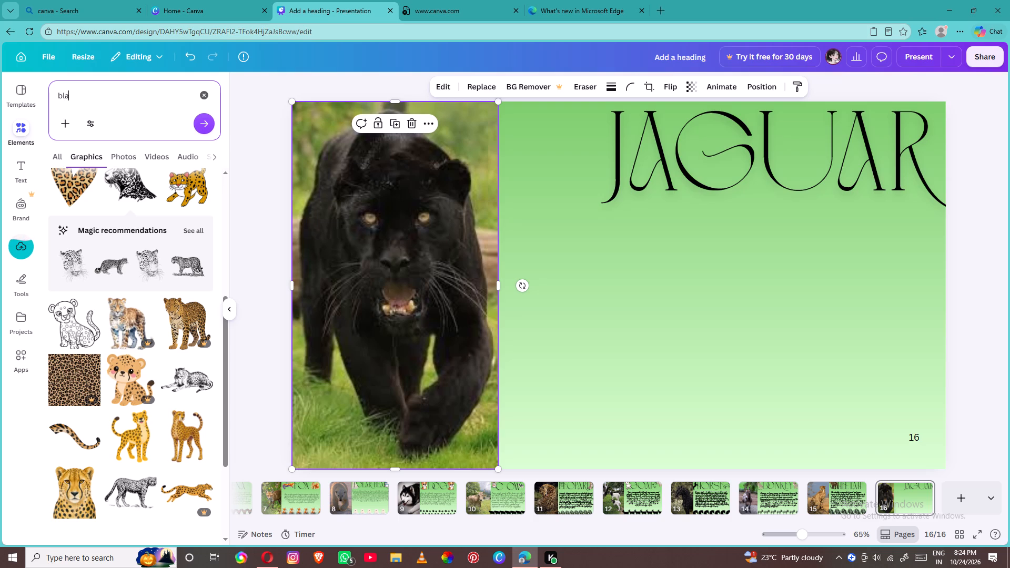
pyautogui.press('j')
pyautogui.press('BackSpace')
pyautogui.write('k ja')
pyautogui.write('guar')
pyautogui.press('Return')
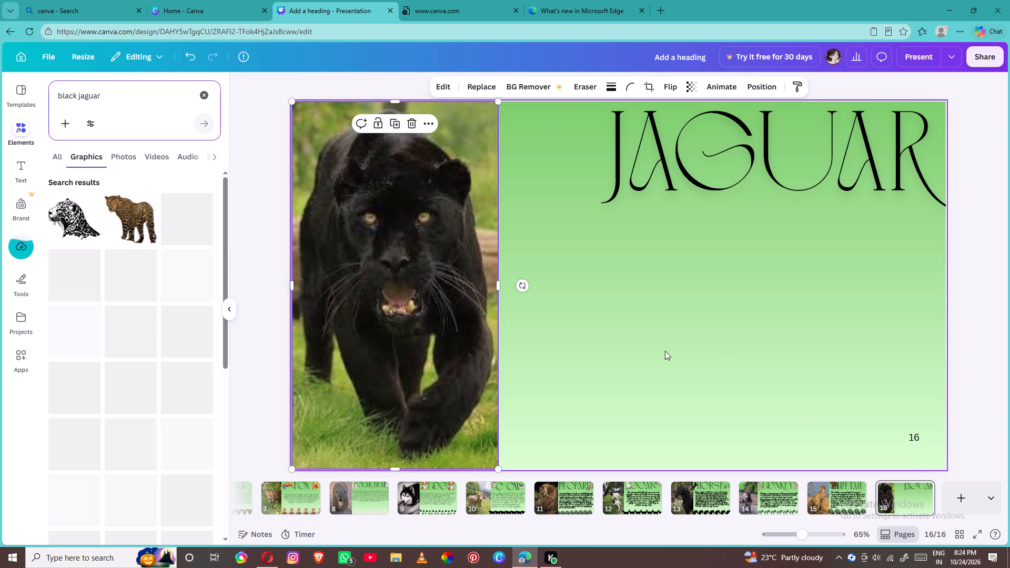
# Insert the walking black jaguar silhouette, shrink it, and place it on the slide's bottom edge just beside the photo.
pyautogui.click(150, 293)
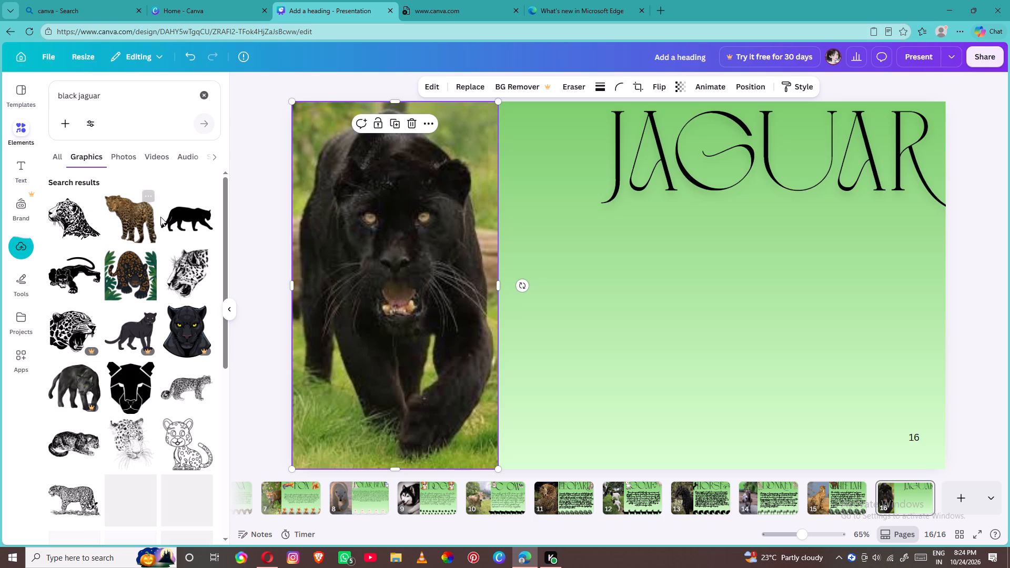
pyautogui.click(174, 221)
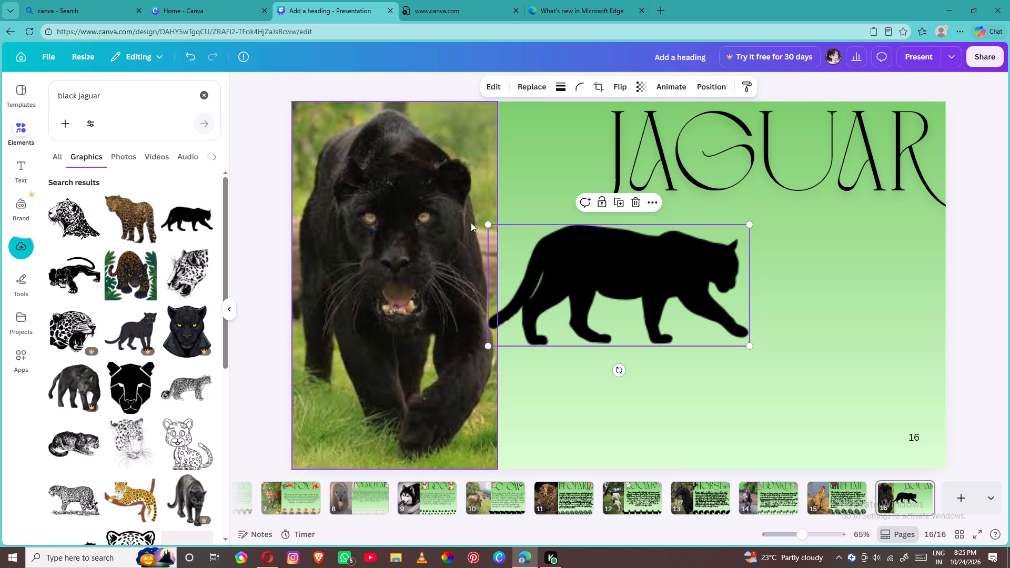
pyautogui.moveTo(488, 223); pyautogui.dragTo(545, 275)
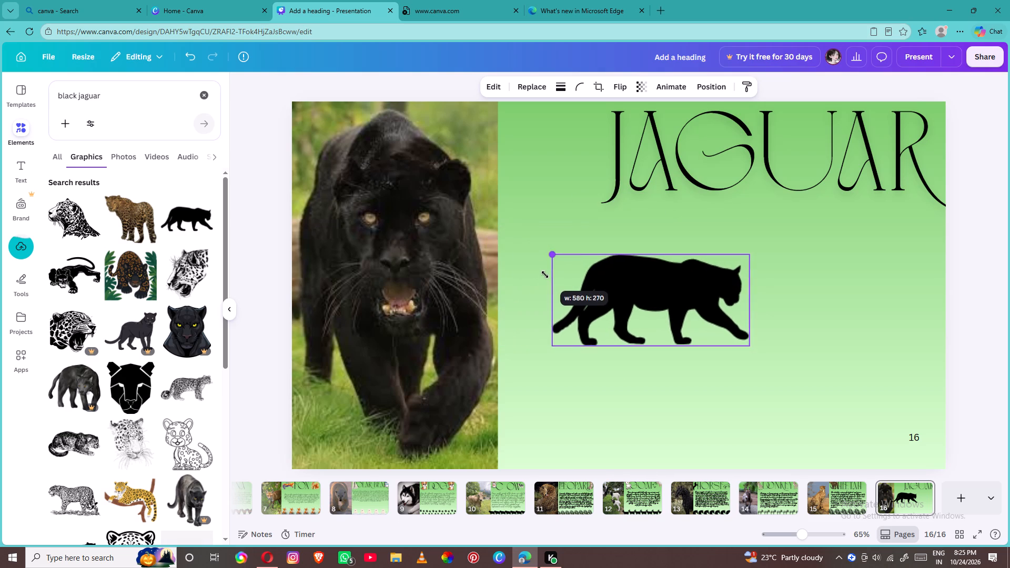
pyautogui.moveTo(545, 275); pyautogui.dragTo(546, 275)
pyautogui.moveTo(600, 273); pyautogui.dragTo(530, 361)
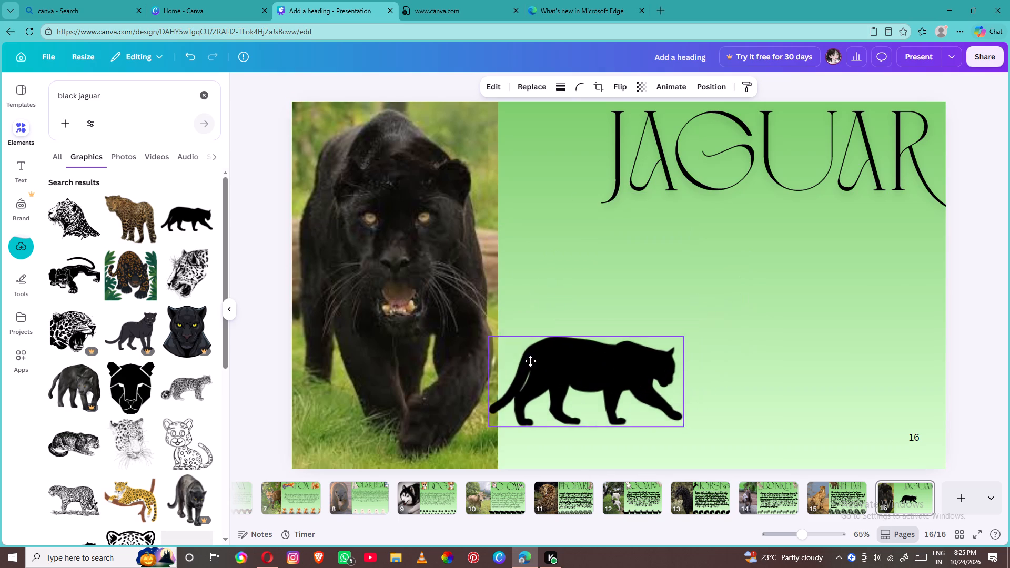
pyautogui.moveTo(530, 361); pyautogui.dragTo(512, 370)
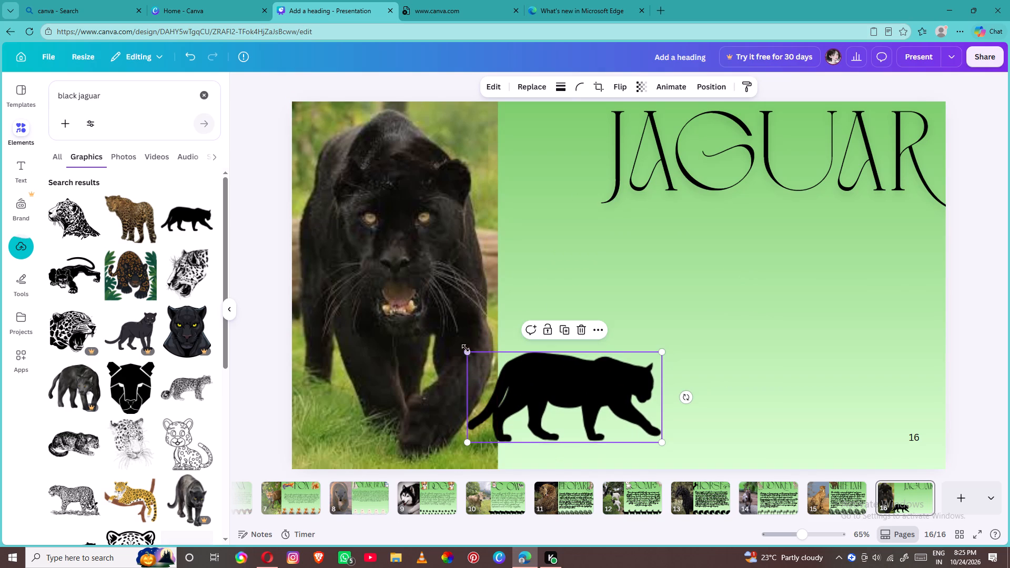
pyautogui.moveTo(467, 348); pyautogui.dragTo(509, 402)
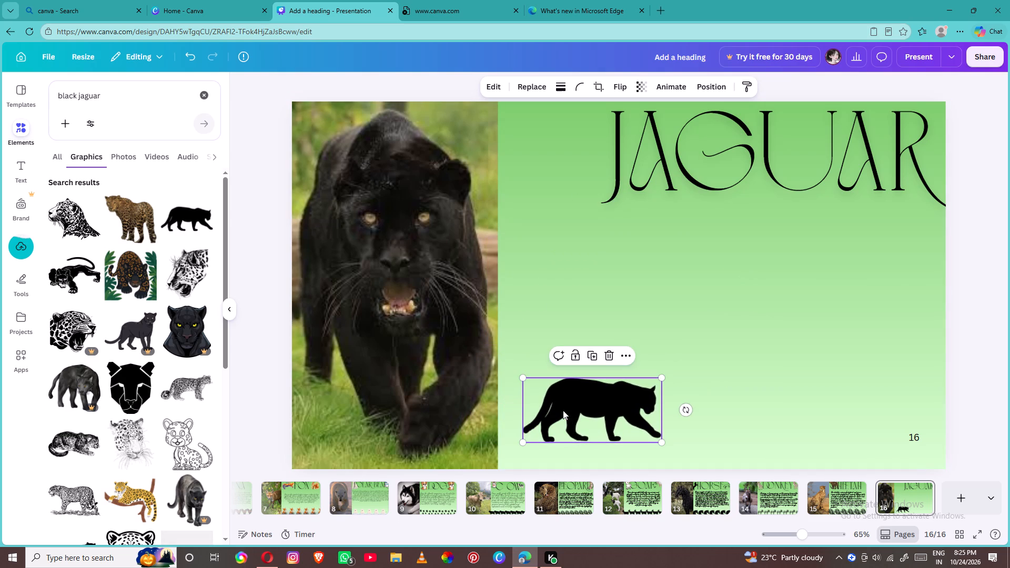
pyautogui.moveTo(578, 413); pyautogui.dragTo(550, 444)
# Duplicate the jaguar silhouette three times to form a row along the bottom edge up to the slide's right side.
pyautogui.click(570, 390)
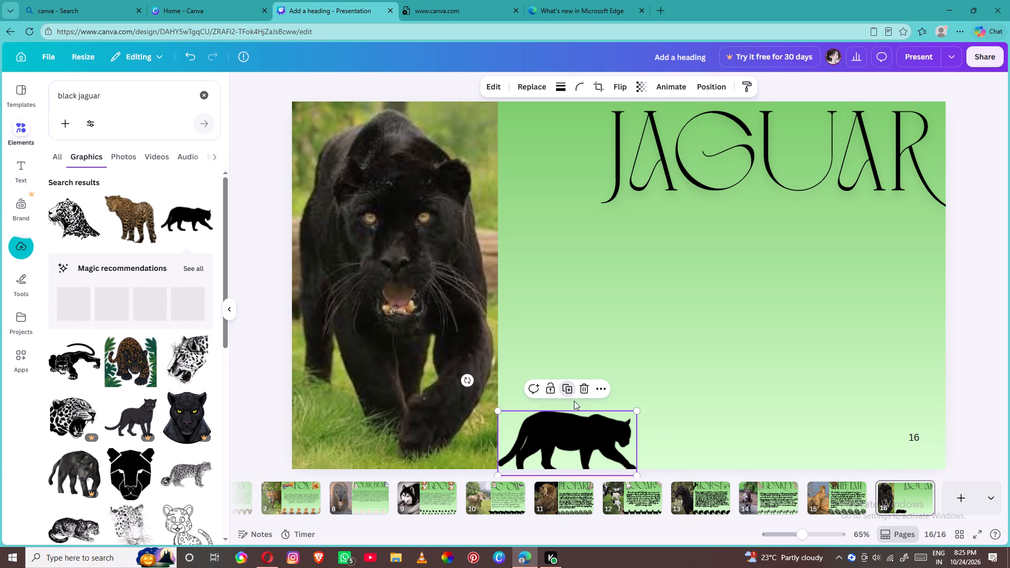
pyautogui.moveTo(581, 423); pyautogui.dragTo(699, 421)
pyautogui.click(692, 394)
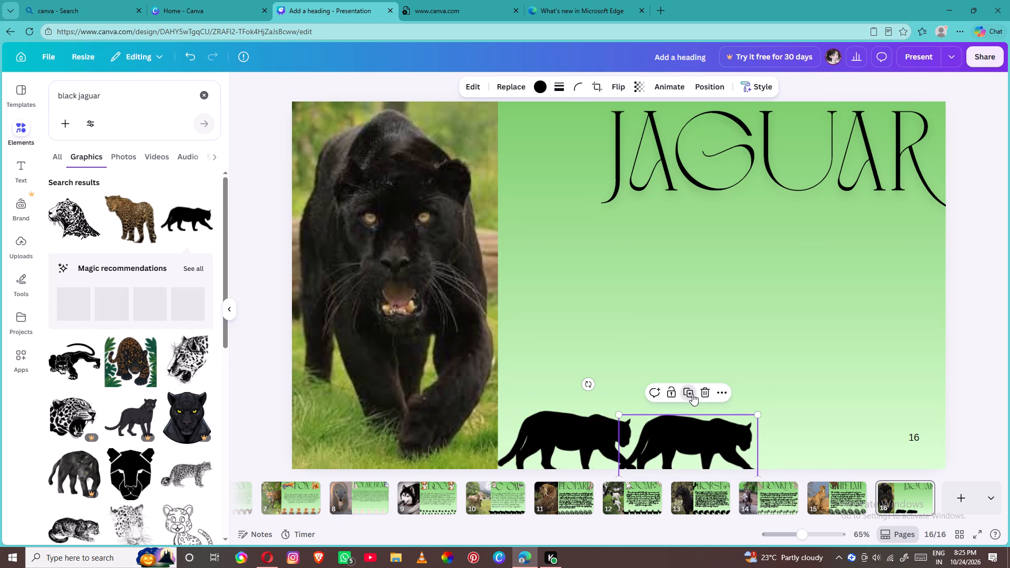
pyautogui.click(811, 395)
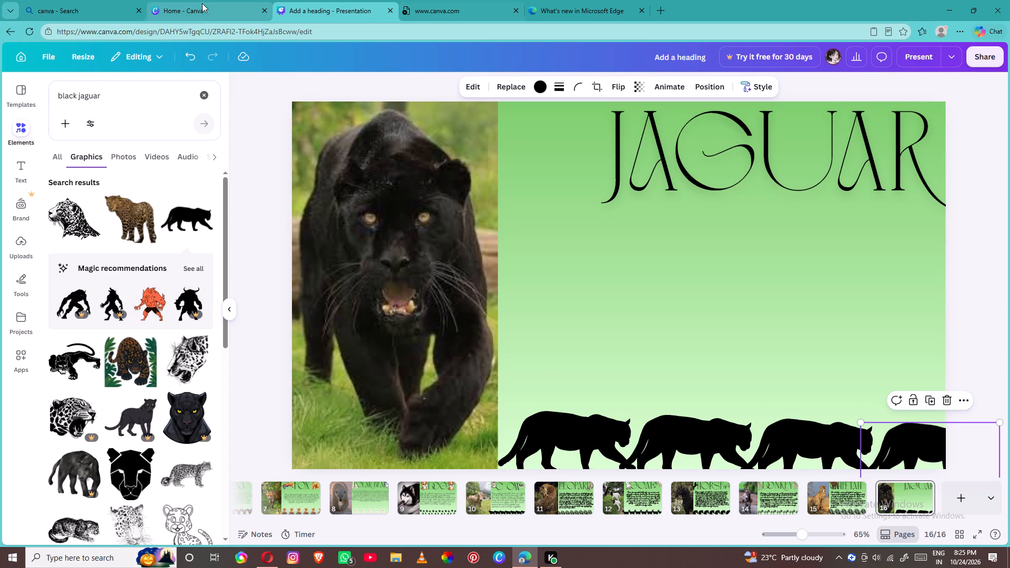
# Insert the grey-black panther head graphic, shrink it to a small icon, and place it between the photo and the JAGUAR heading.
pyautogui.scroll(-4, 127, 183)
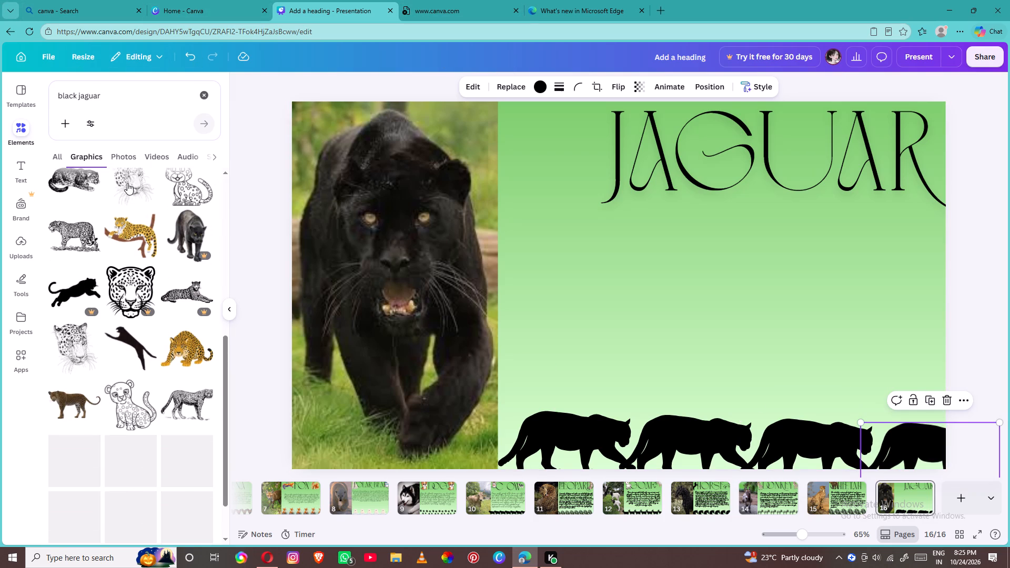
pyautogui.scroll(-1, 127, 183)
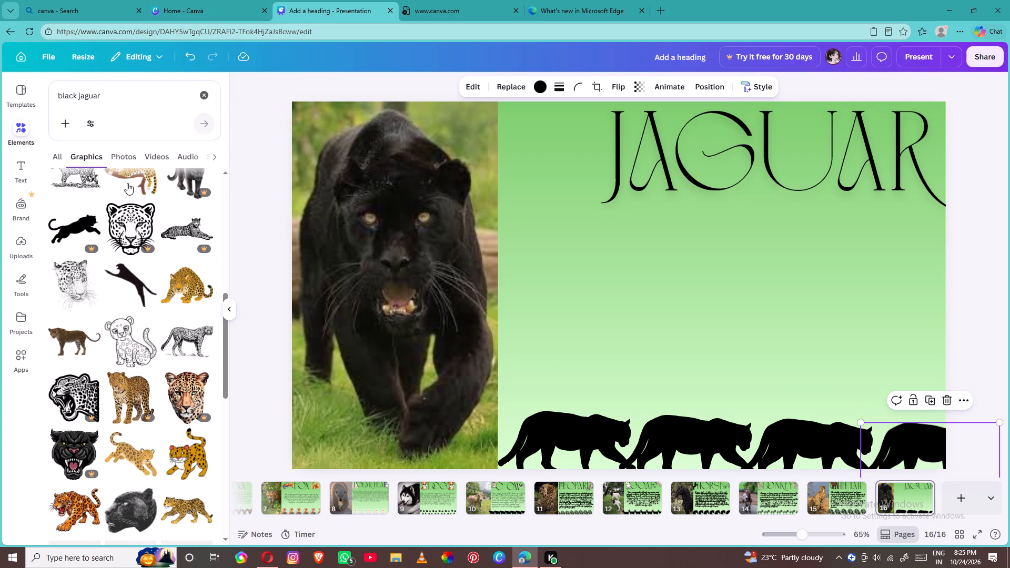
pyautogui.scroll(-2, 127, 183)
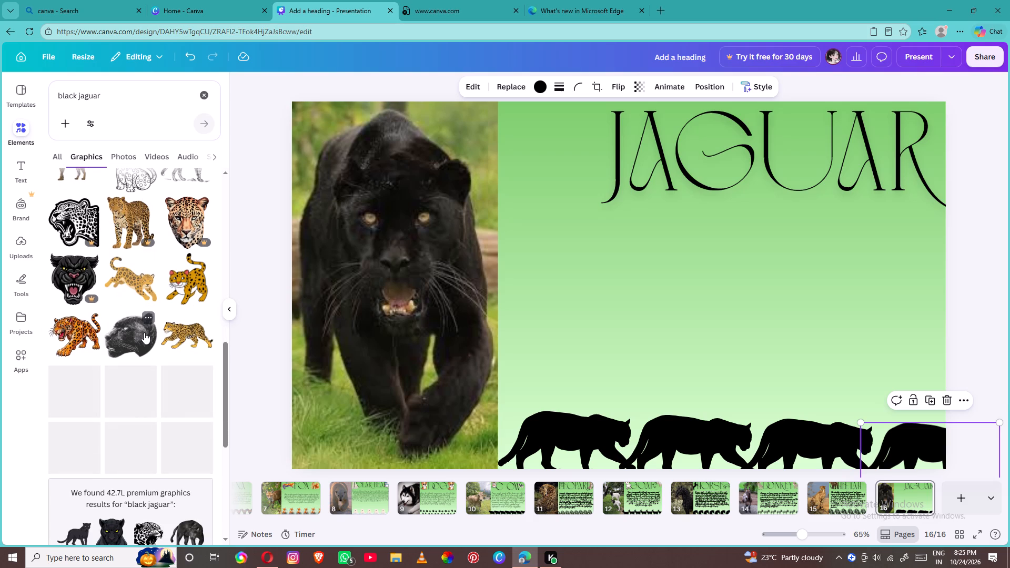
pyautogui.click(144, 332)
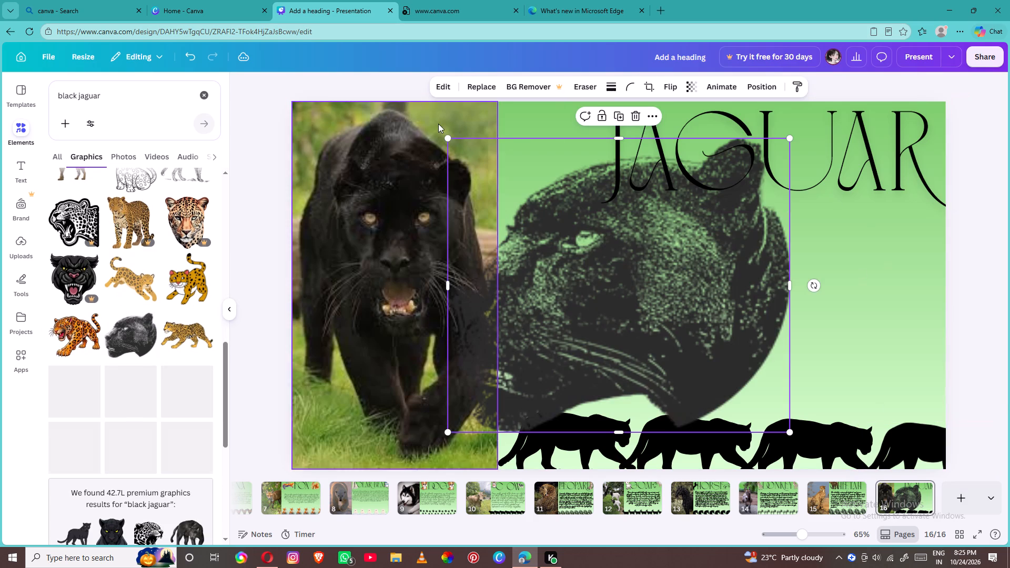
pyautogui.moveTo(452, 138); pyautogui.dragTo(518, 215)
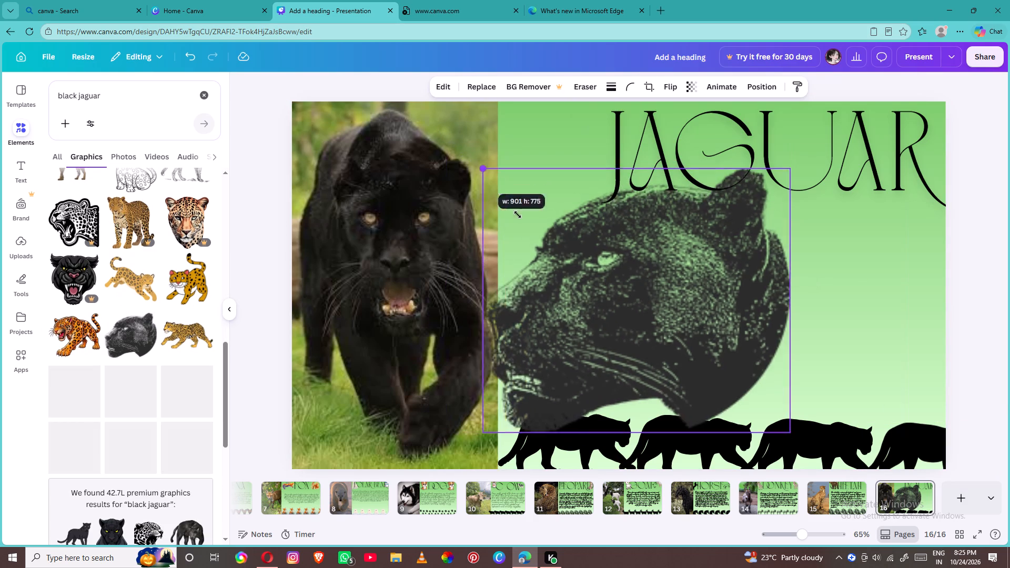
pyautogui.moveTo(518, 215); pyautogui.dragTo(701, 391)
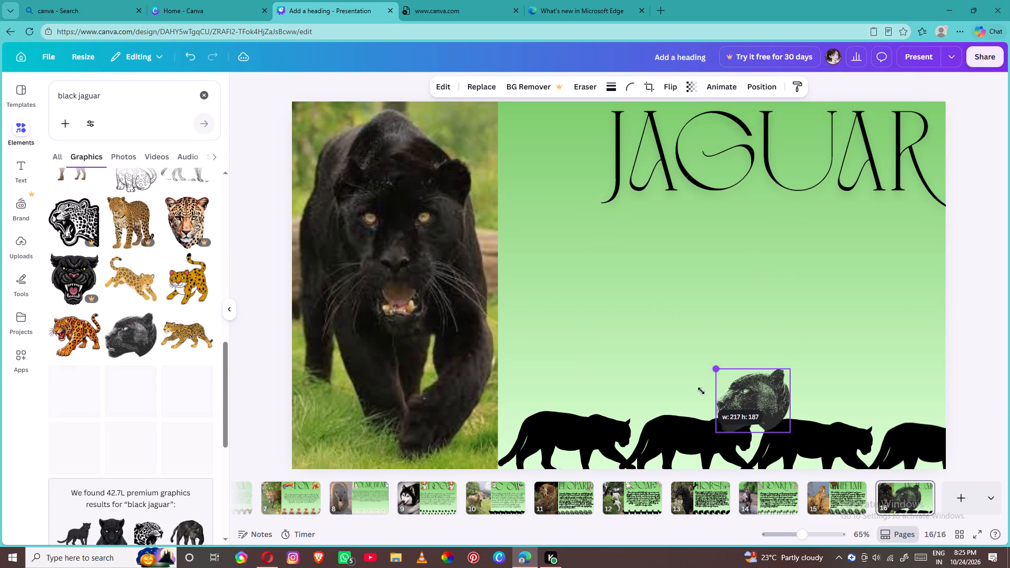
pyautogui.moveTo(701, 391); pyautogui.dragTo(706, 390)
pyautogui.moveTo(735, 400); pyautogui.dragTo(520, 141)
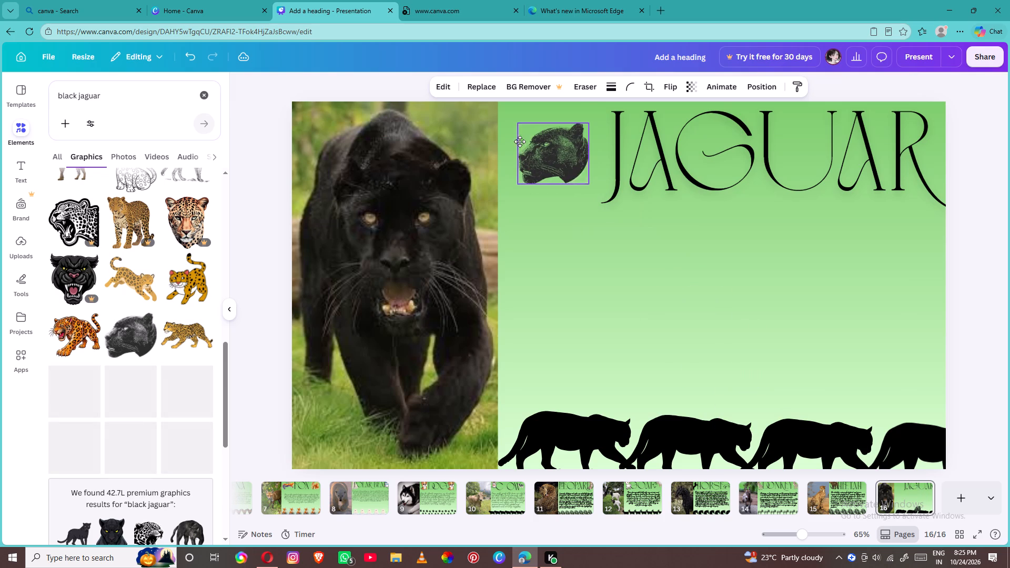
pyautogui.moveTo(520, 141); pyautogui.dragTo(518, 135)
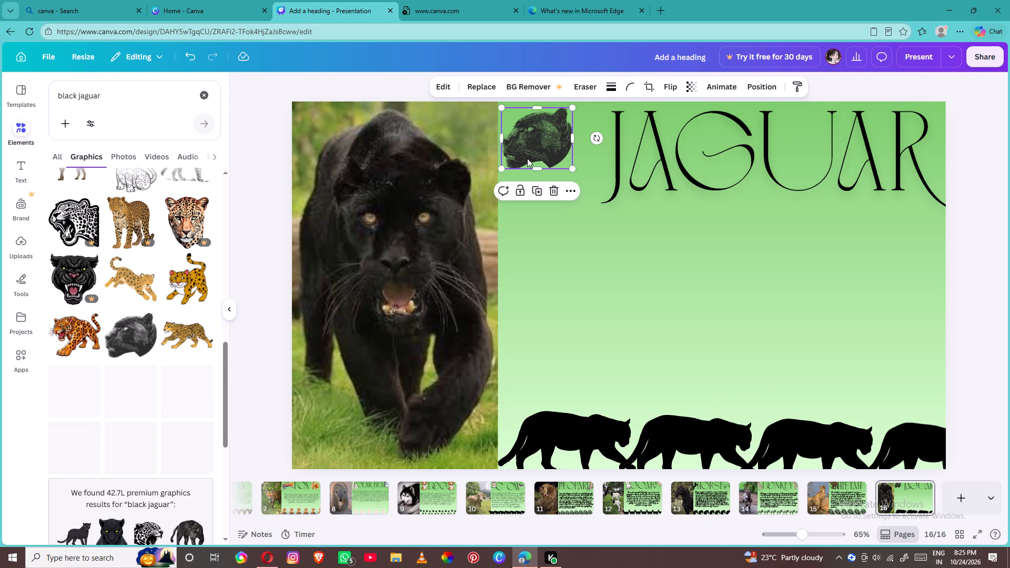
# Duplicate the panther head and place the copy at the slide's upper-right corner, at the end of the heading.
pyautogui.click(536, 195)
pyautogui.moveTo(546, 137); pyautogui.dragTo(934, 159)
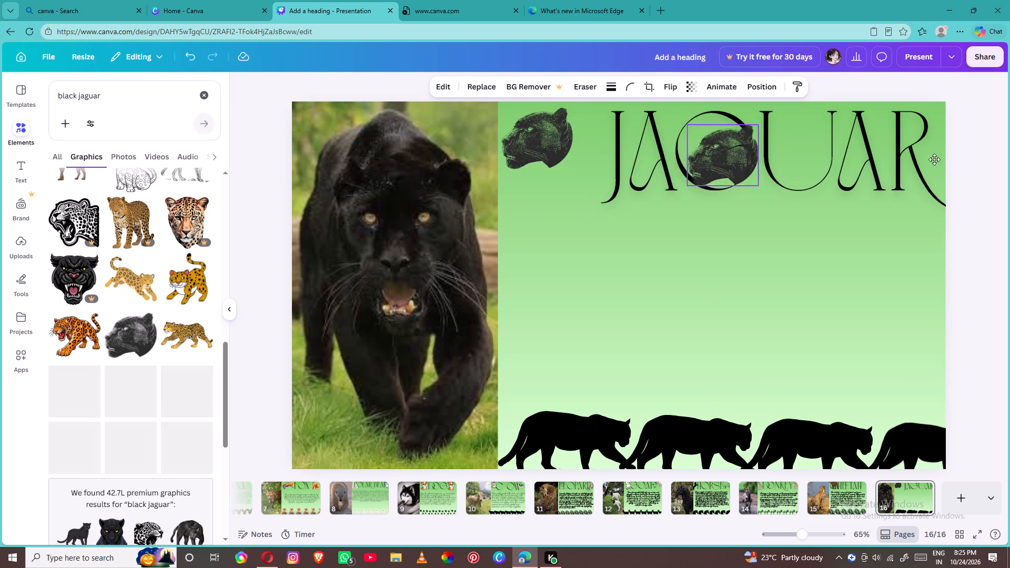
pyautogui.moveTo(934, 159); pyautogui.dragTo(930, 117)
# Move the JAGUAR heading left and slightly up so it sits between the two panther heads.
pyautogui.moveTo(774, 134); pyautogui.dragTo(751, 129)
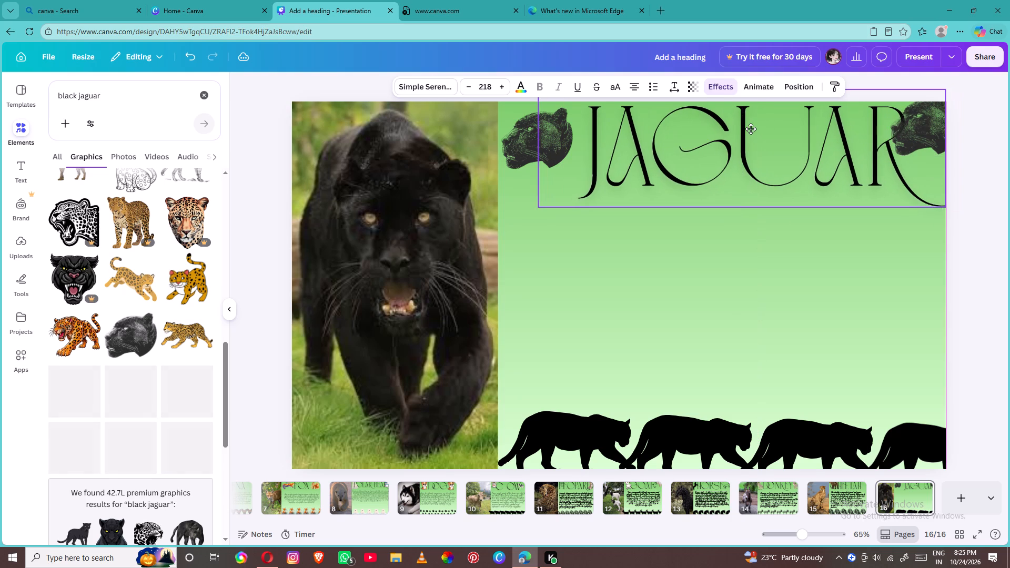
pyautogui.moveTo(751, 129); pyautogui.dragTo(736, 124)
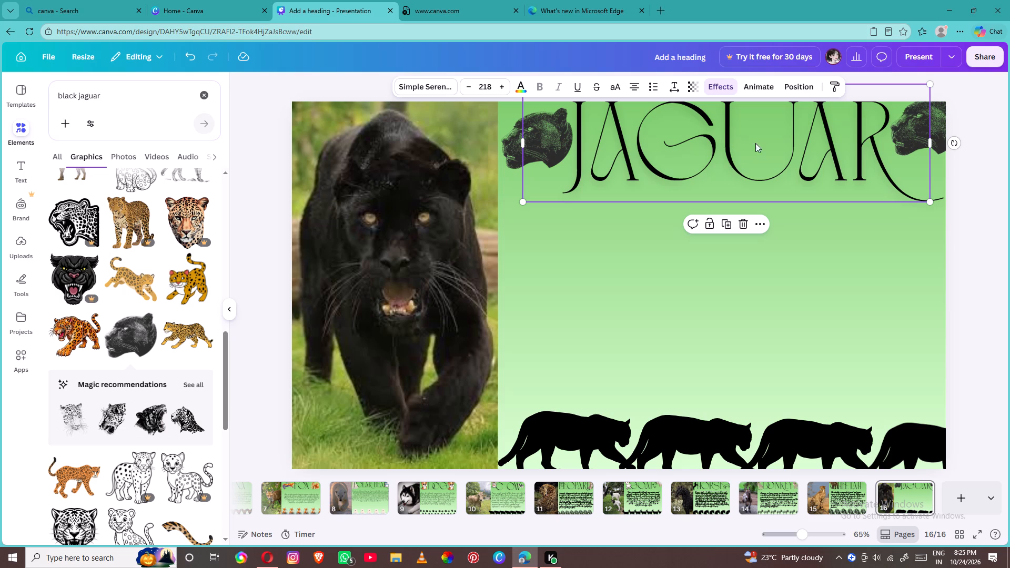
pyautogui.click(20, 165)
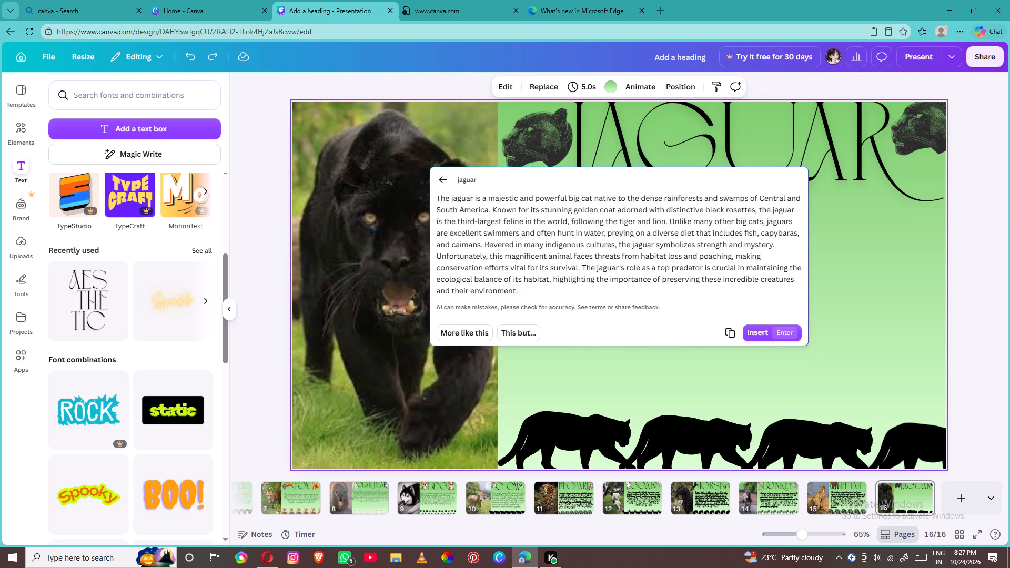
# Rework the new jaguar passage with the instruction "short but creative]" and insert it as its own text box.
pyautogui.click(514, 338)
pyautogui.press('s')
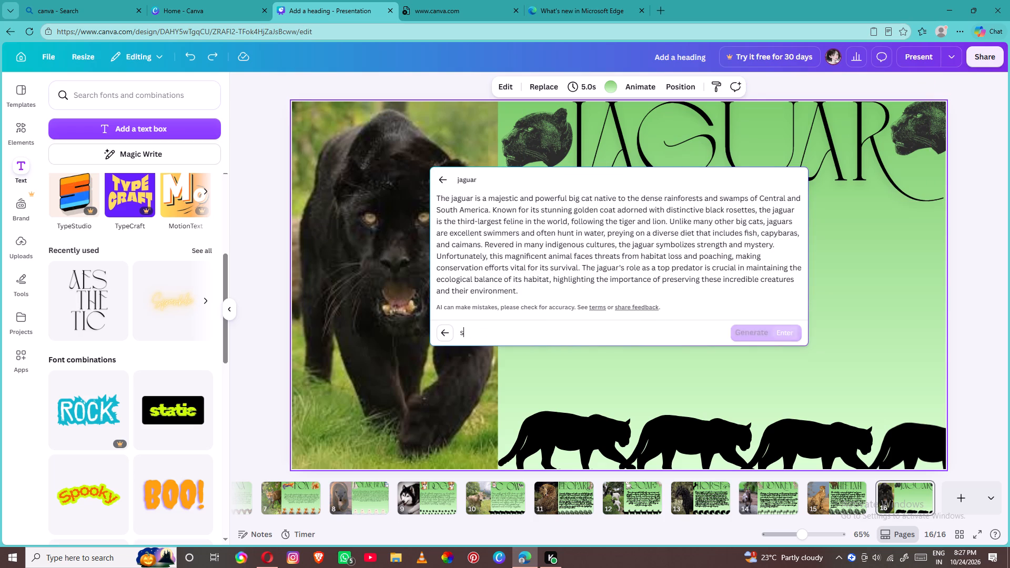
pyautogui.write('hort but crea')
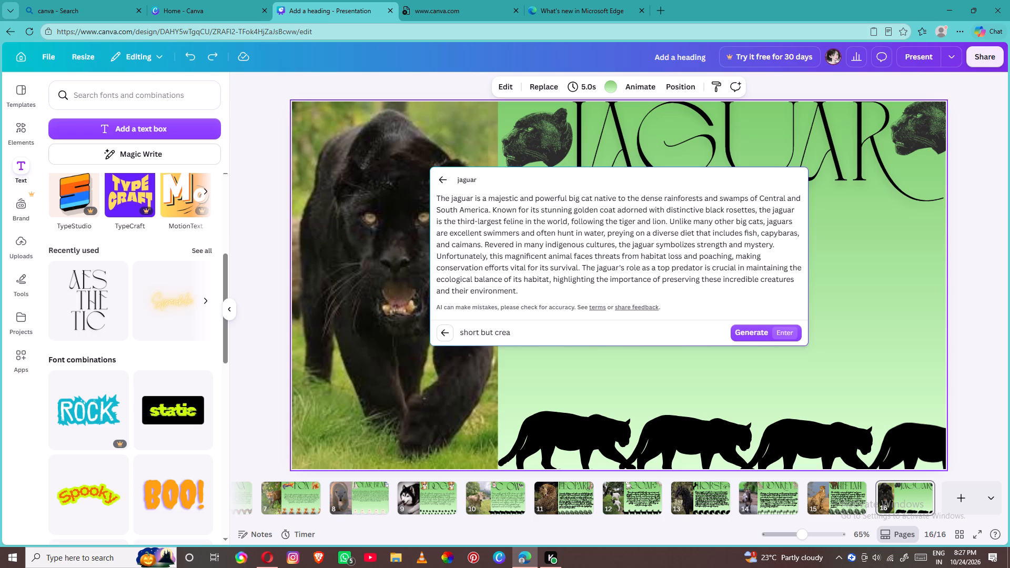
pyautogui.write('tive]')
pyautogui.press('Return')
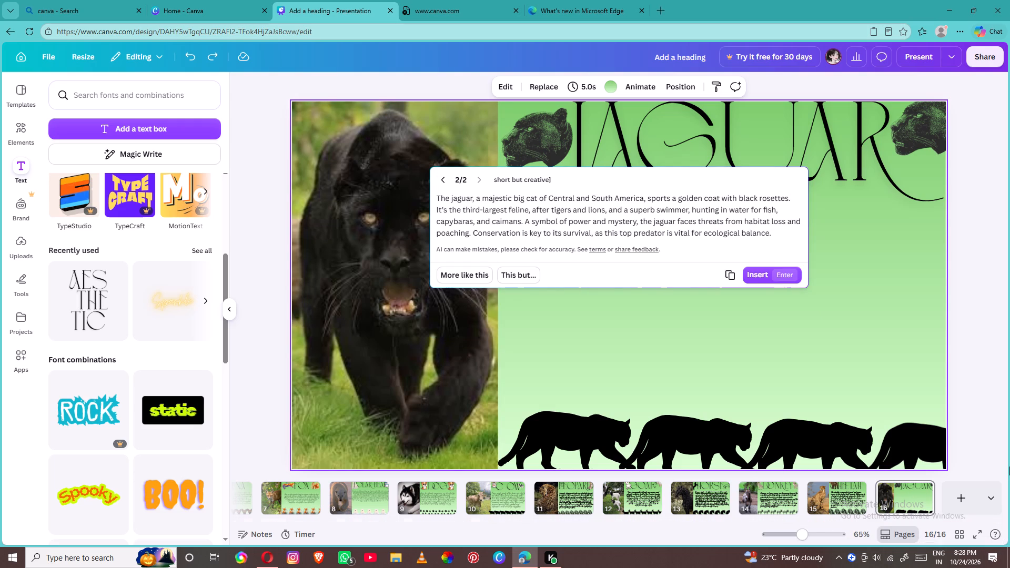
pyautogui.click(752, 273)
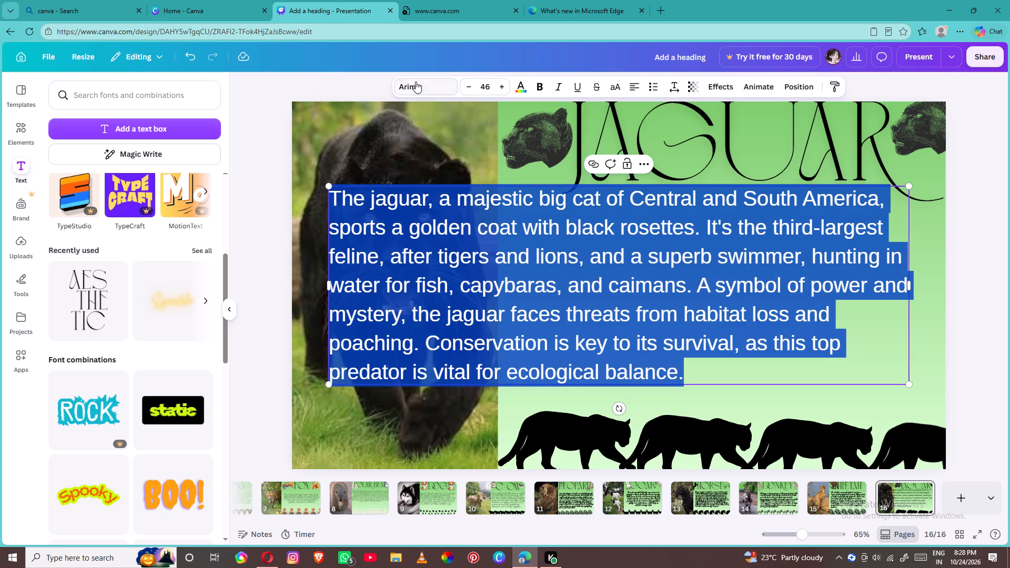
# Set the jaguar passage in Above the Beyond Script and shrink its text box to font size 30.5, clear of the photo.
pyautogui.click(416, 82)
pyautogui.click(63, 216)
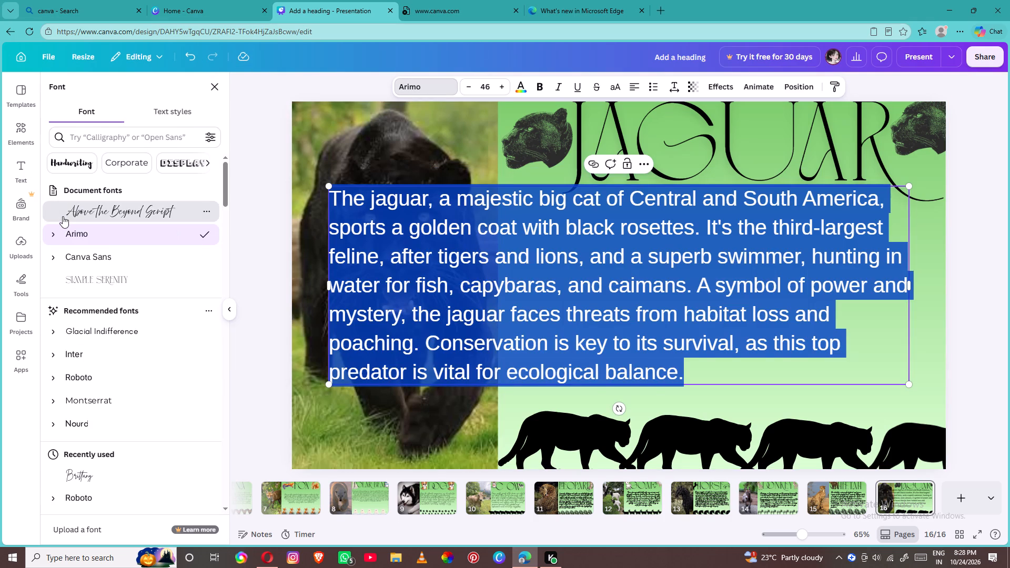
pyautogui.moveTo(325, 185); pyautogui.dragTo(326, 186)
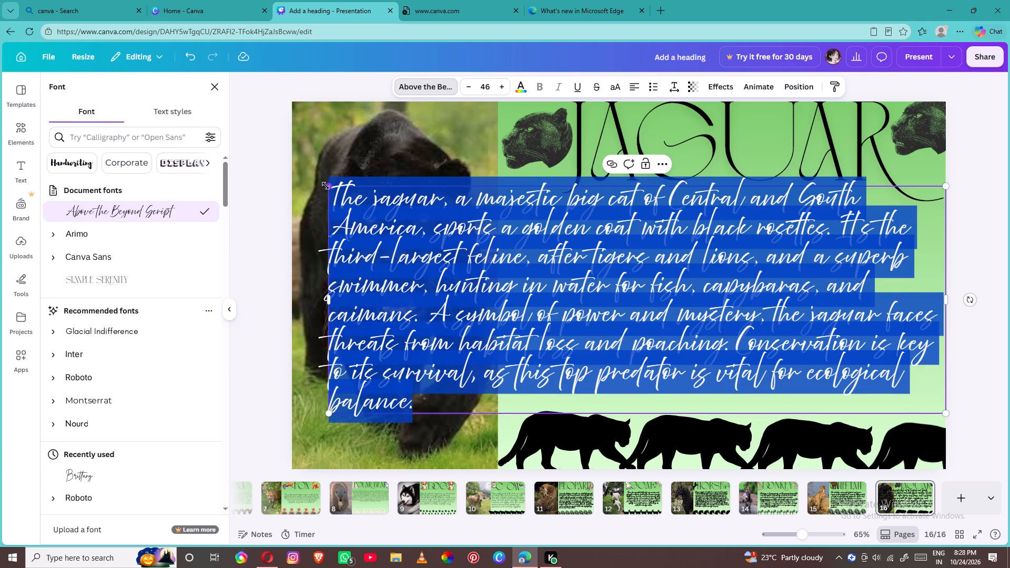
pyautogui.moveTo(326, 186); pyautogui.dragTo(531, 268)
pyautogui.click(650, 232)
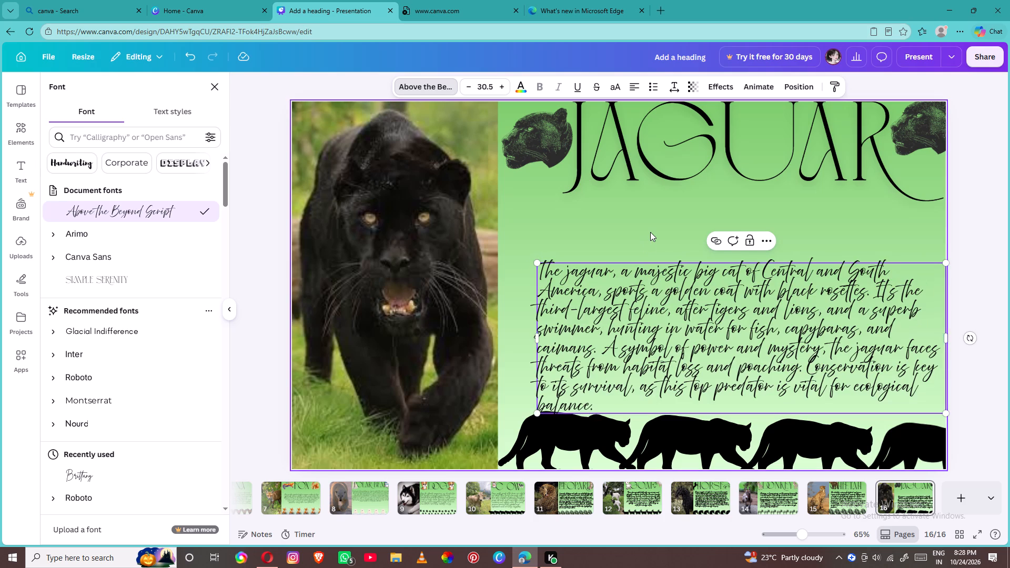
# Move the jaguar passage up beneath the JAGUAR heading and enlarge its font size to 35.5.
pyautogui.moveTo(641, 297); pyautogui.dragTo(622, 242)
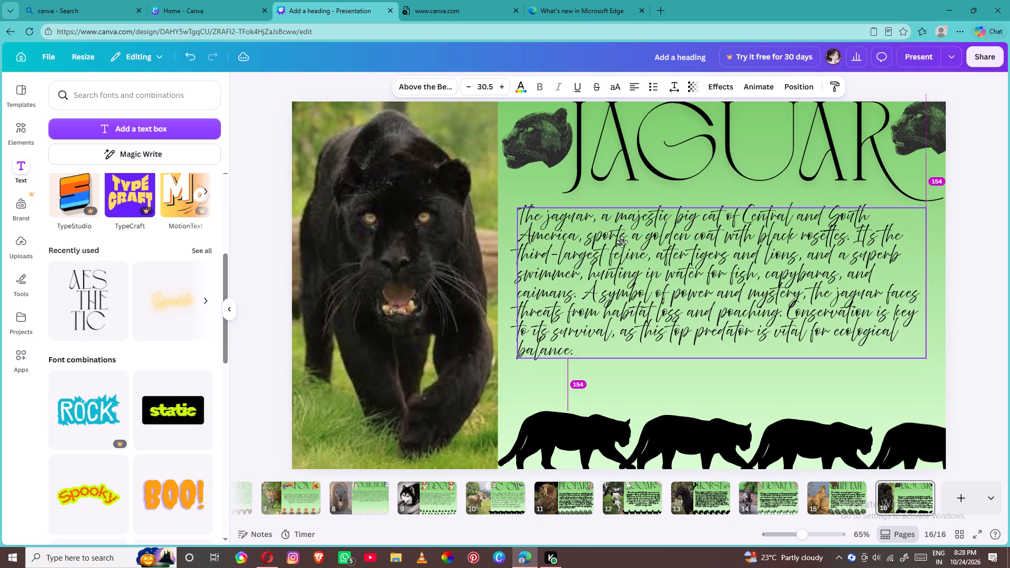
pyautogui.doubleClick(502, 85)
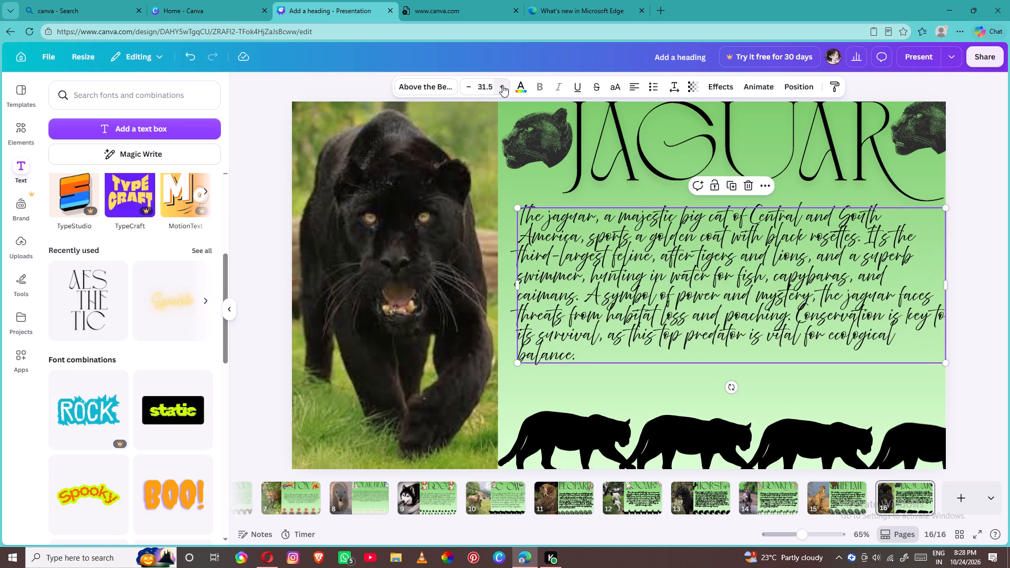
pyautogui.doubleClick(502, 85)
pyautogui.click(502, 85)
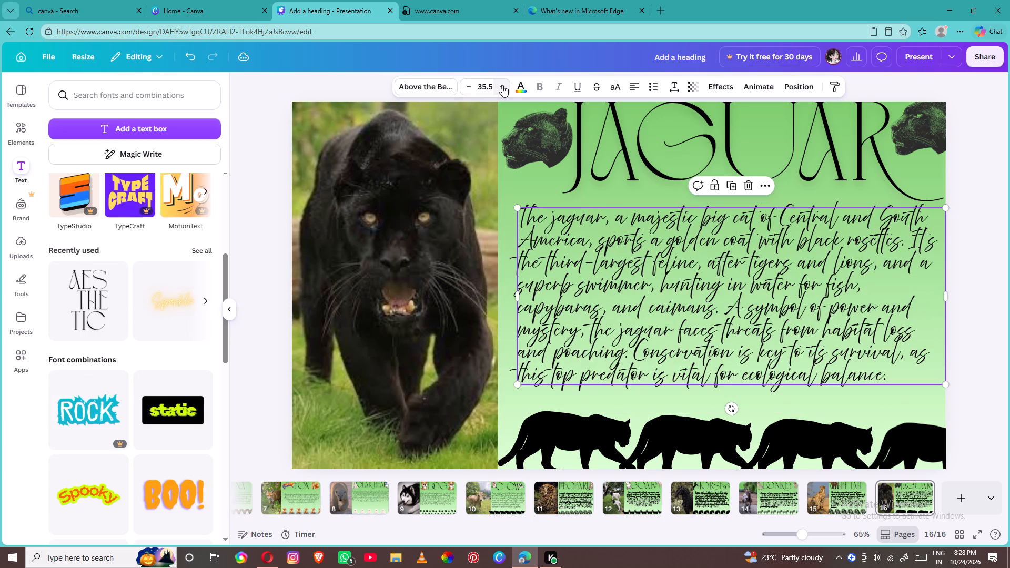
# Add a new blank page 17 after the jaguar slide.
pyautogui.click(960, 492)
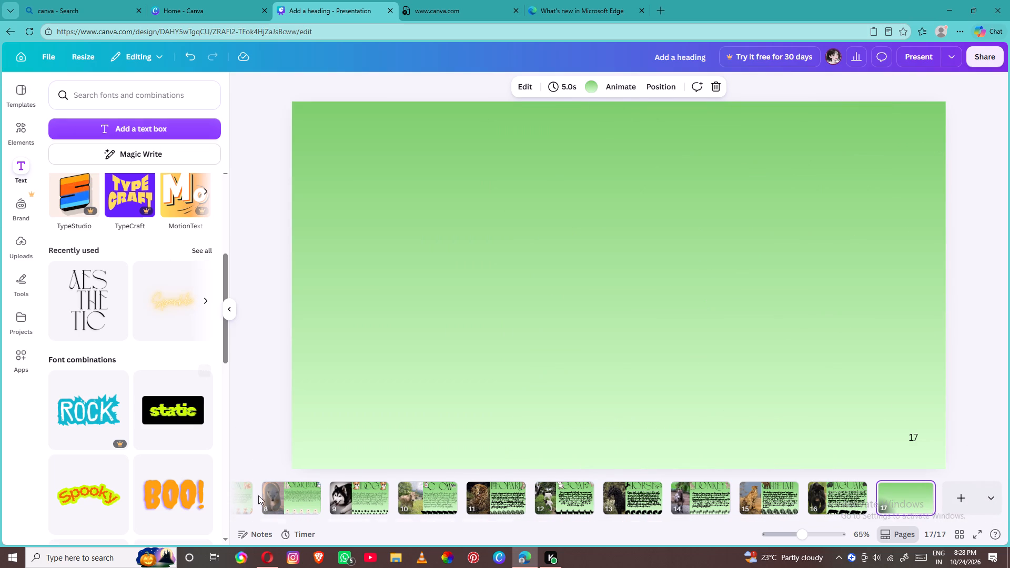
# Switch to the Opera browser and replace the Google image search with "giraffe".
pyautogui.click(261, 556)
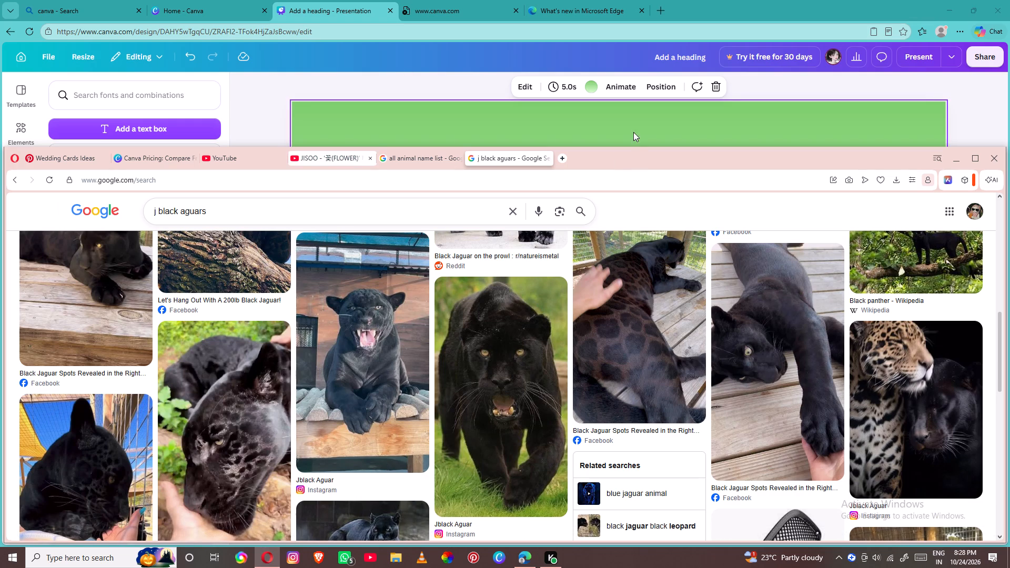
pyautogui.click(472, 209)
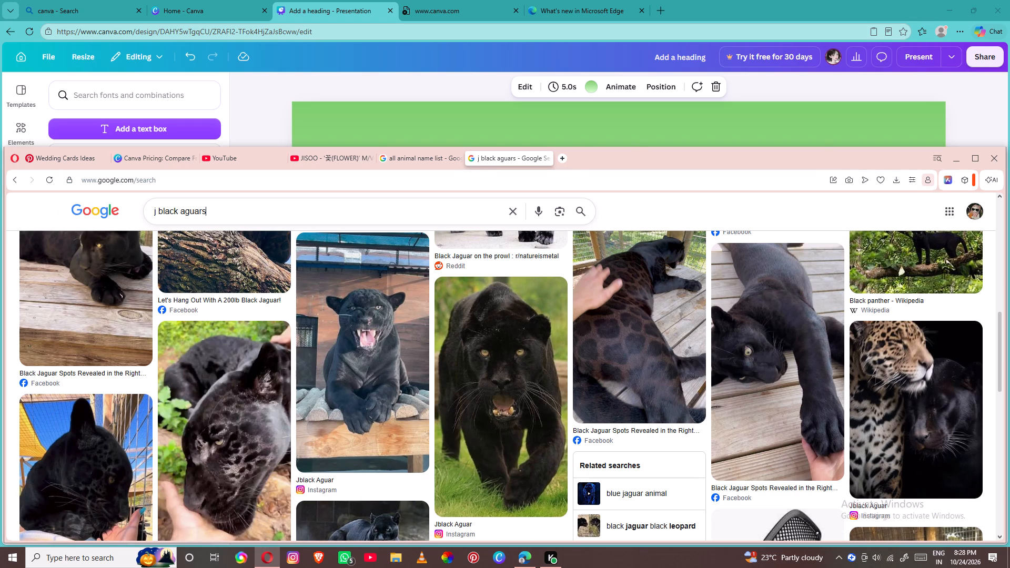
pyautogui.press('BackSpace')
pyautogui.press('BackSpace')
pyautogui.press('BackSpace')
pyautogui.press('BackSpace')
pyautogui.press('BackSpace')
pyautogui.press('BackSpace')
pyautogui.press('BackSpace')
pyautogui.press('BackSpace')
pyautogui.press('BackSpace')
pyautogui.press('BackSpace')
pyautogui.press('BackSpace')
pyautogui.press('BackSpace')
pyautogui.press('BackSpace')
pyautogui.press('BackSpace')
pyautogui.press('BackSpace')
pyautogui.press('BackSpace')
pyautogui.press('BackSpace')
pyautogui.press('BackSpace')
pyautogui.press('BackSpace')
pyautogui.press('BackSpace')
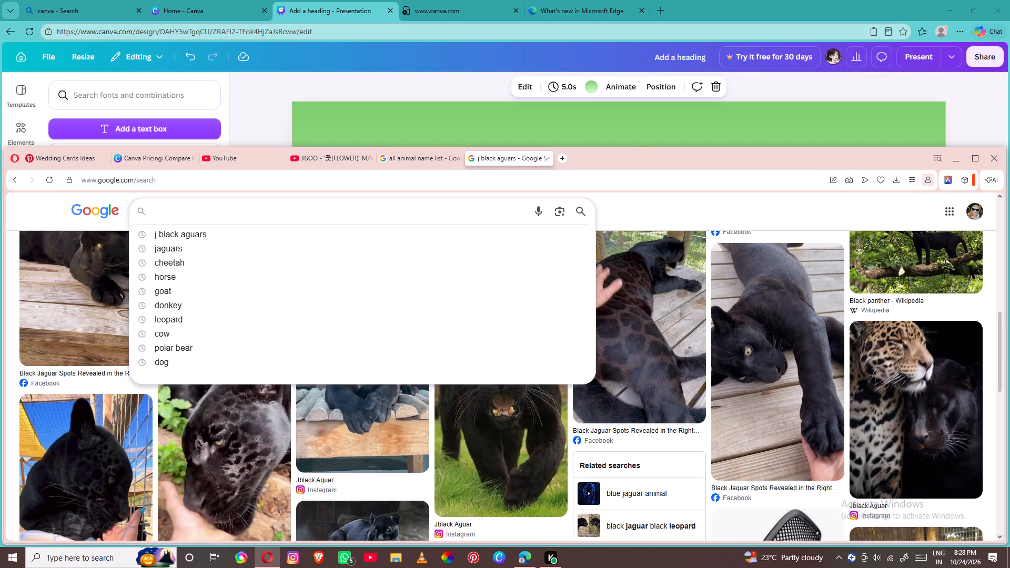
pyautogui.write('giraffe')
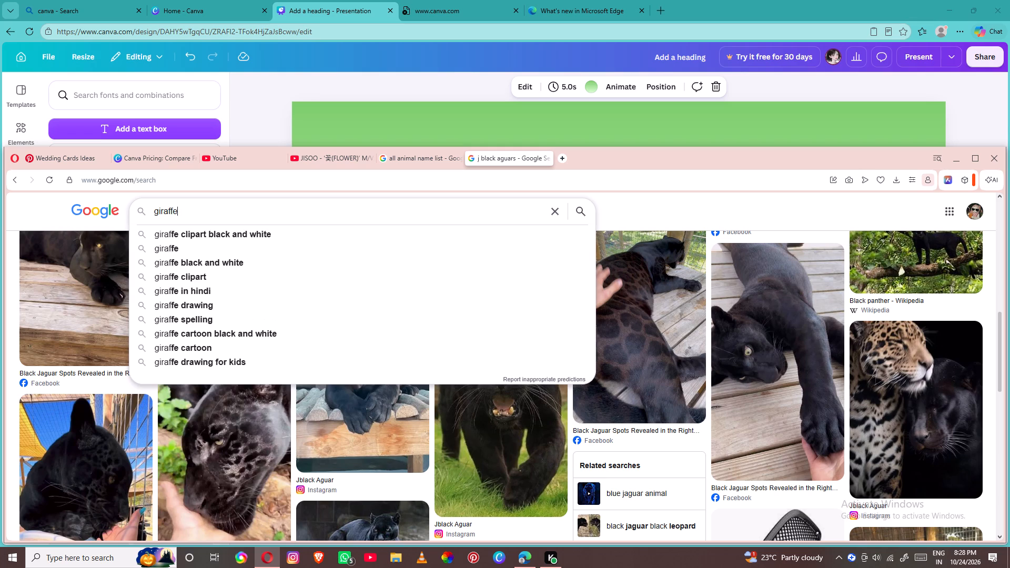
pyautogui.press('Return')
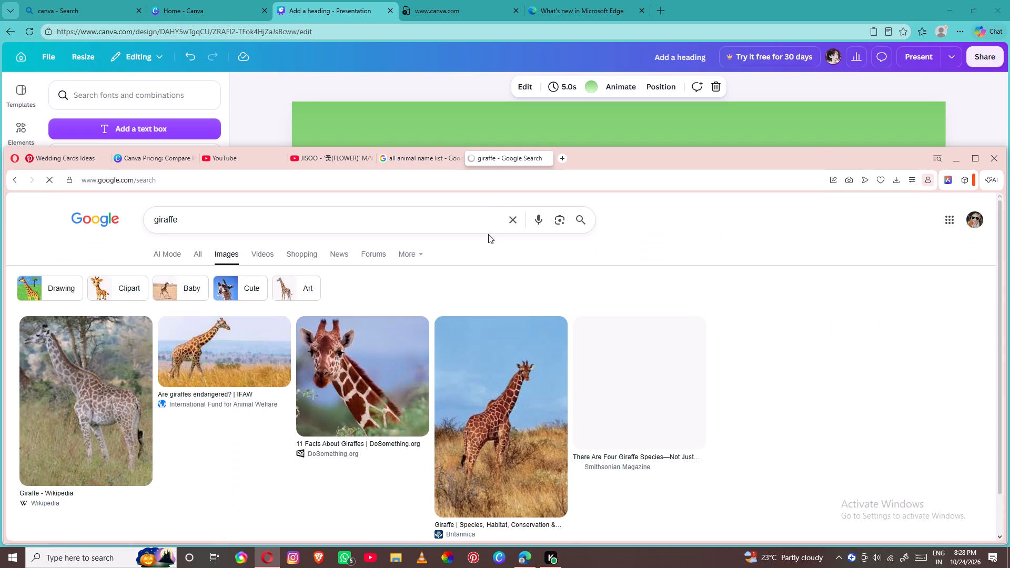
# Browse the giraffe image results and copy the Britannica photo of a giraffe standing in dry grass under blue sky.
pyautogui.scroll(-4, 476, 330)
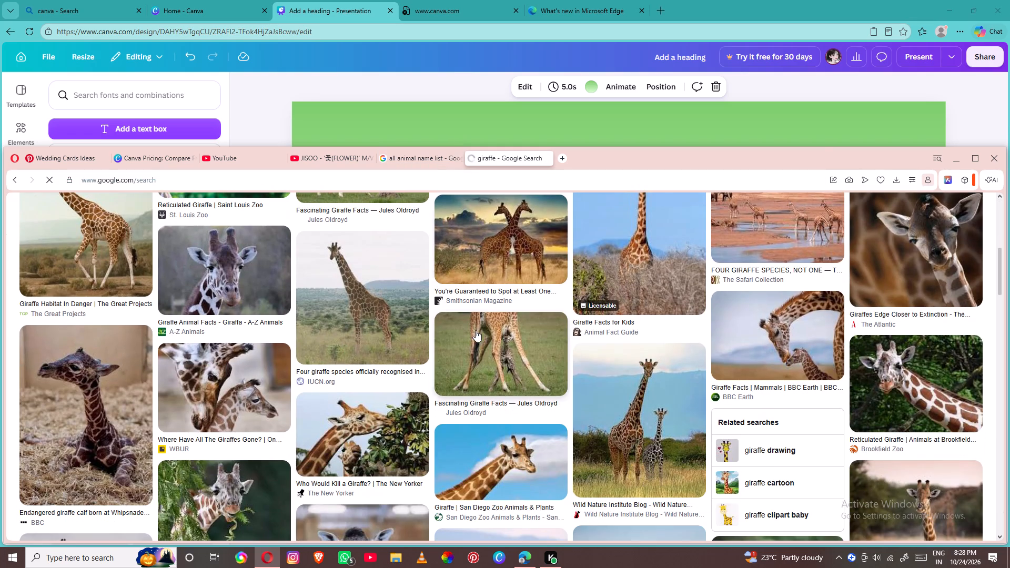
pyautogui.scroll(-5, 621, 367)
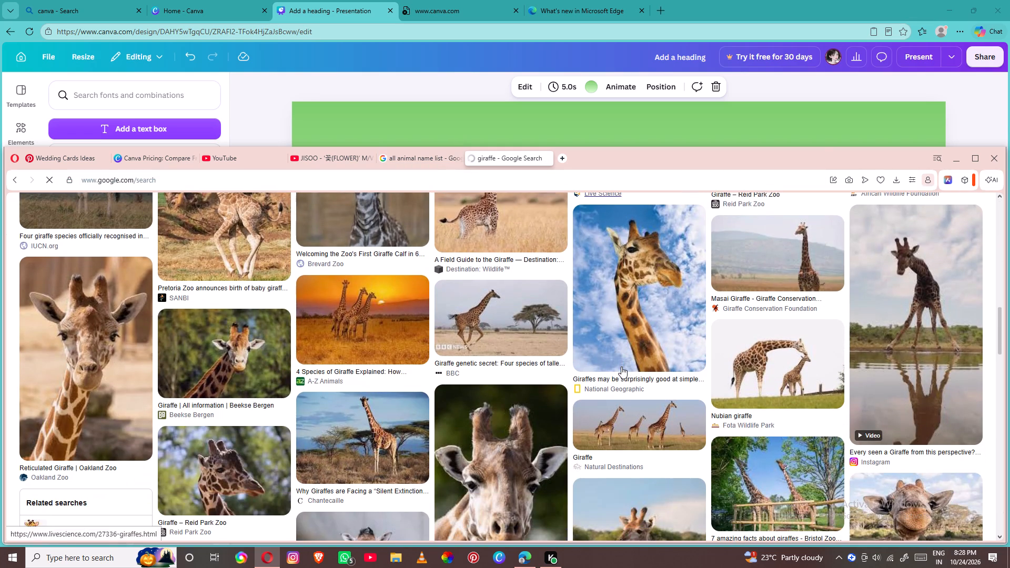
pyautogui.scroll(-6, 621, 367)
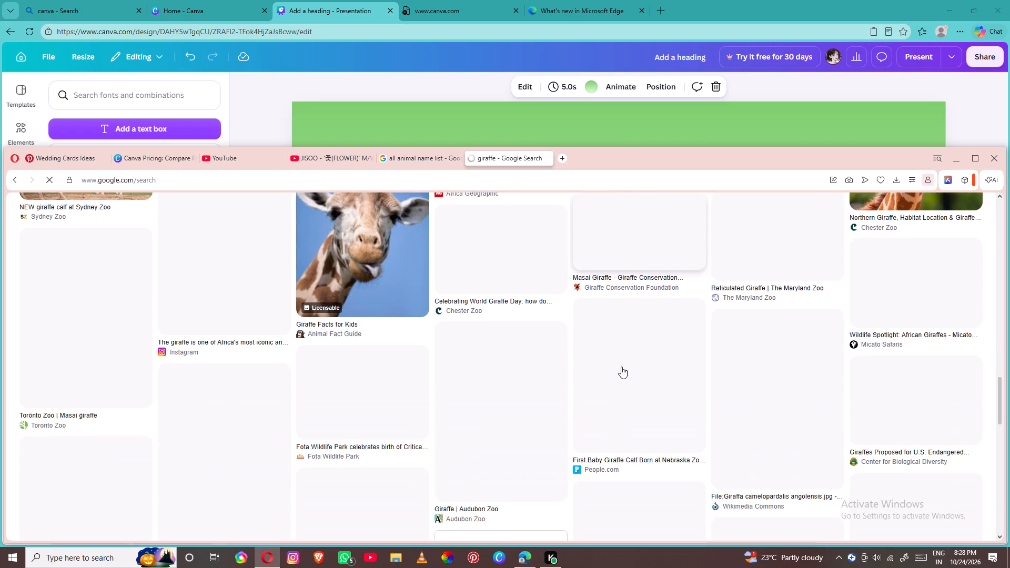
pyautogui.scroll(-1, 621, 367)
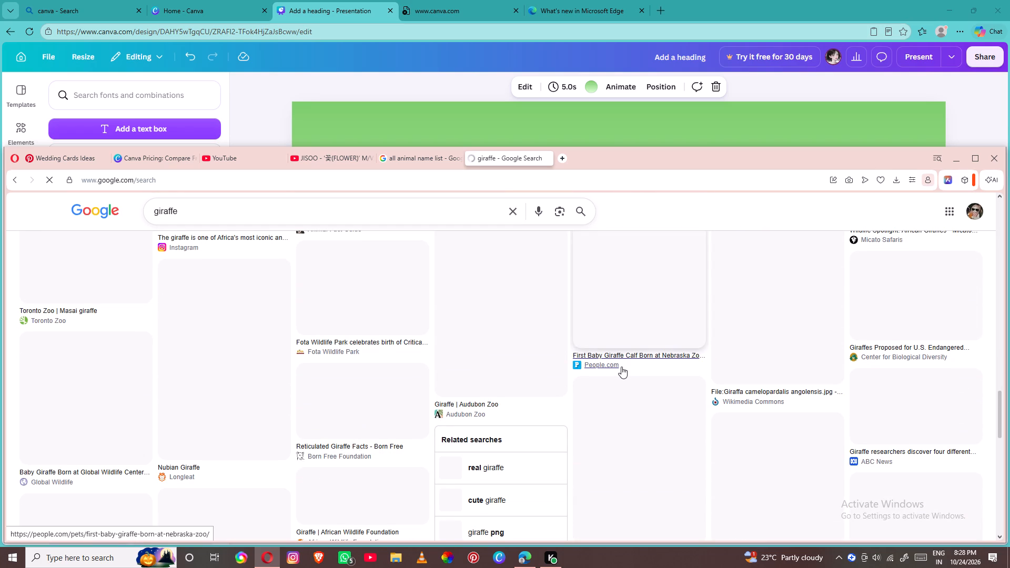
pyautogui.scroll(3, 620, 365)
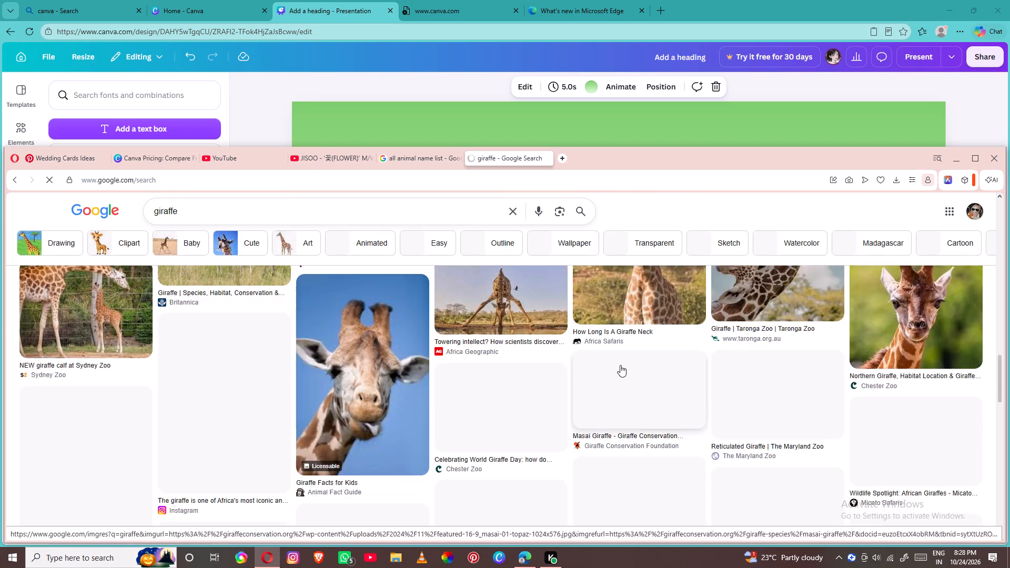
pyautogui.scroll(8, 620, 365)
pyautogui.scroll(-3, 619, 362)
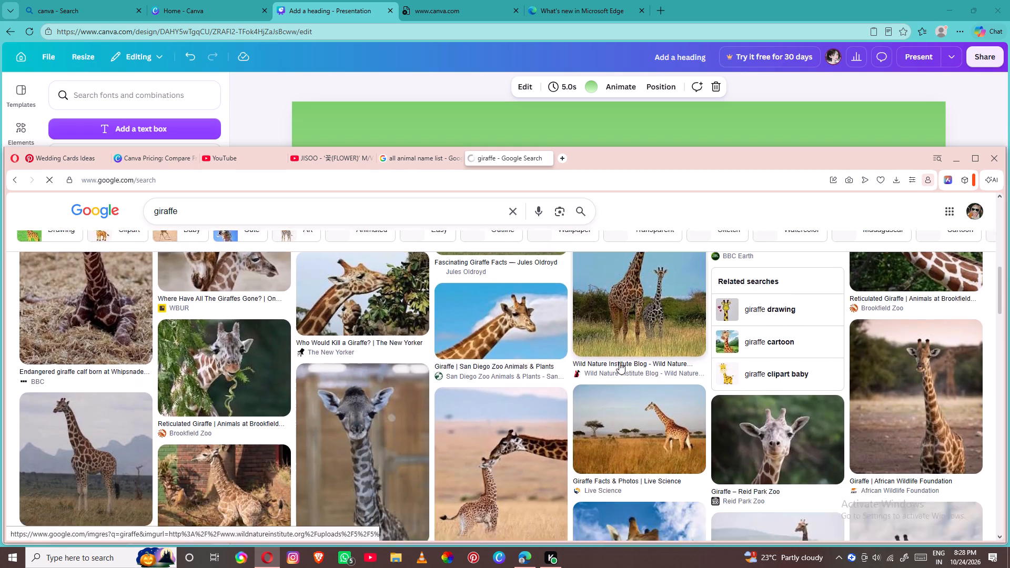
pyautogui.scroll(-5, 619, 362)
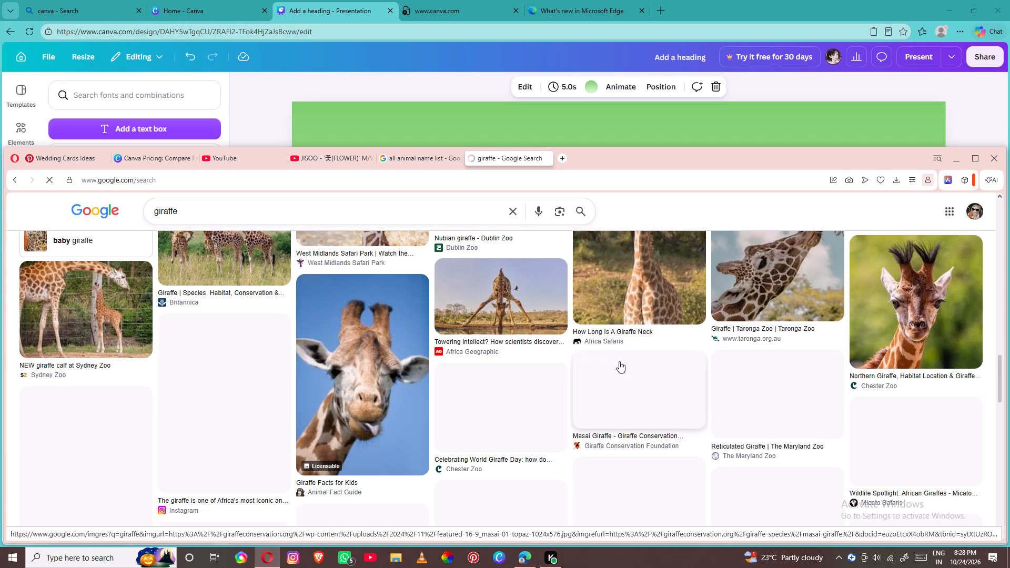
pyautogui.scroll(12, 619, 361)
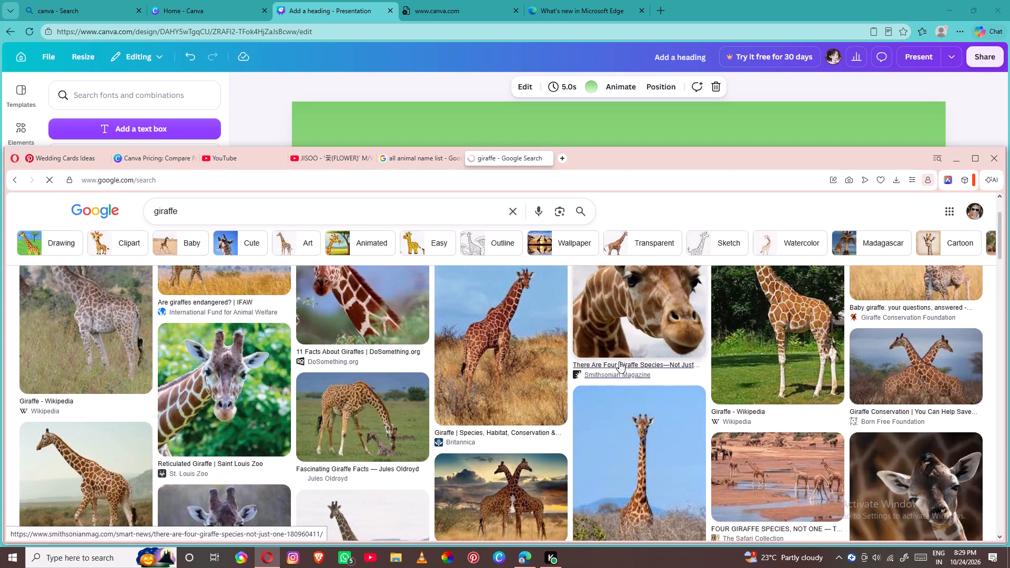
pyautogui.scroll(6, 619, 361)
pyautogui.rightClick(464, 403)
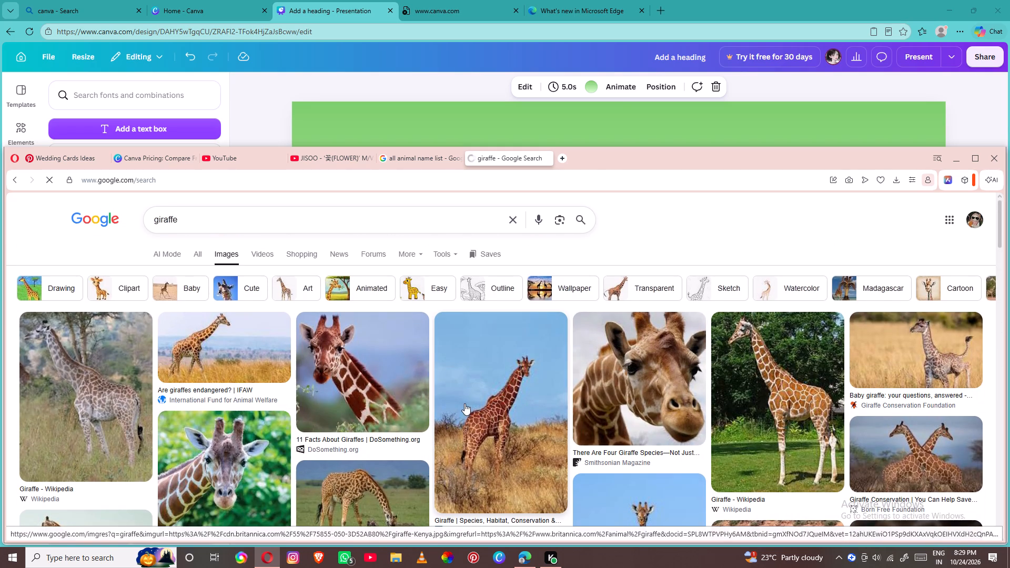
pyautogui.click(546, 261)
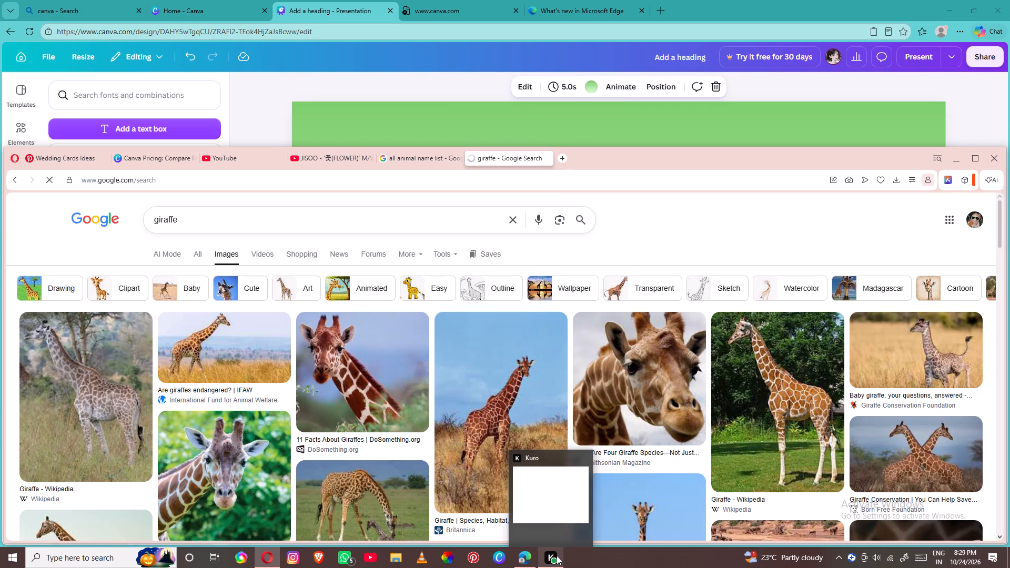
# Switch back to Canva in Edge and paste the copied giraffe photo onto page 17.
pyautogui.click(516, 551)
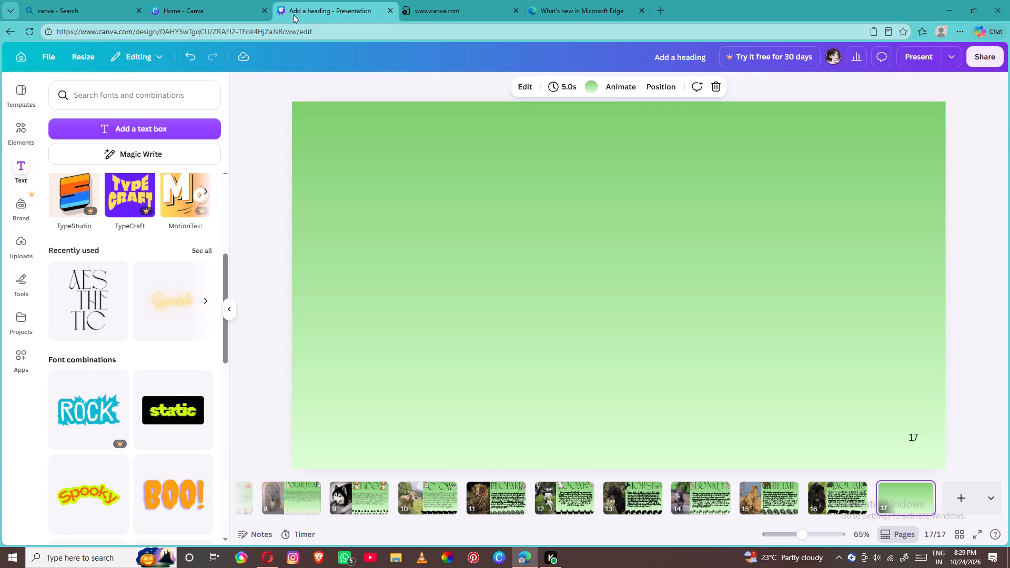
pyautogui.rightClick(442, 182)
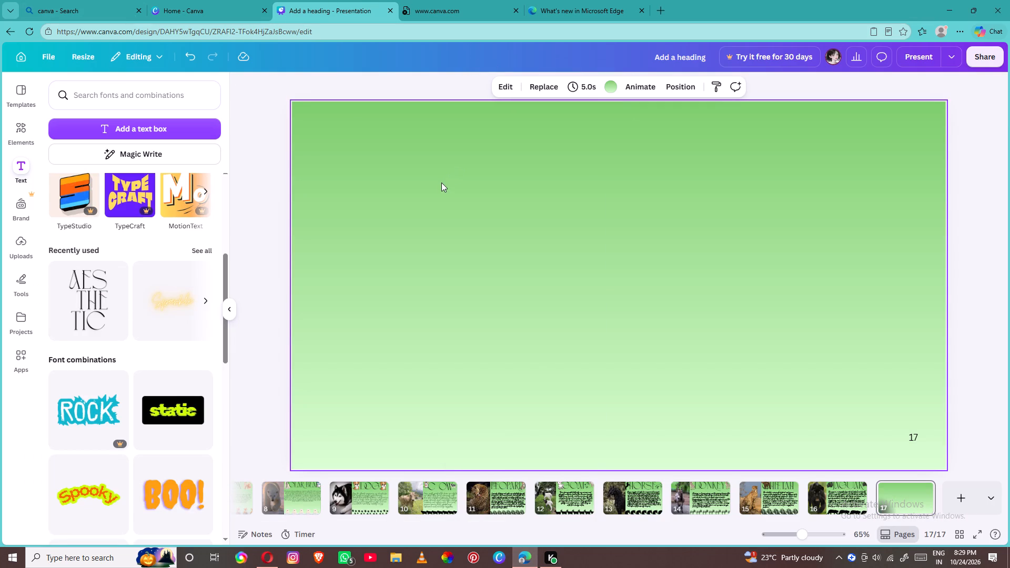
pyautogui.click(519, 244)
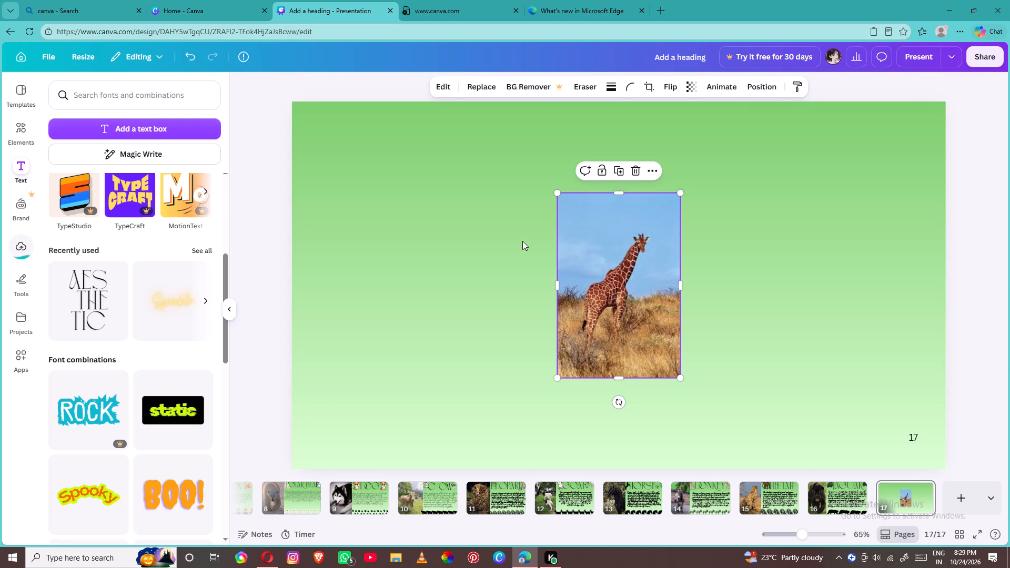
# Move the giraffe photo into the page's upper-left corner and enlarge it to the full page height.
pyautogui.moveTo(581, 246); pyautogui.dragTo(357, 165)
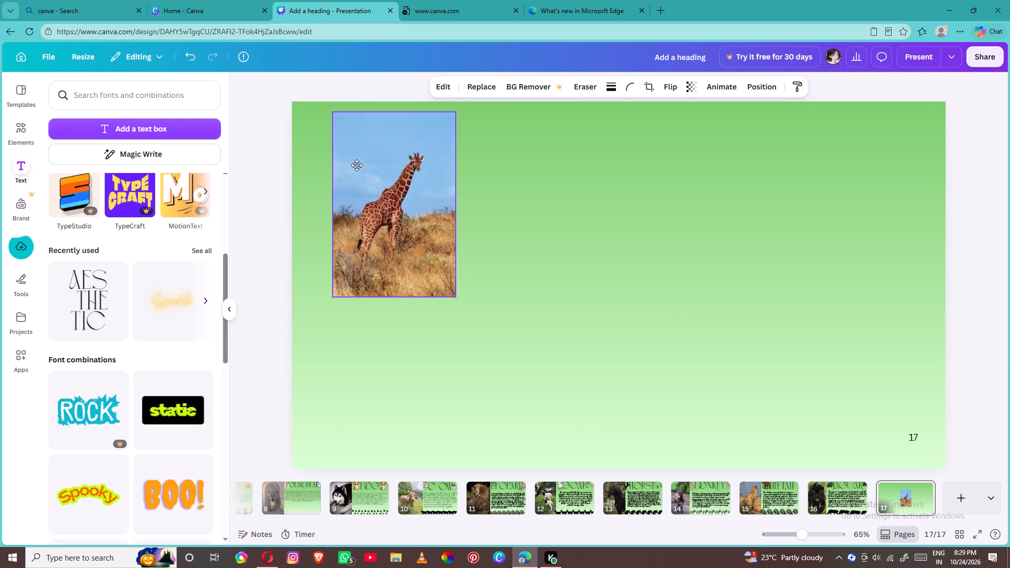
pyautogui.moveTo(357, 165); pyautogui.dragTo(319, 159)
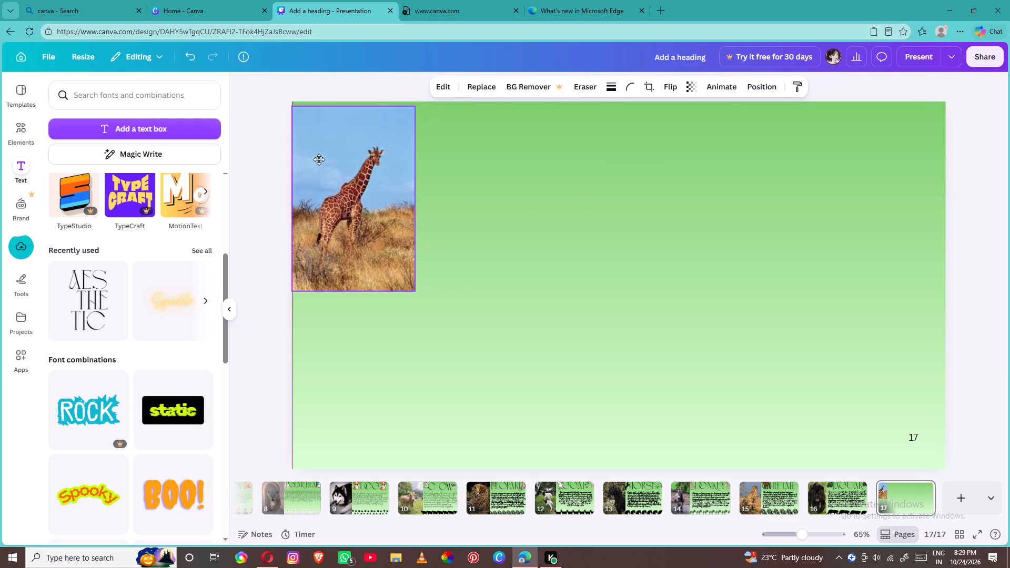
pyautogui.moveTo(319, 159); pyautogui.dragTo(319, 157)
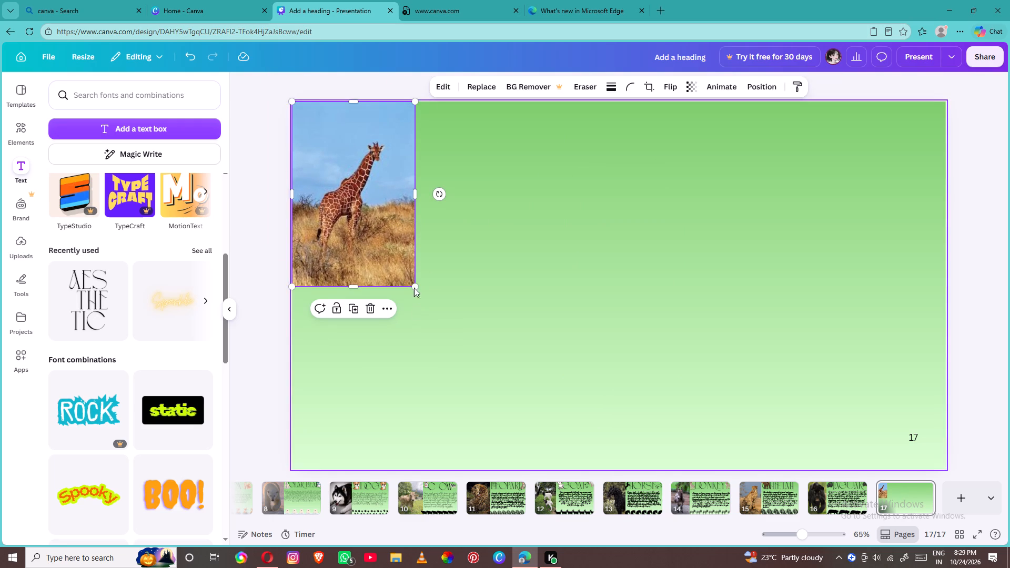
pyautogui.moveTo(416, 282); pyautogui.dragTo(533, 376)
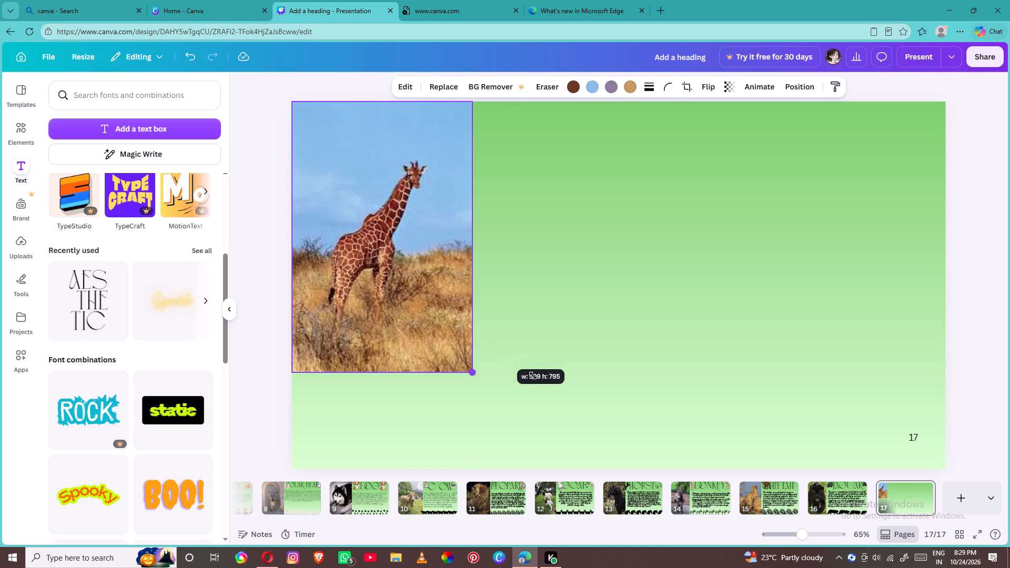
pyautogui.moveTo(533, 376); pyautogui.dragTo(611, 414)
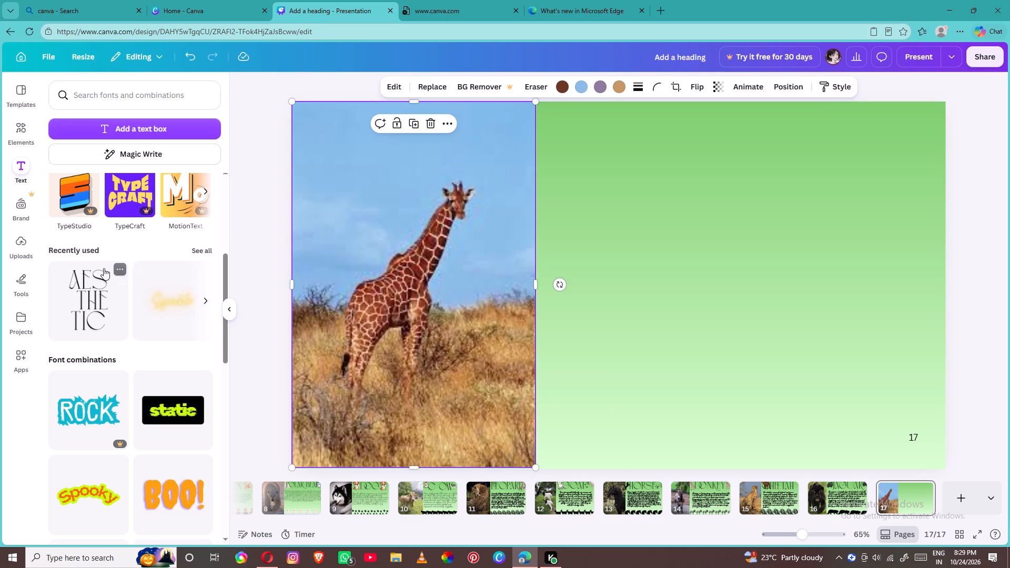
# Add the recently used AESTHETIC text style to page 17 and replace its text with "giraffe".
pyautogui.click(104, 268)
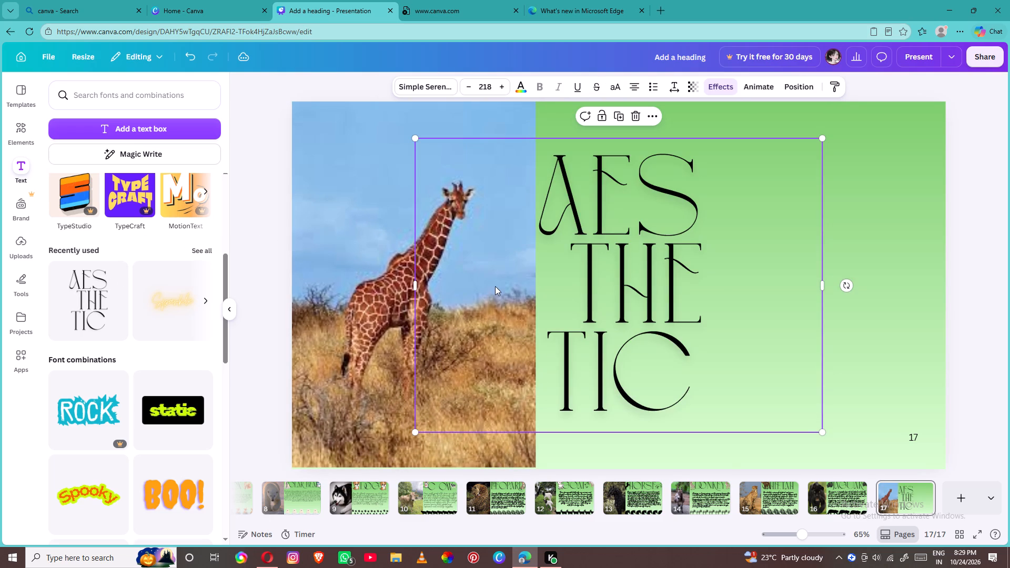
pyautogui.click(598, 252)
pyautogui.press('BackSpace')
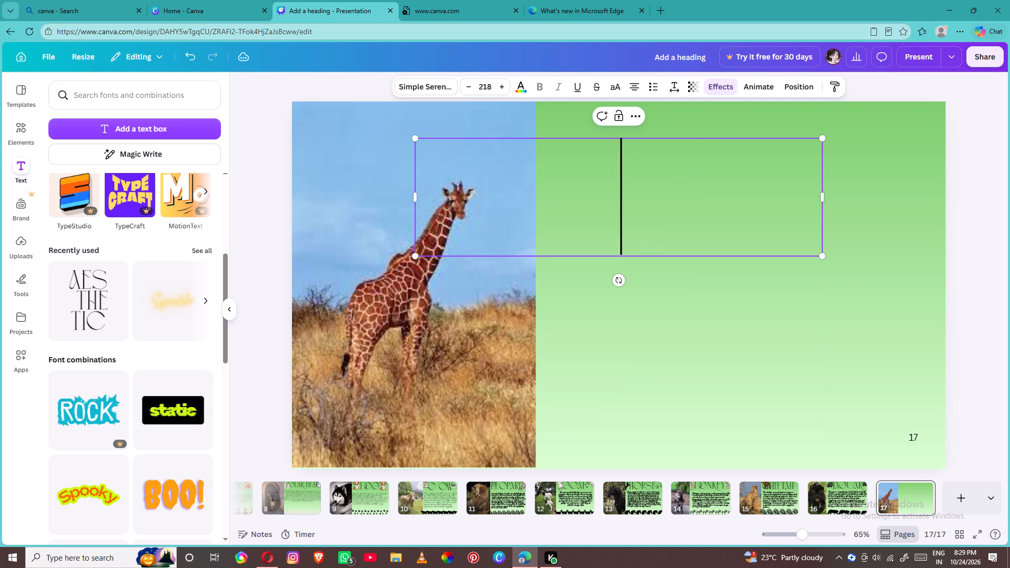
pyautogui.press('c')
pyautogui.press('i')
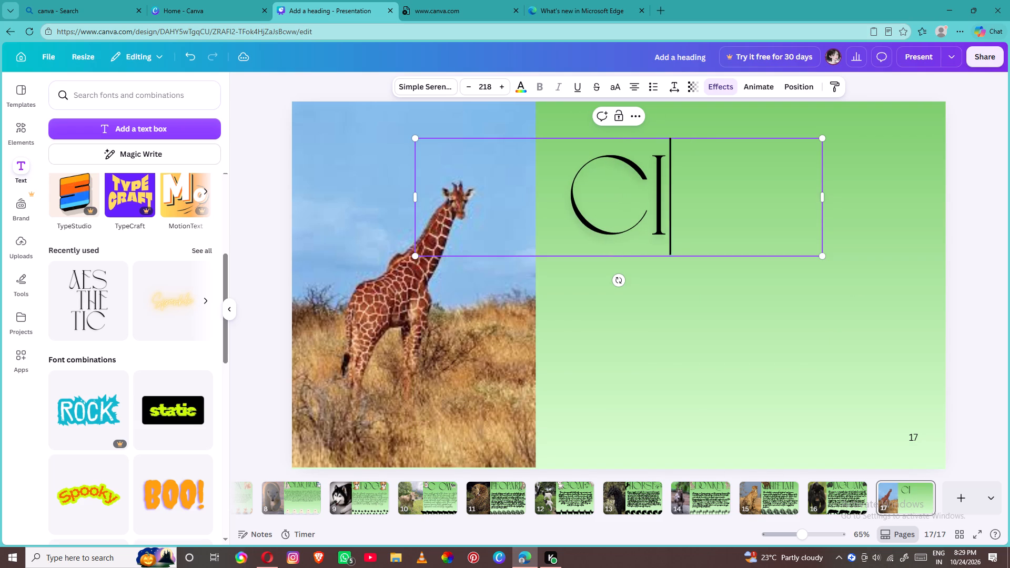
pyautogui.press('BackSpace')
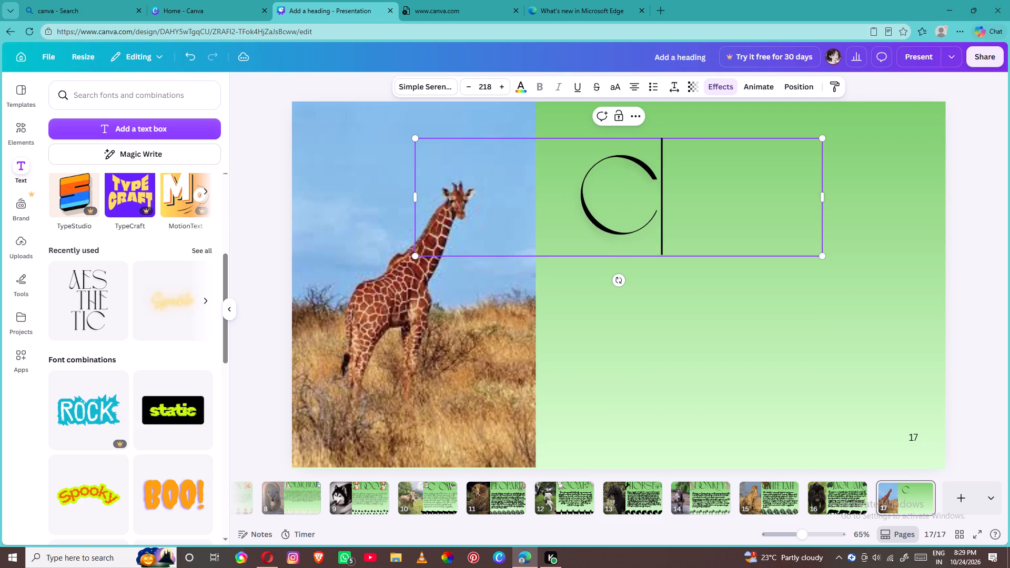
pyautogui.press('BackSpace')
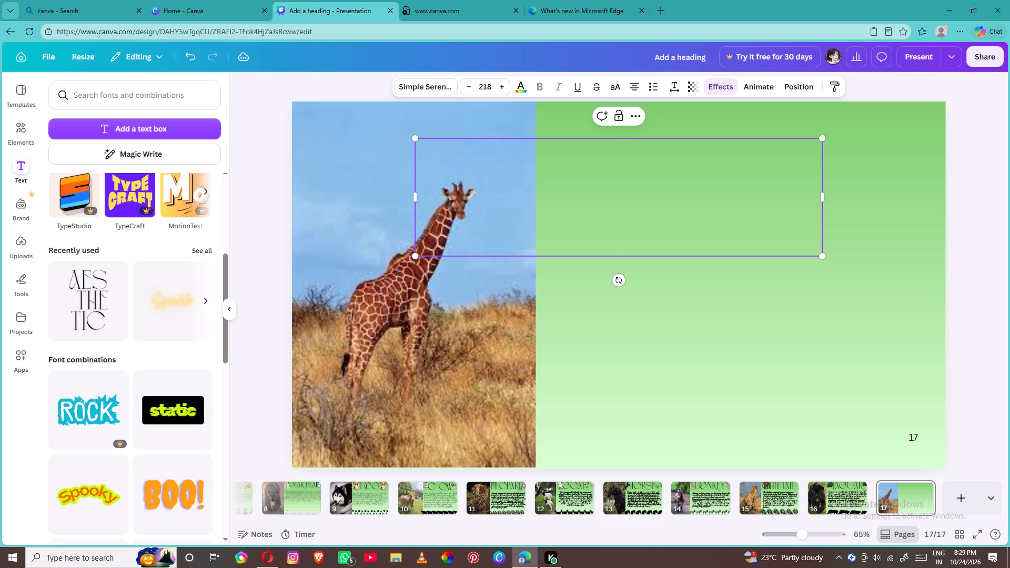
pyautogui.write('gira')
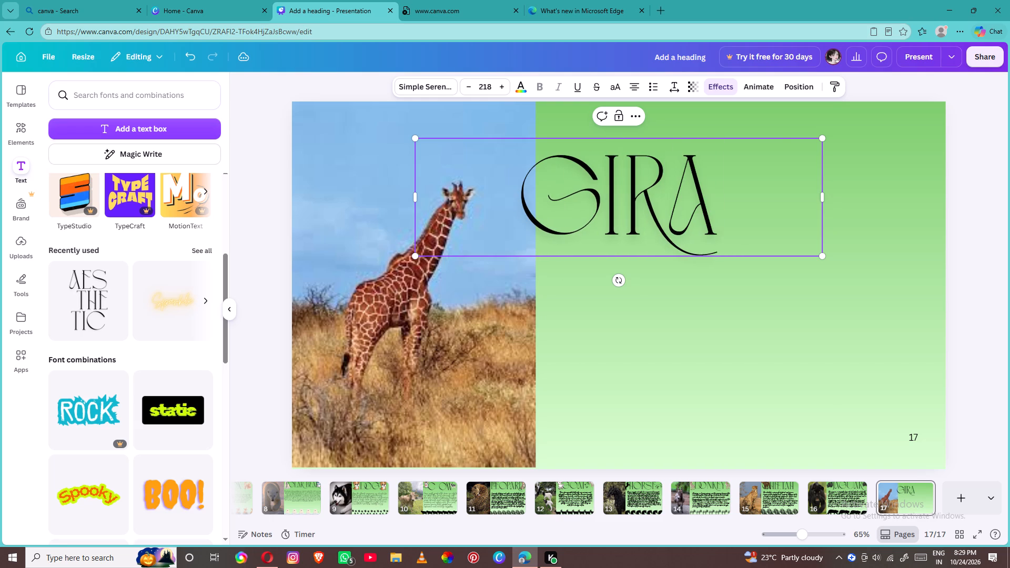
pyautogui.write('ffe')
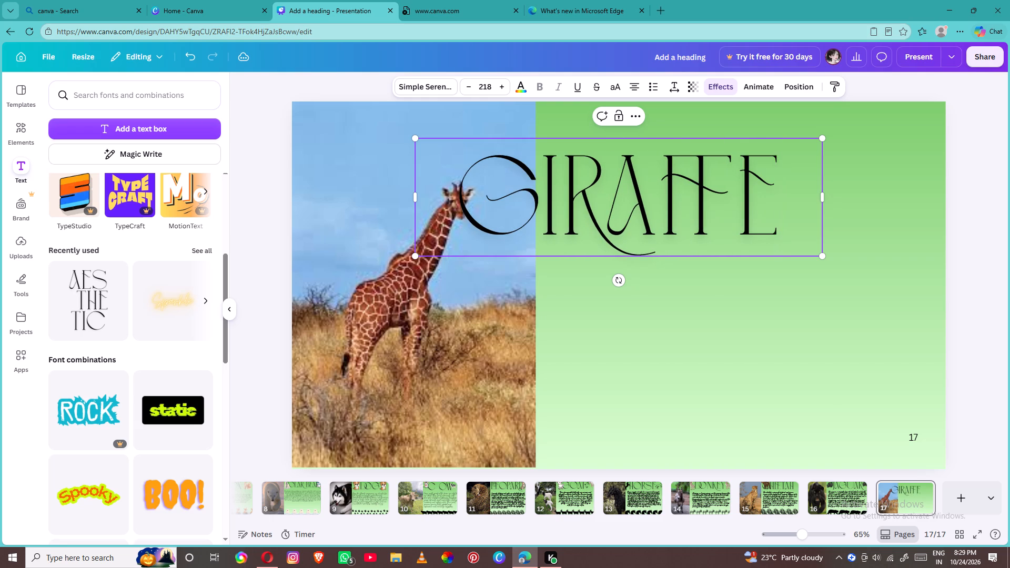
# Move the GIRAFFE heading to the top of the green area, clear of the giraffe photo.
pyautogui.moveTo(600, 308); pyautogui.dragTo(605, 289)
pyautogui.moveTo(617, 229); pyautogui.dragTo(658, 204)
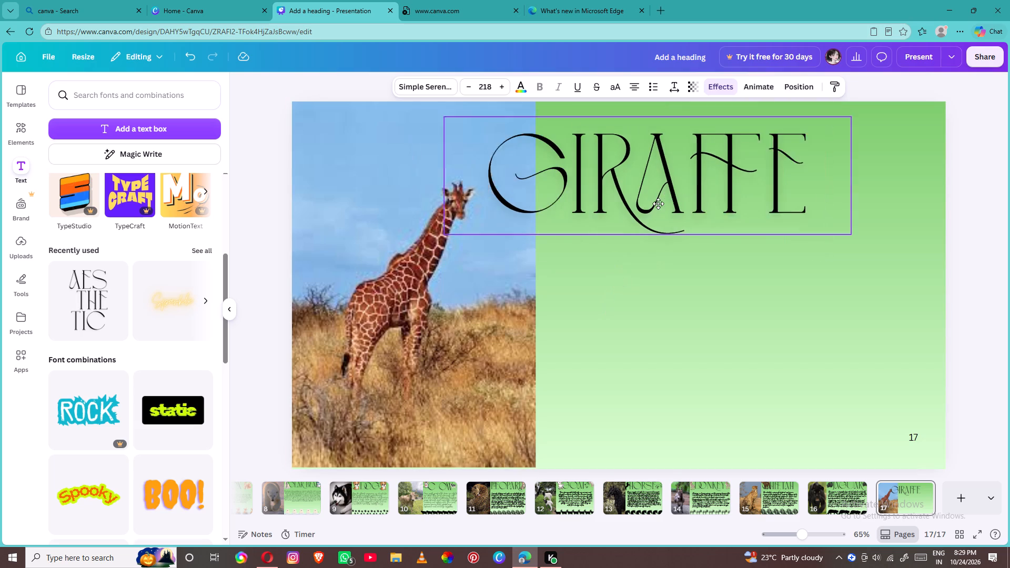
pyautogui.moveTo(658, 204); pyautogui.dragTo(728, 183)
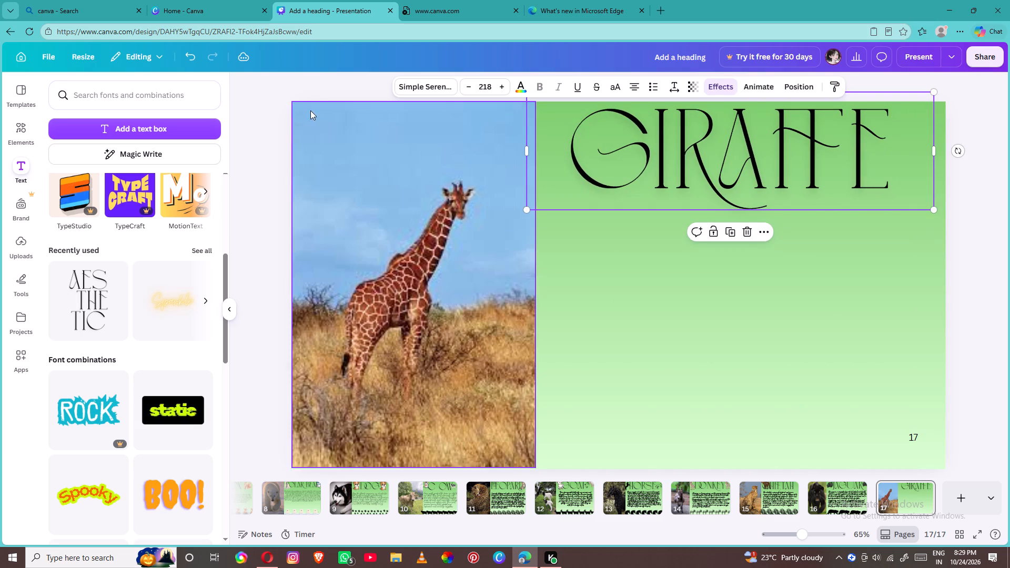
# Replace the "black jaguar" search in Elements with a search for "giraffe".
pyautogui.click(19, 129)
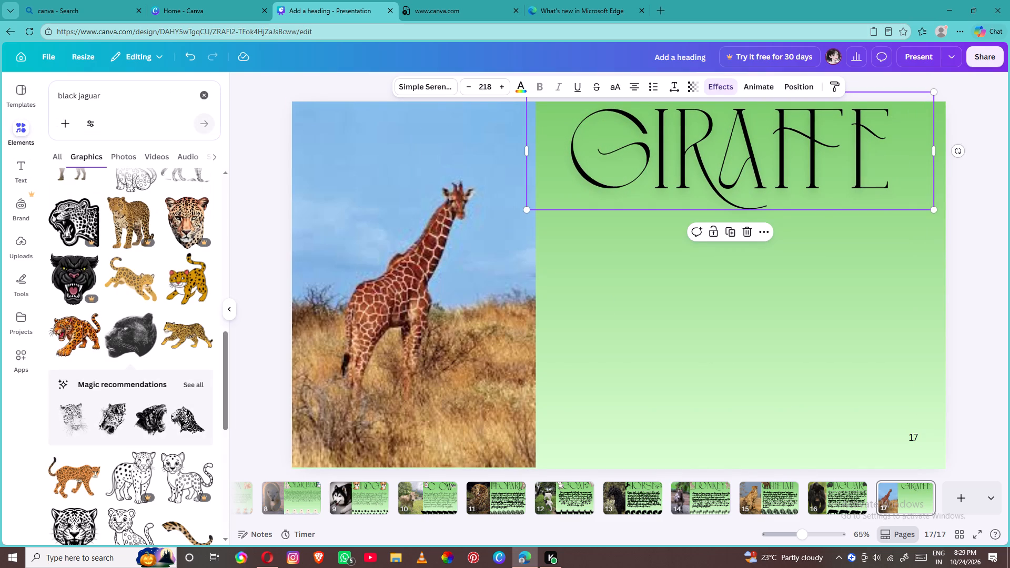
pyautogui.click(208, 97)
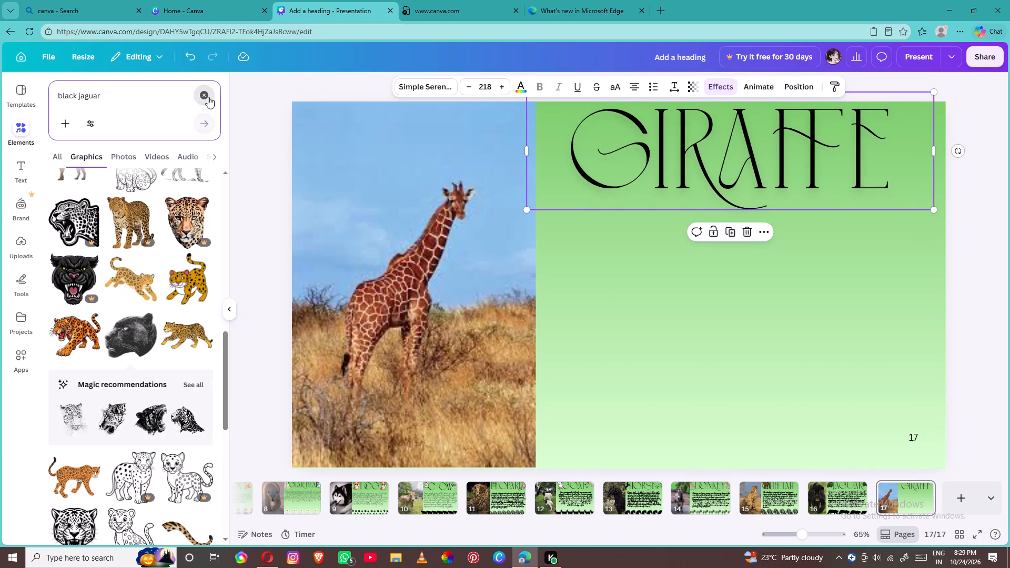
pyautogui.press('g')
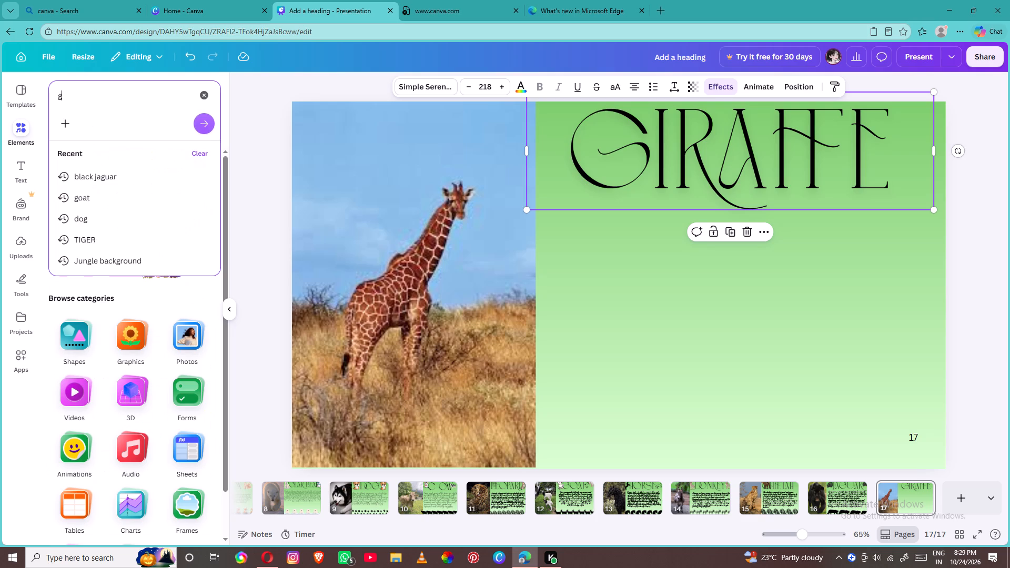
pyautogui.write('ira')
pyautogui.write('ffe')
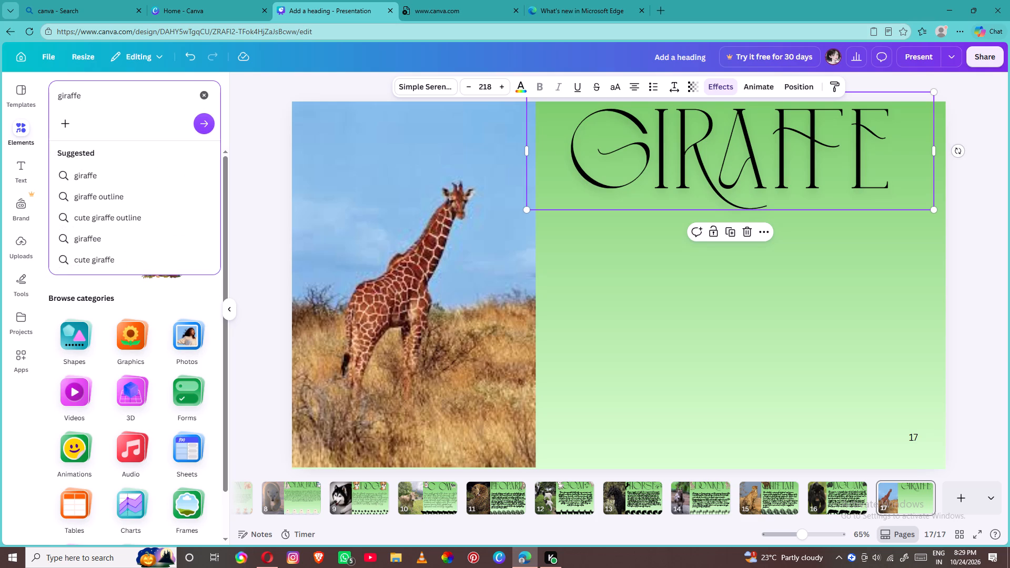
pyautogui.press('Return')
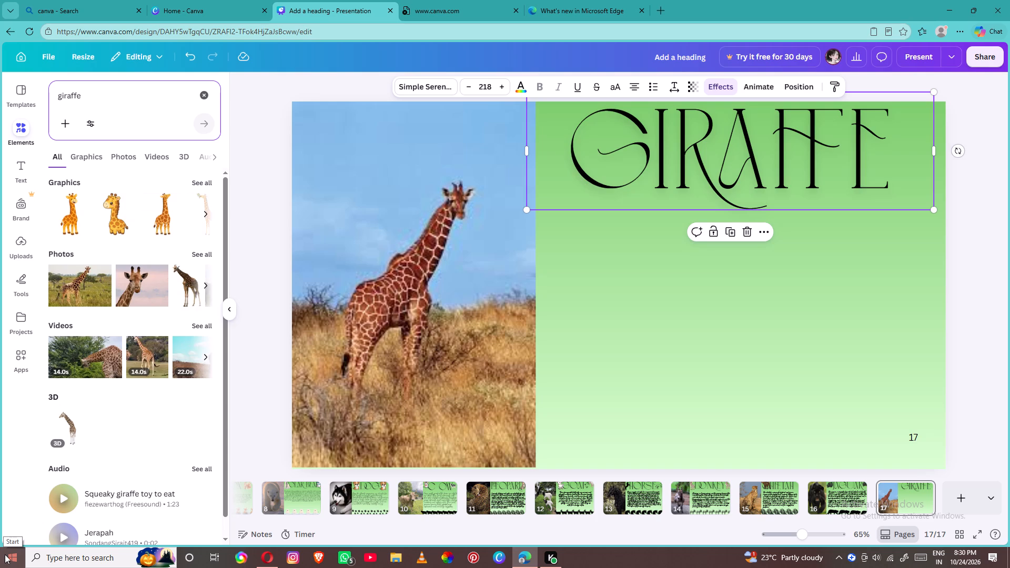
# Add the cute cartoon giraffe graphic with pink cheeks to page 17 and shrink it to about half its size.
pyautogui.click(125, 211)
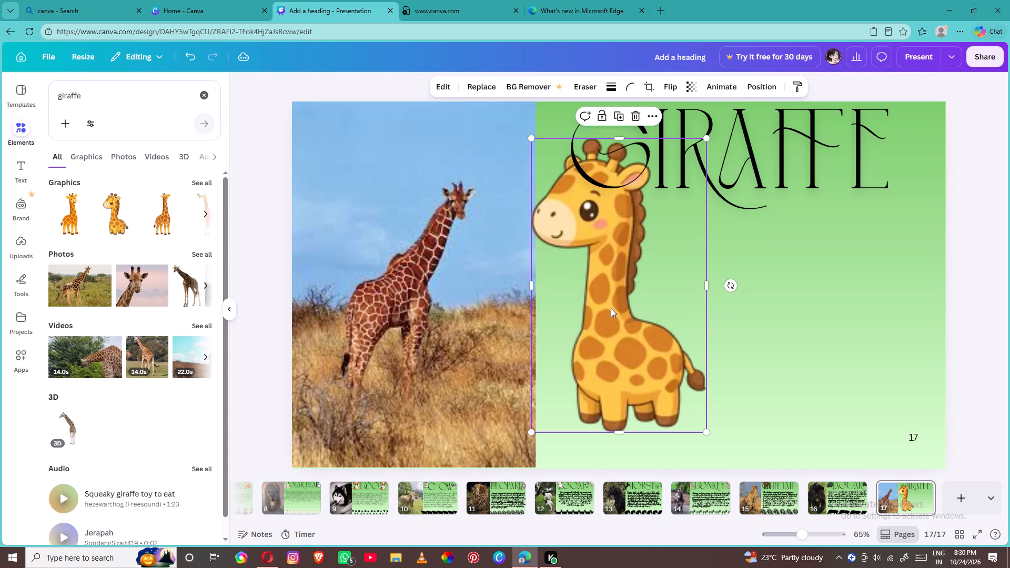
pyautogui.moveTo(529, 138); pyautogui.dragTo(569, 313)
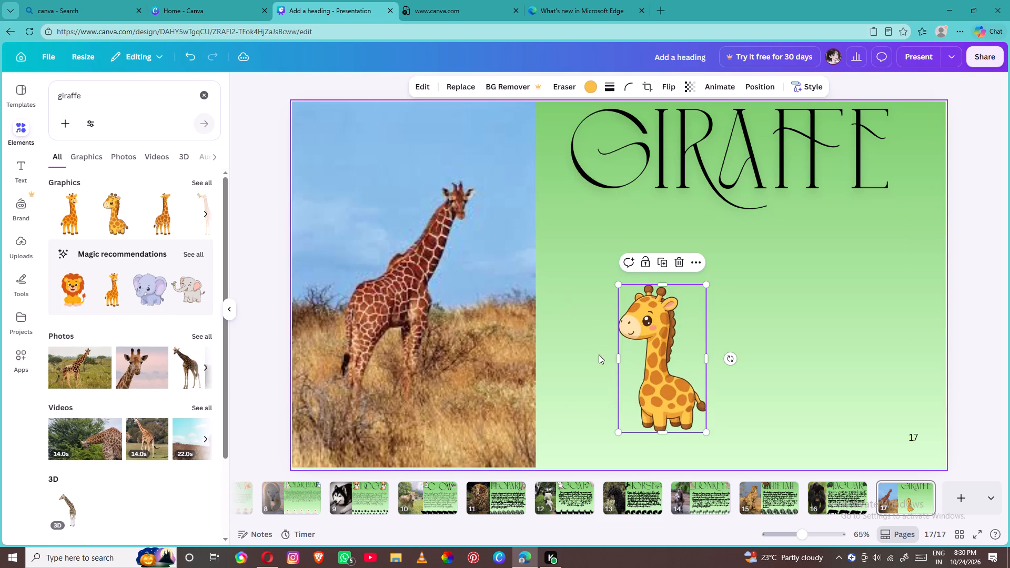
# Shrink the cartoon giraffe to about 60% of its size and place it at the start of the GIRAFFE heading, beside the G.
pyautogui.moveTo(621, 285); pyautogui.dragTo(637, 360)
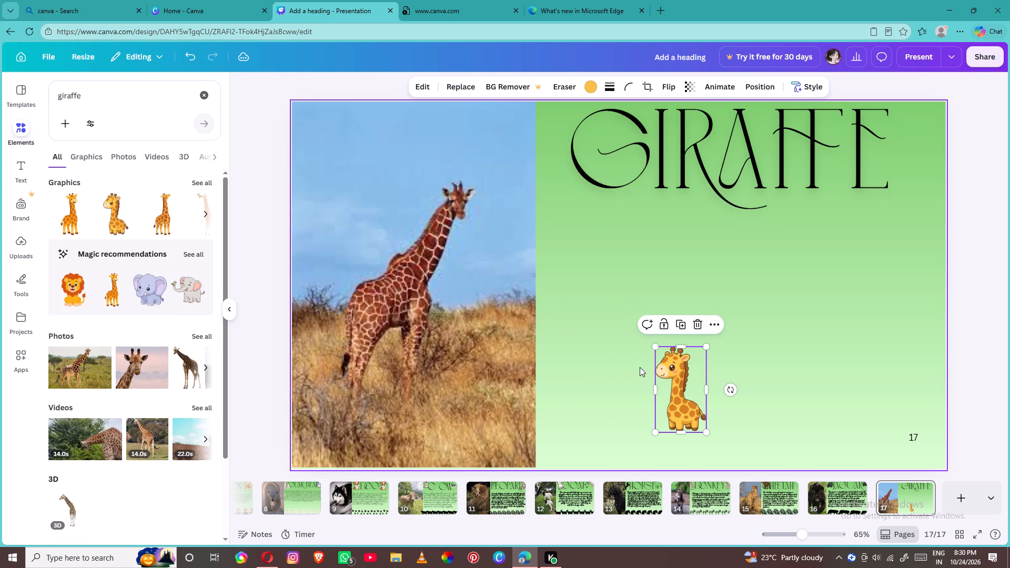
pyautogui.moveTo(672, 382); pyautogui.dragTo(563, 146)
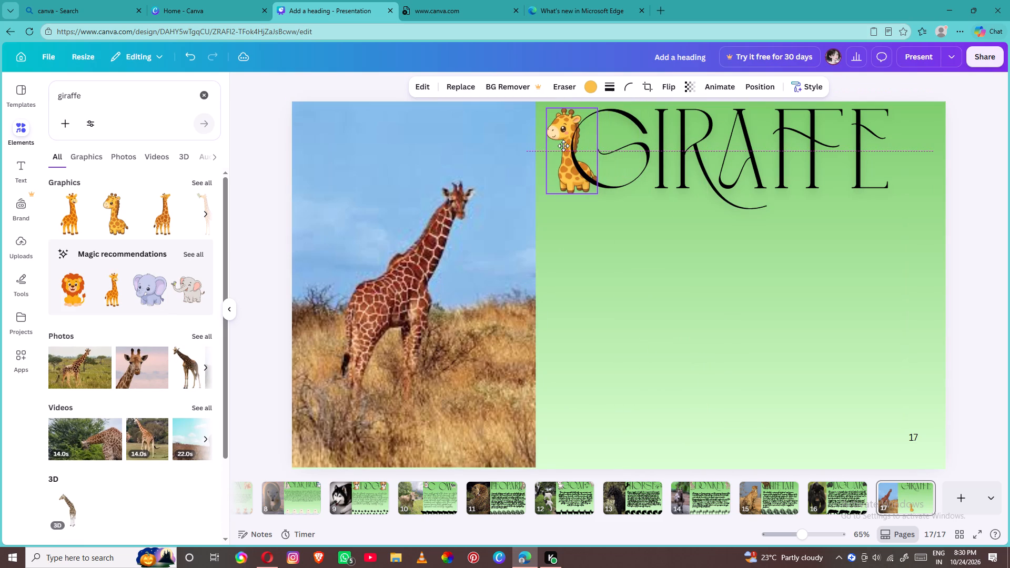
pyautogui.moveTo(563, 146); pyautogui.dragTo(560, 139)
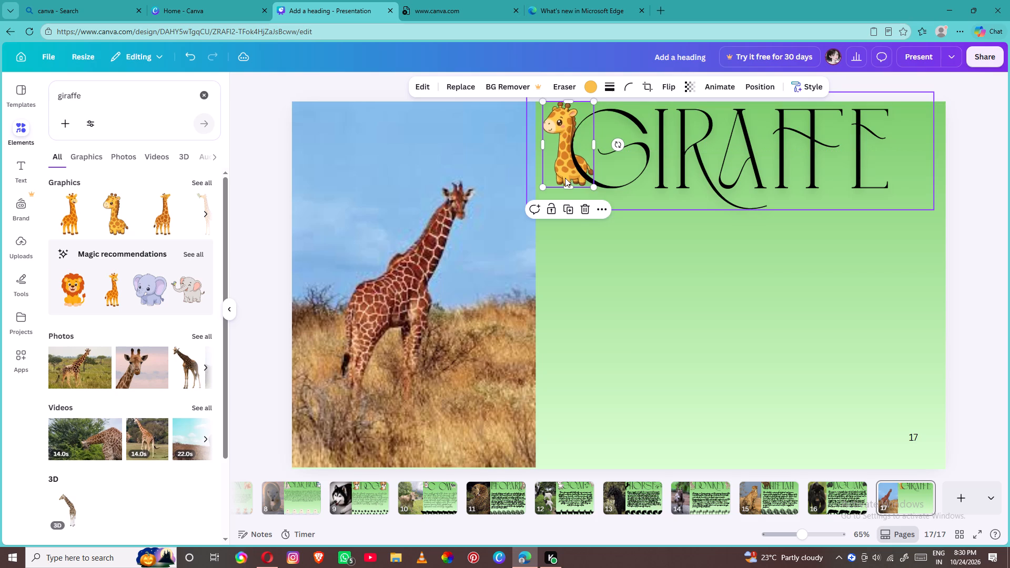
# Duplicate the cartoon giraffe and place the copy at the end of the GIRAFFE heading, level with the first one.
pyautogui.click(572, 208)
pyautogui.moveTo(579, 163); pyautogui.dragTo(917, 192)
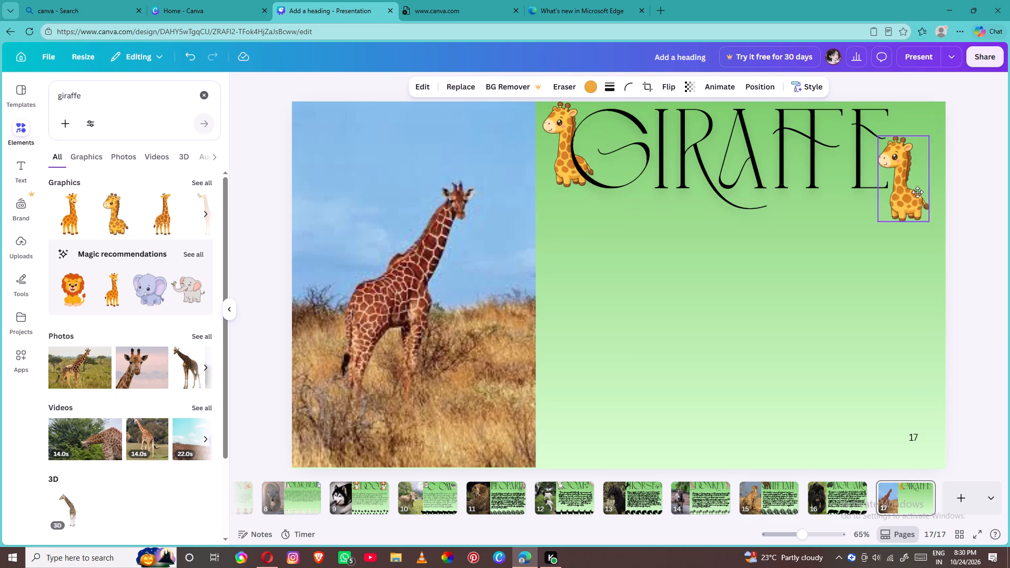
pyautogui.moveTo(917, 192); pyautogui.dragTo(924, 157)
pyautogui.click(560, 129)
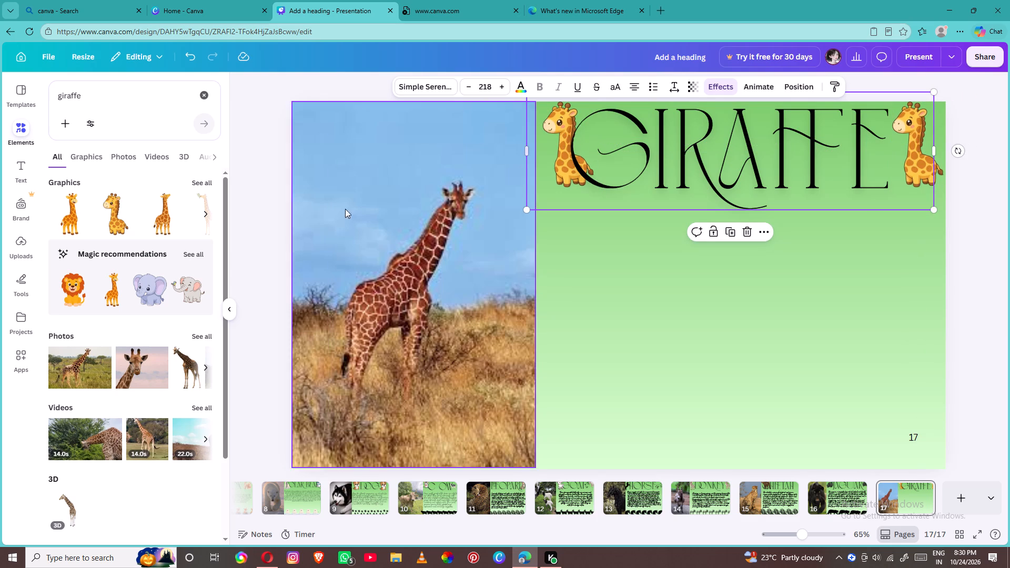
# Browse the giraffe graphics results and the full set of Magic recommendations for another graphic, and return to the search results.
pyautogui.click(210, 215)
pyautogui.click(210, 215)
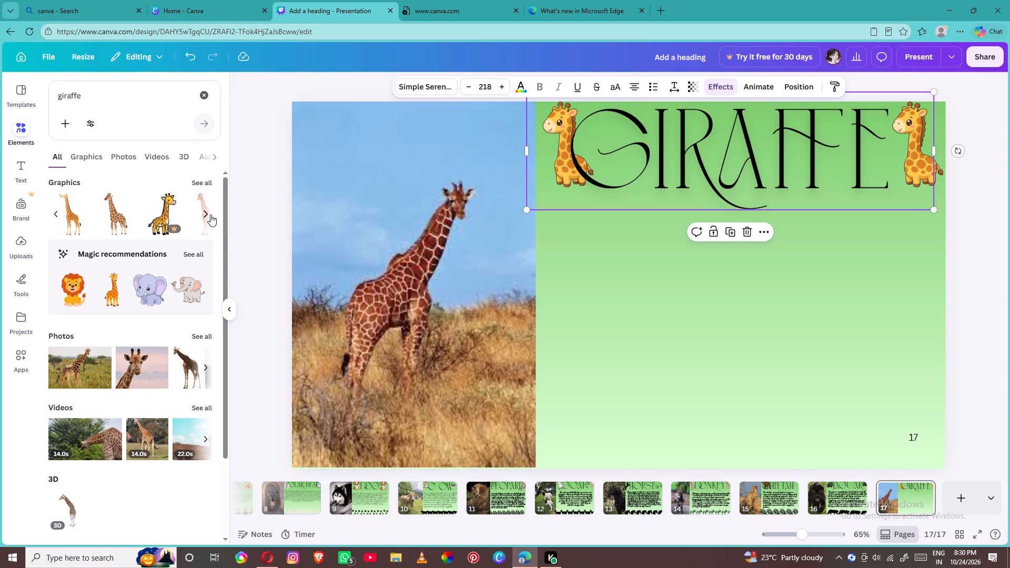
pyautogui.click(210, 215)
pyautogui.click(210, 215)
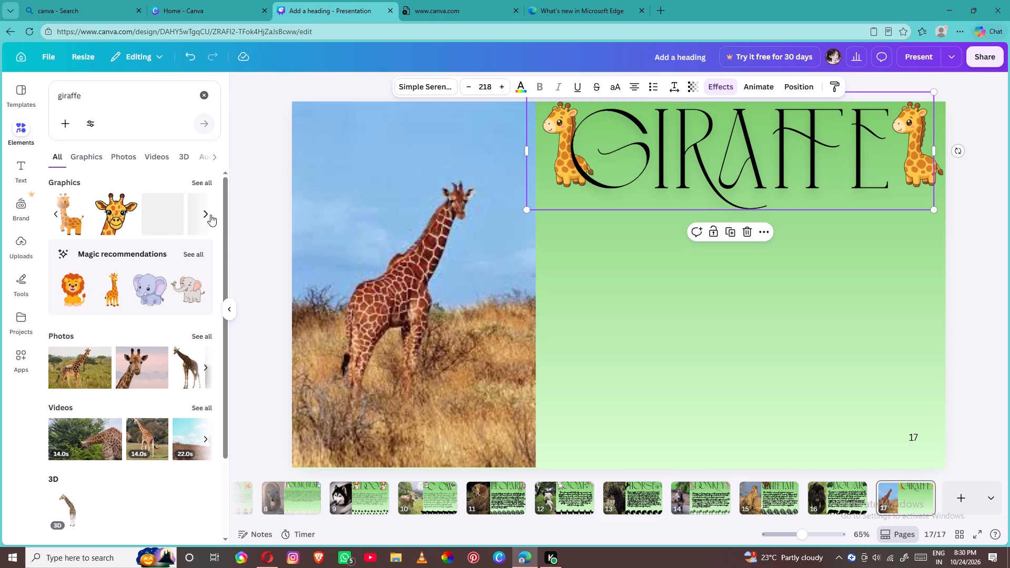
pyautogui.click(210, 215)
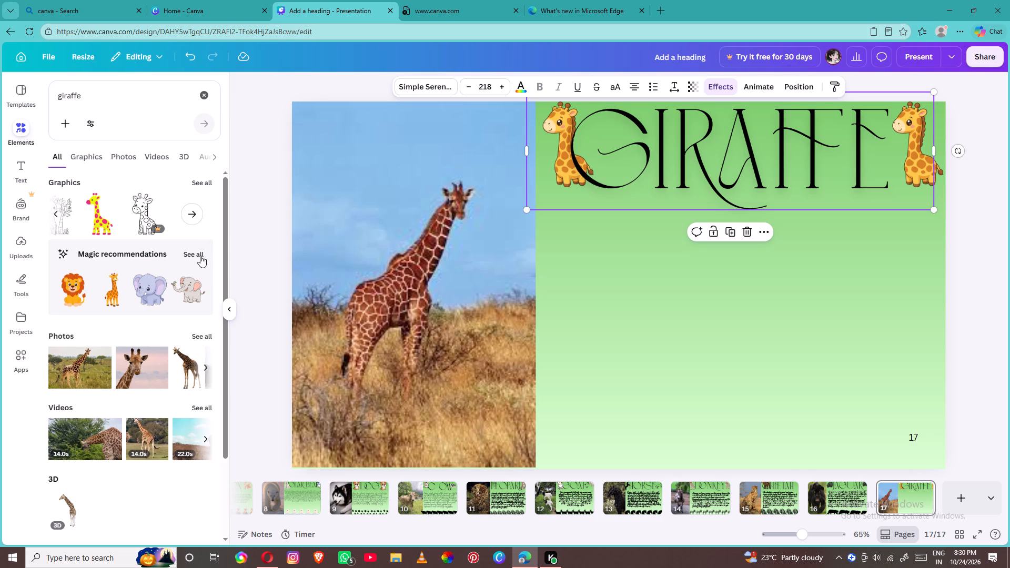
pyautogui.click(200, 255)
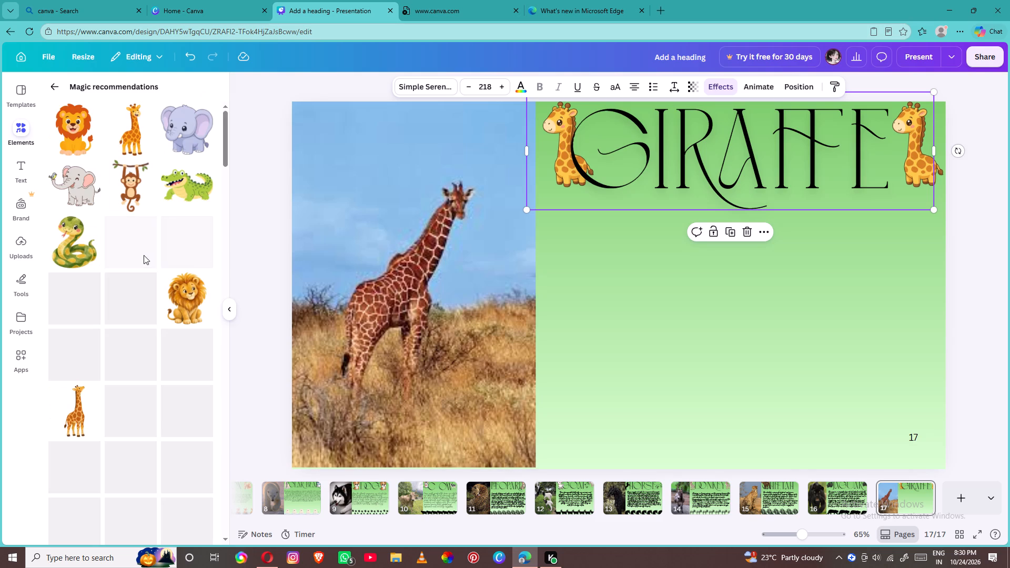
pyautogui.click(52, 86)
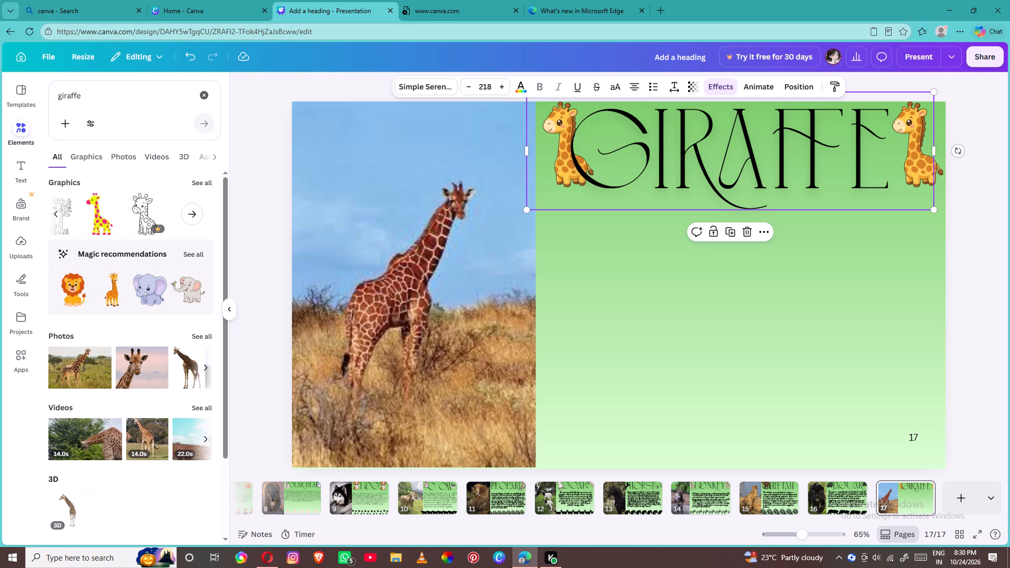
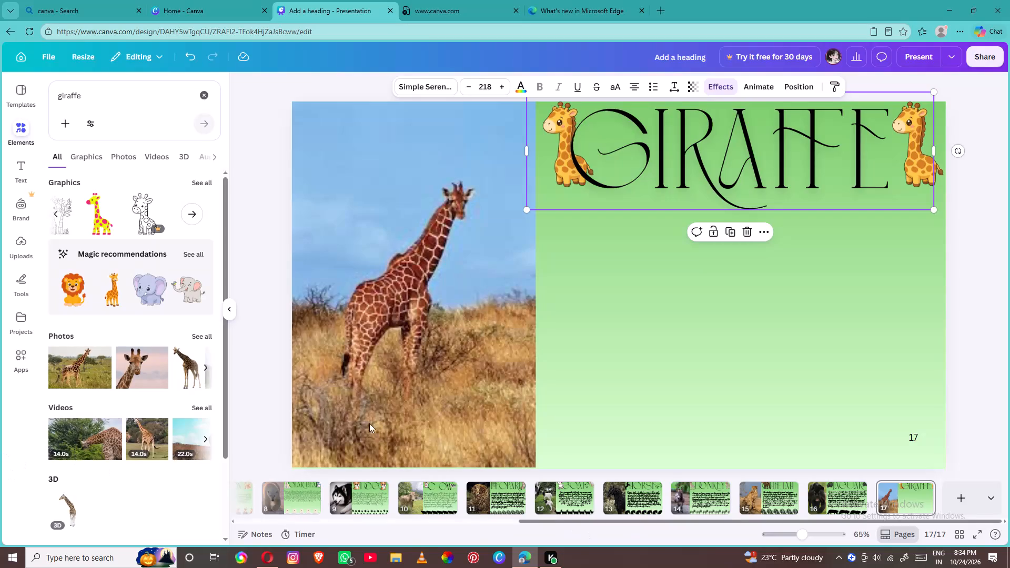
# Find a solid black giraffe silhouette in the full giraffe graphics results, add it to page 17 and shrink it to a little over half size.
pyautogui.click(201, 215)
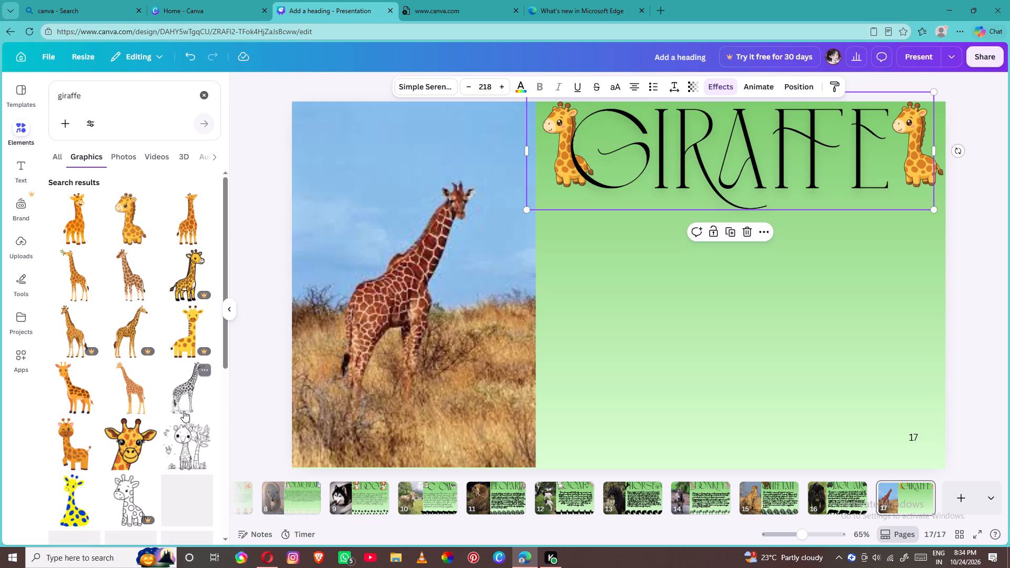
pyautogui.scroll(-2, 187, 399)
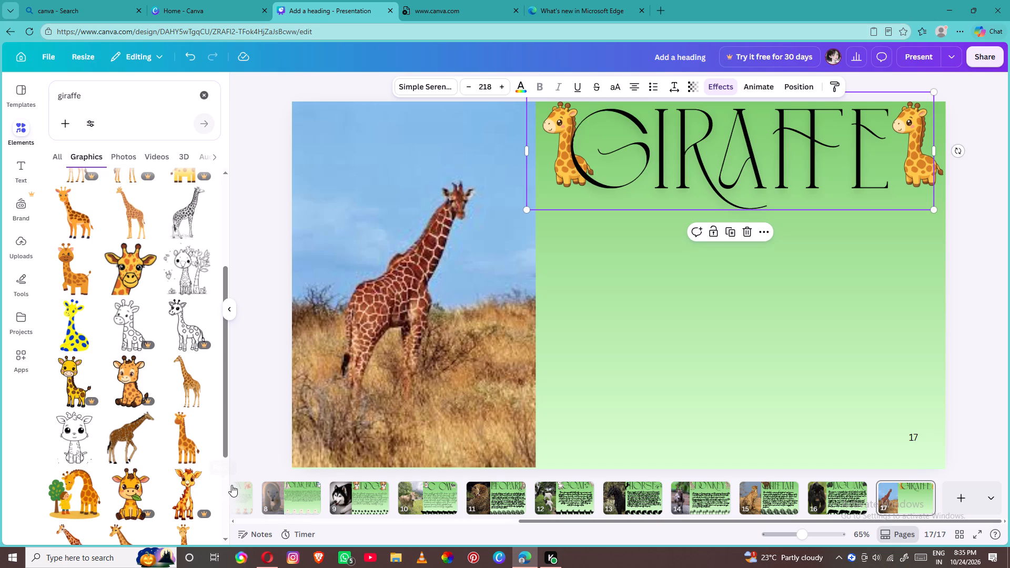
pyautogui.scroll(-3, 174, 428)
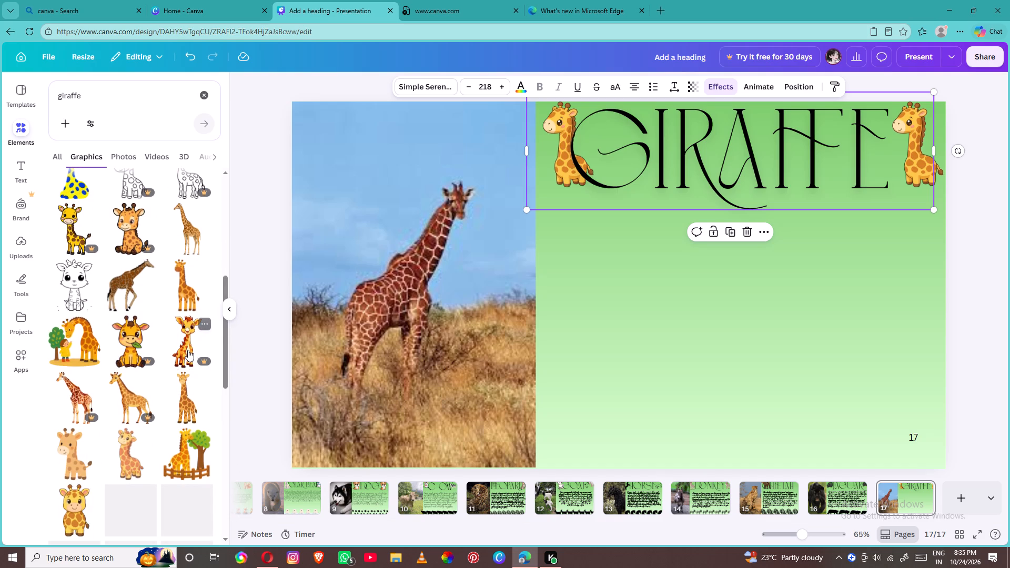
pyautogui.scroll(-3, 172, 384)
pyautogui.scroll(6, 172, 384)
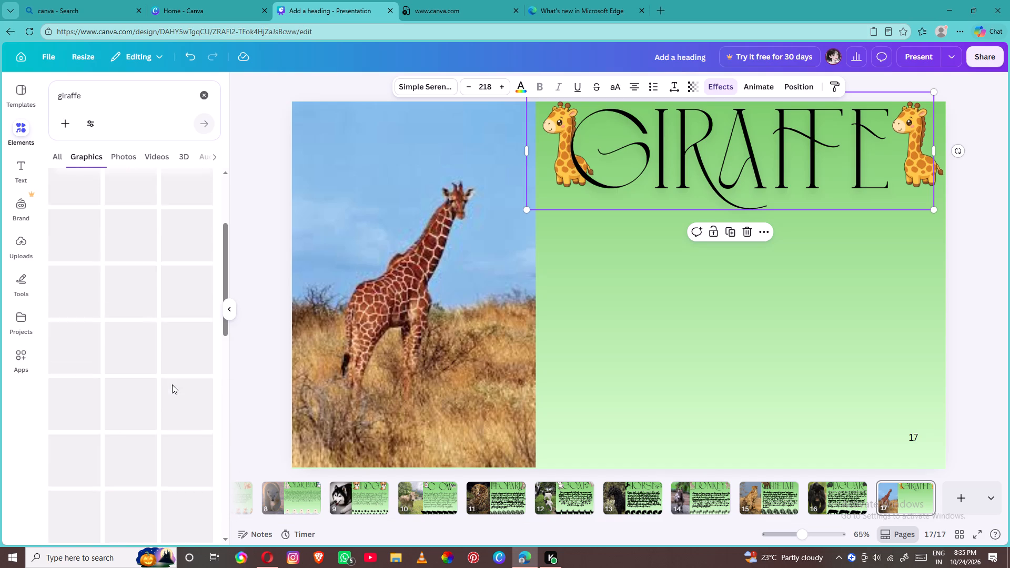
pyautogui.scroll(4, 172, 384)
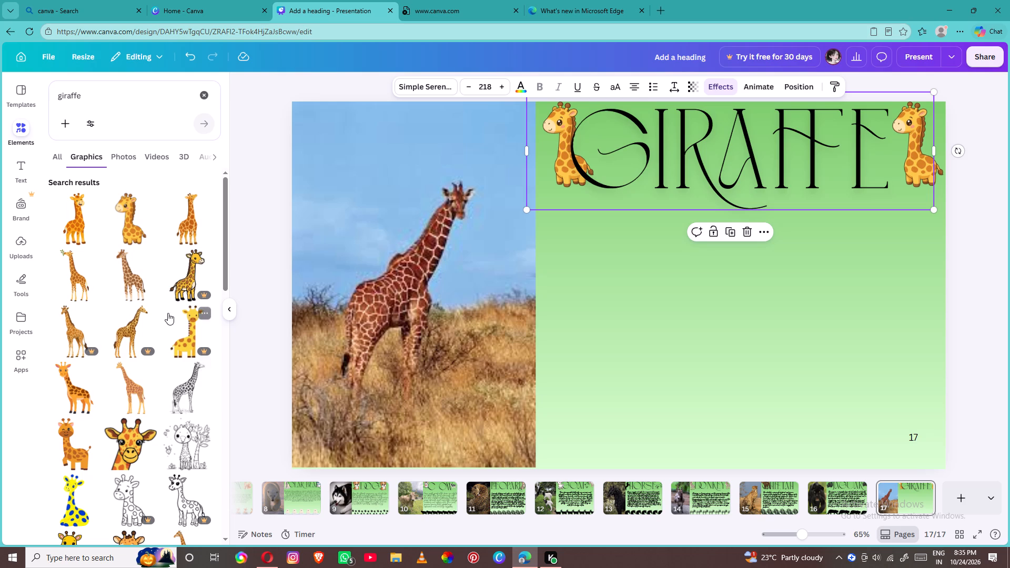
pyautogui.scroll(-4, 148, 336)
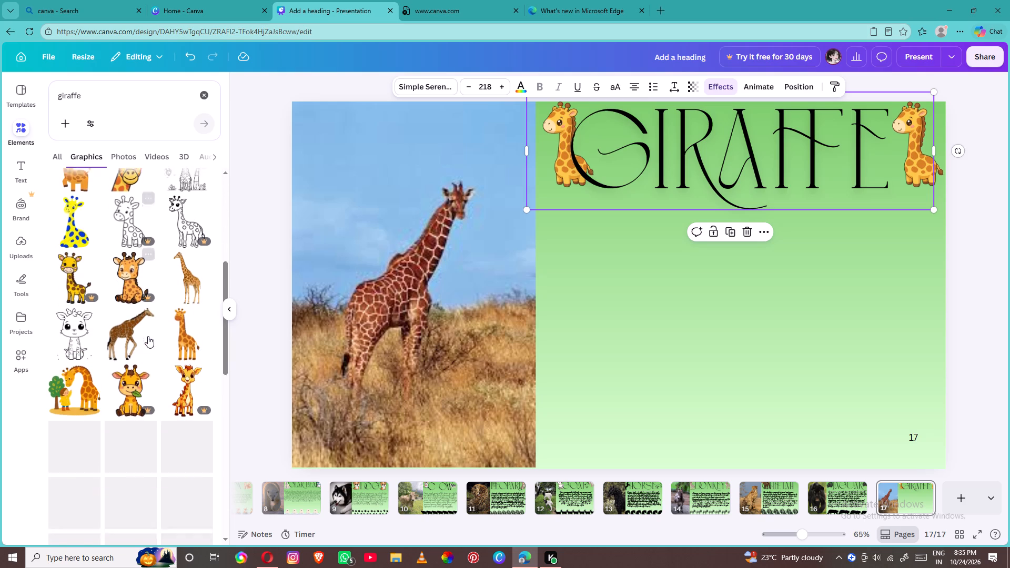
pyautogui.scroll(-3, 98, 392)
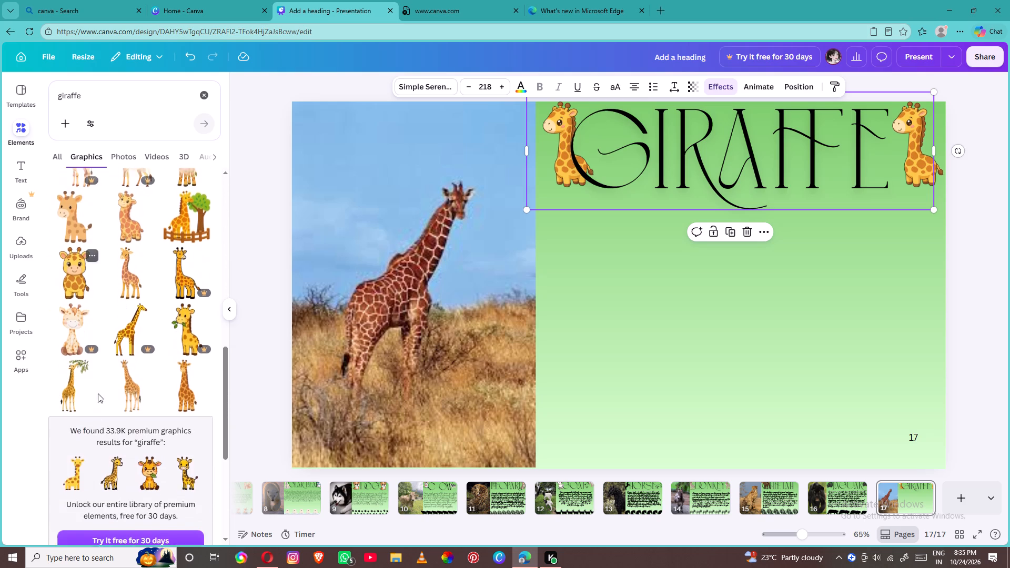
pyautogui.scroll(-4, 126, 360)
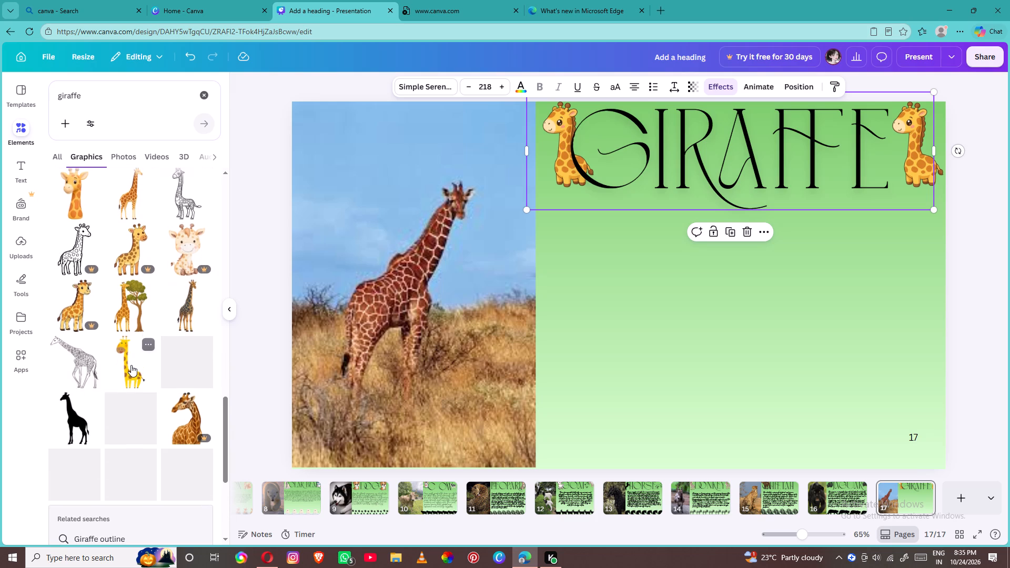
pyautogui.click(79, 412)
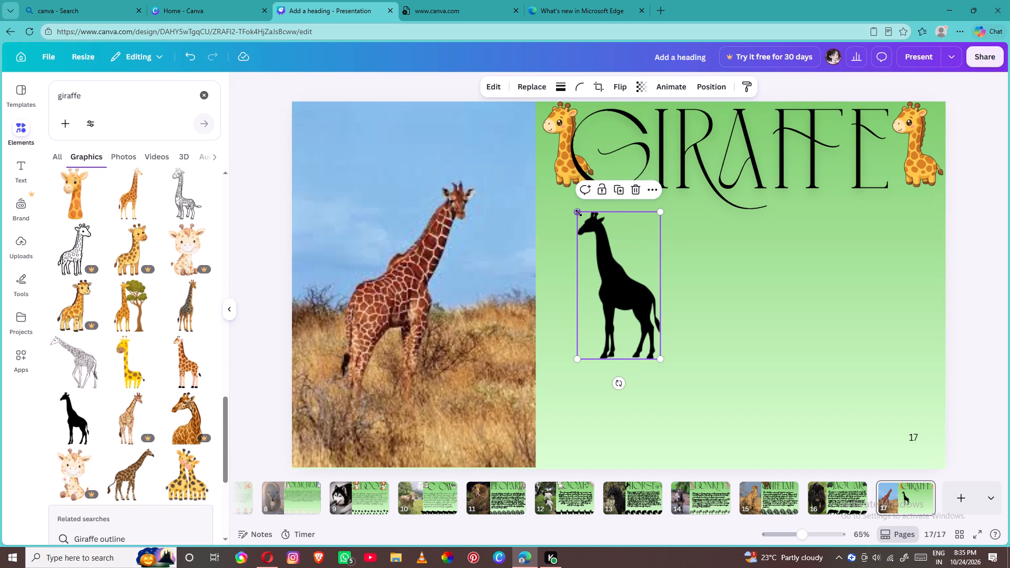
pyautogui.moveTo(579, 213); pyautogui.dragTo(593, 290)
pyautogui.click(593, 290)
# Place the black giraffe silhouette at the slide's bottom edge, where the photo meets the green background.
pyautogui.moveTo(633, 303); pyautogui.dragTo(600, 354)
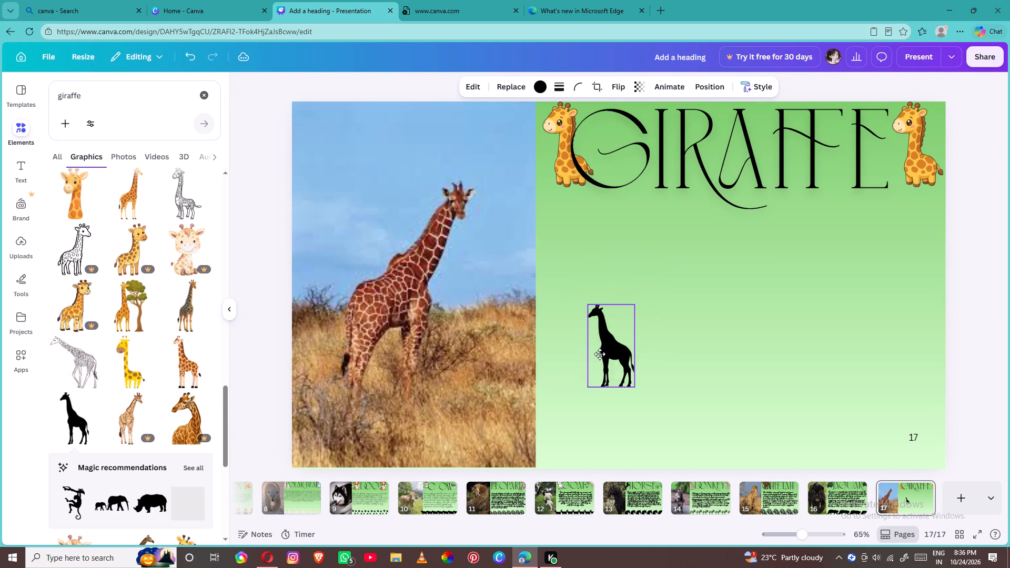
pyautogui.moveTo(600, 354); pyautogui.dragTo(541, 420)
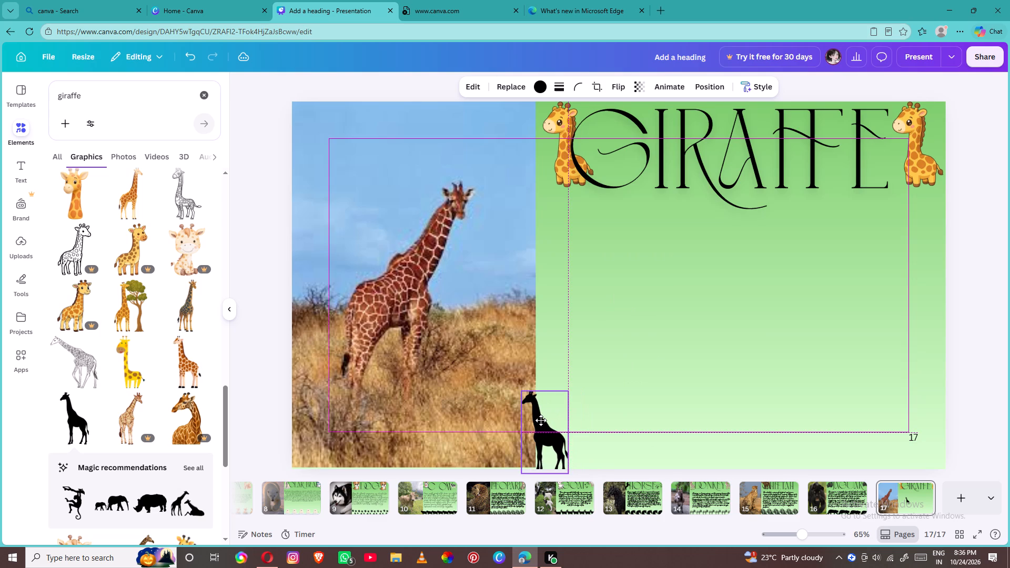
pyautogui.moveTo(541, 420); pyautogui.dragTo(540, 425)
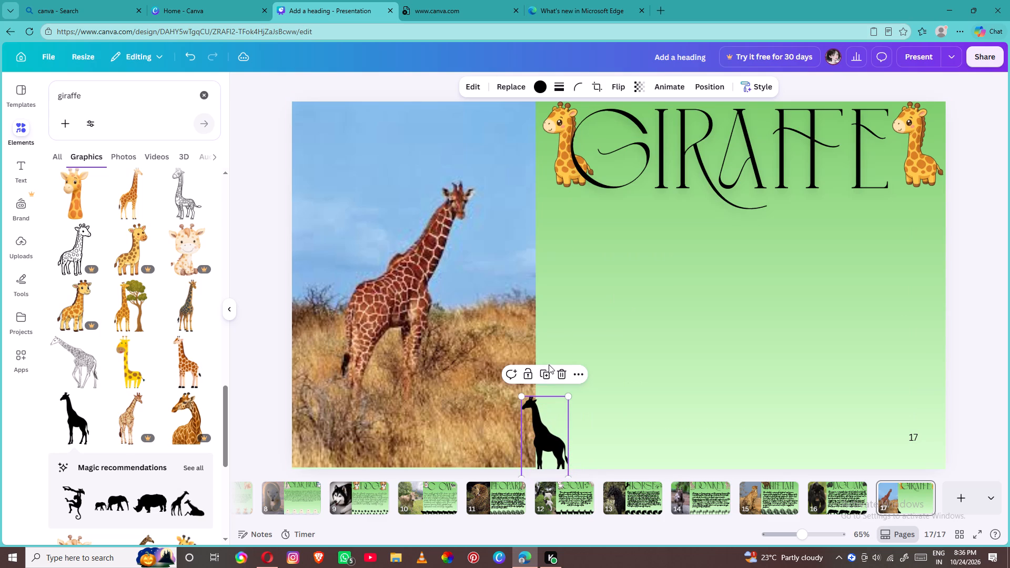
# Duplicate the giraffe silhouette and set the copy level with the first, slightly overlapping it.
pyautogui.click(547, 371)
pyautogui.moveTo(554, 436); pyautogui.dragTo(585, 433)
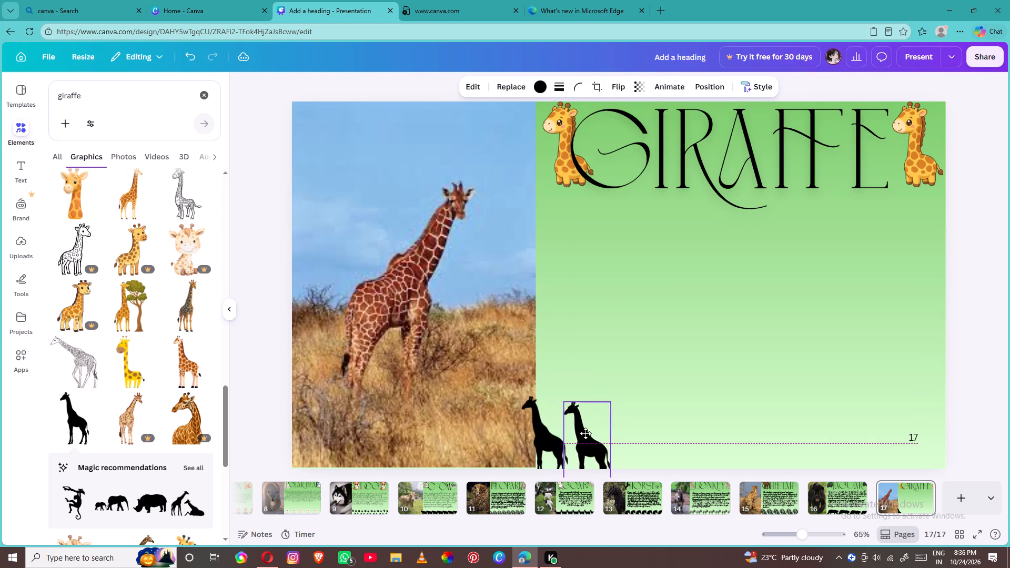
pyautogui.moveTo(585, 433); pyautogui.dragTo(578, 428)
pyautogui.click(580, 372)
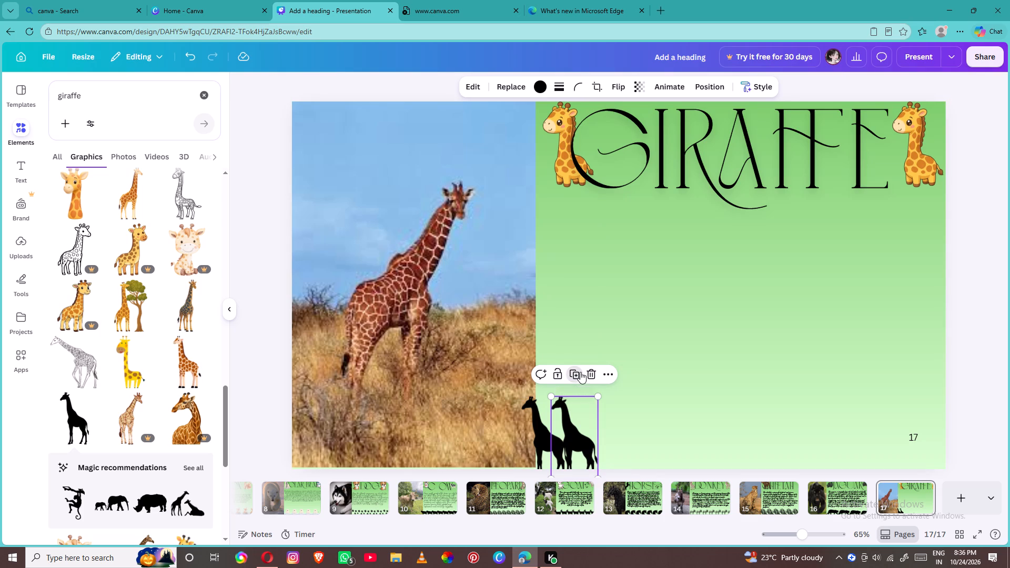
pyautogui.click(609, 370)
pyautogui.click(631, 371)
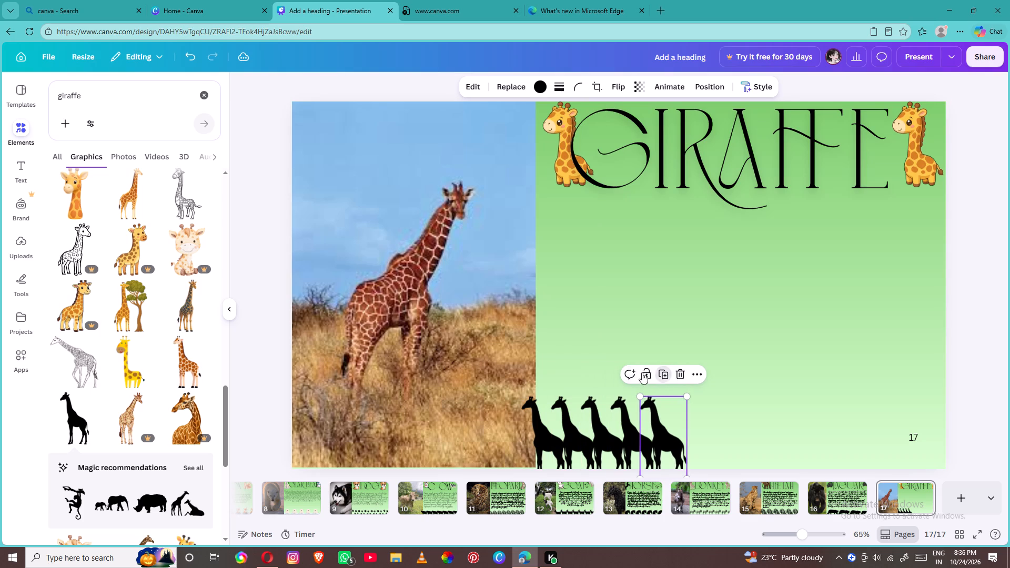
pyautogui.click(663, 371)
pyautogui.click(685, 373)
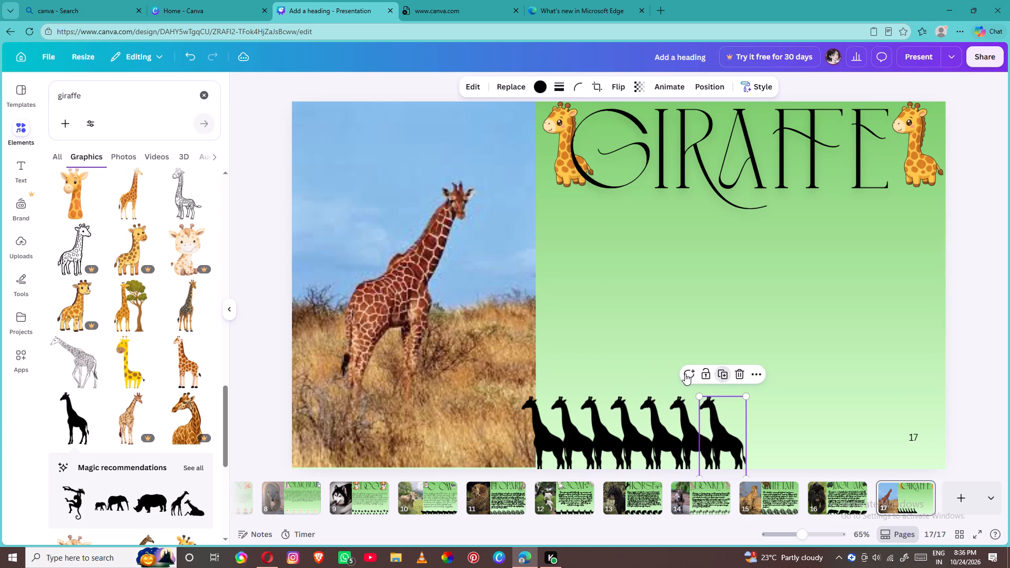
pyautogui.click(725, 369)
pyautogui.click(750, 373)
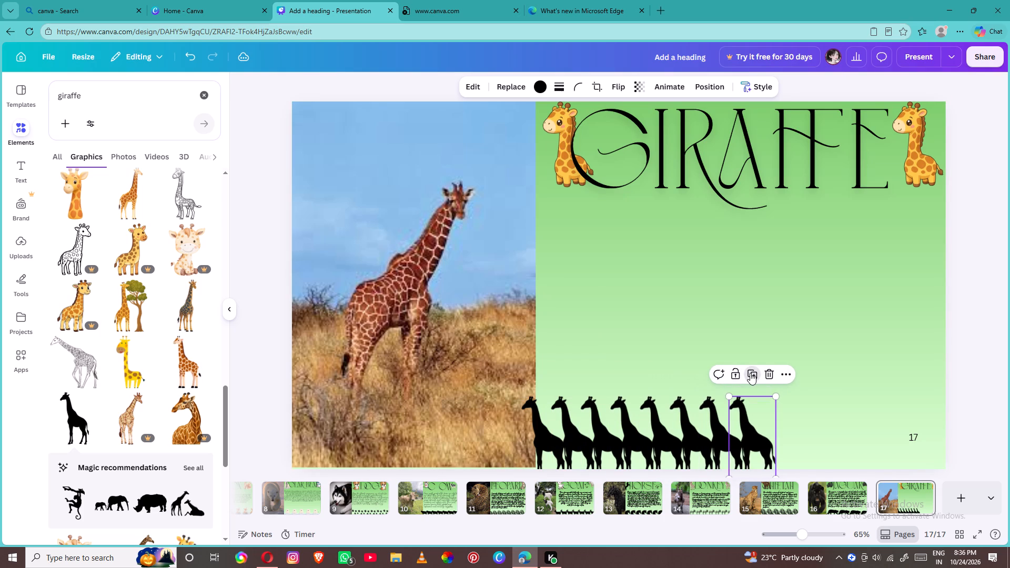
pyautogui.click(781, 380)
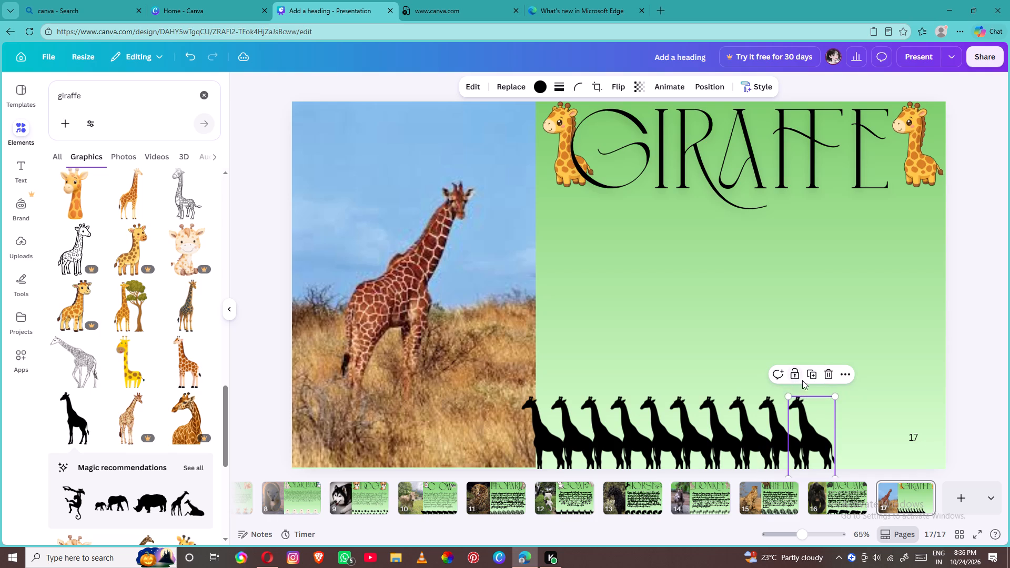
pyautogui.click(814, 377)
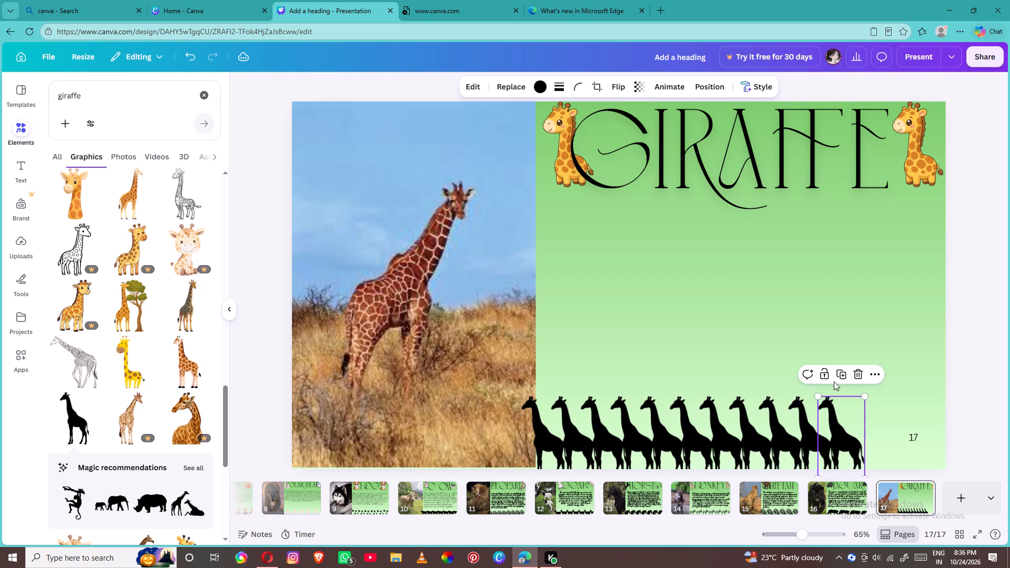
pyautogui.click(837, 371)
pyautogui.click(866, 373)
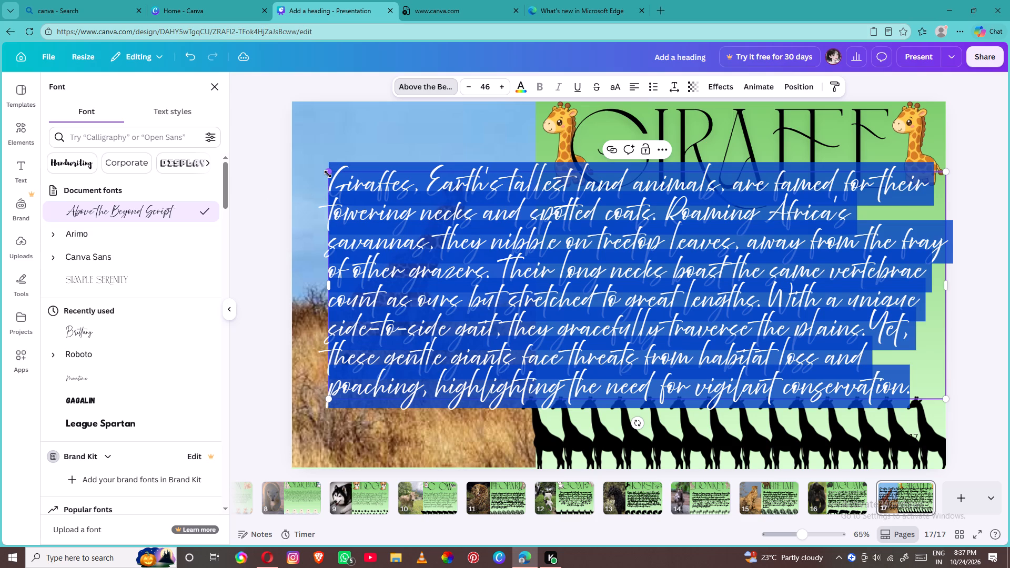
# Shrink the giraffe paragraph, place it on the green area between the GIRAFFE heading and silhouette row, and set its font size to 31.6.
pyautogui.moveTo(328, 174); pyautogui.dragTo(543, 277)
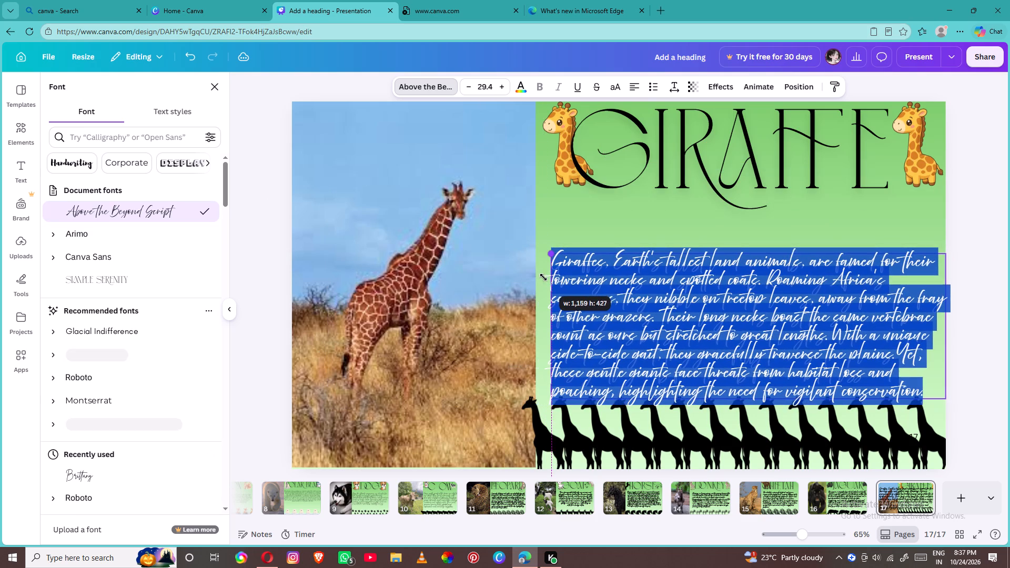
pyautogui.moveTo(543, 277); pyautogui.dragTo(551, 287)
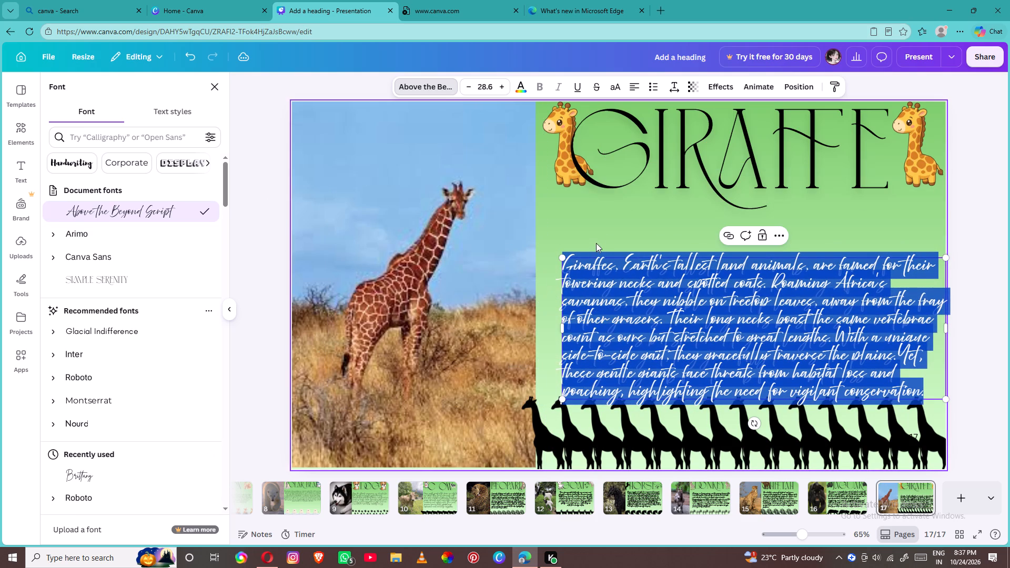
pyautogui.click(598, 227)
pyautogui.moveTo(608, 280); pyautogui.dragTo(591, 232)
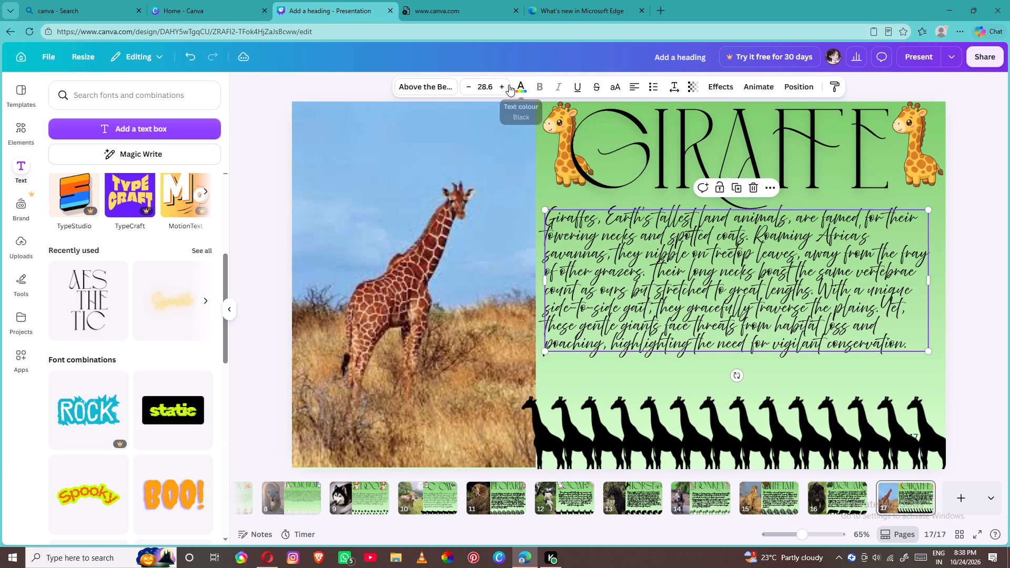
pyautogui.tripleClick(507, 85)
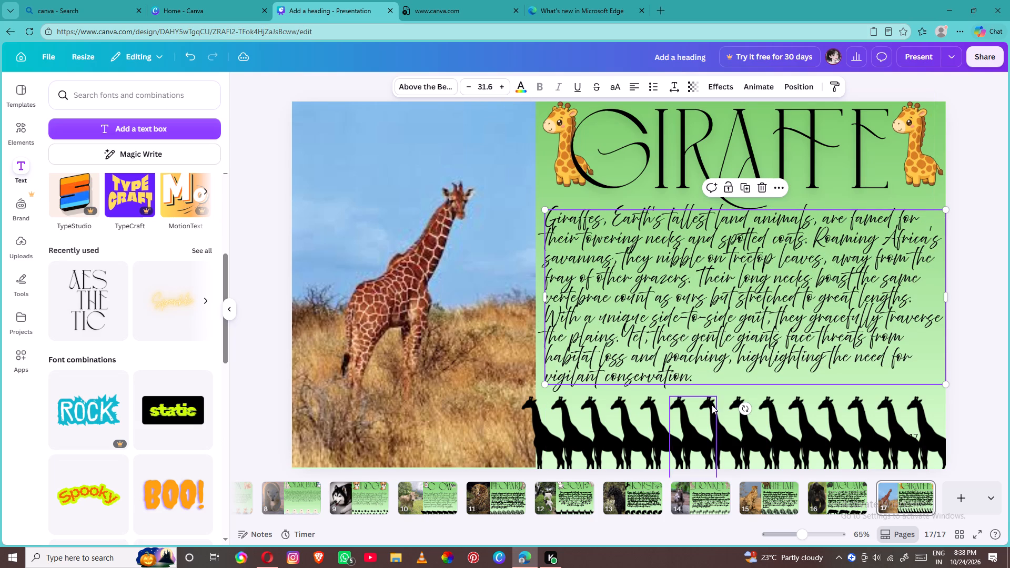
# Add a new blank page 18 after the giraffe slide.
pyautogui.click(955, 494)
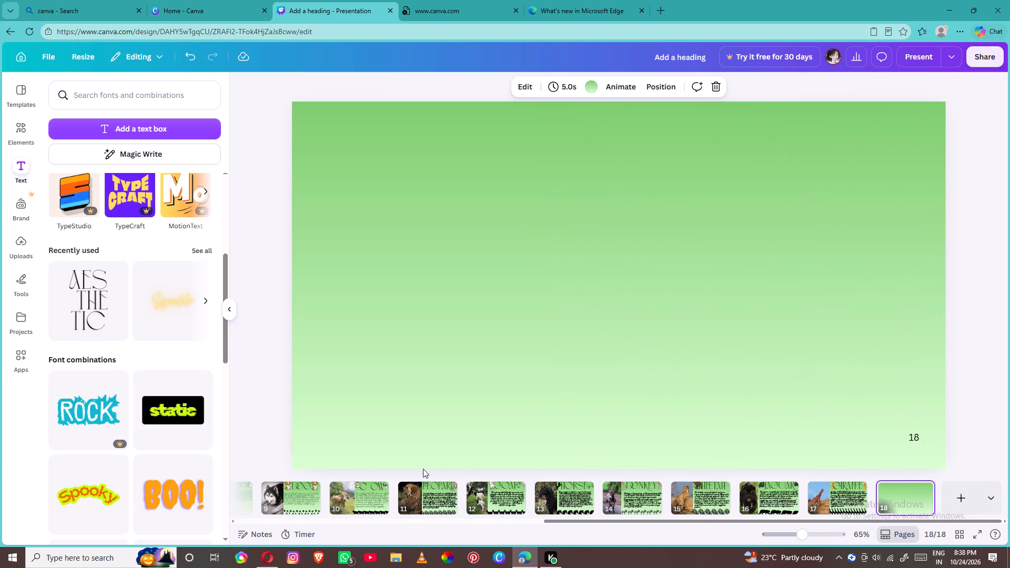
# Switch to Opera, check the animal name list for the next animal, and search Google Images for "rhinoceros".
pyautogui.click(264, 555)
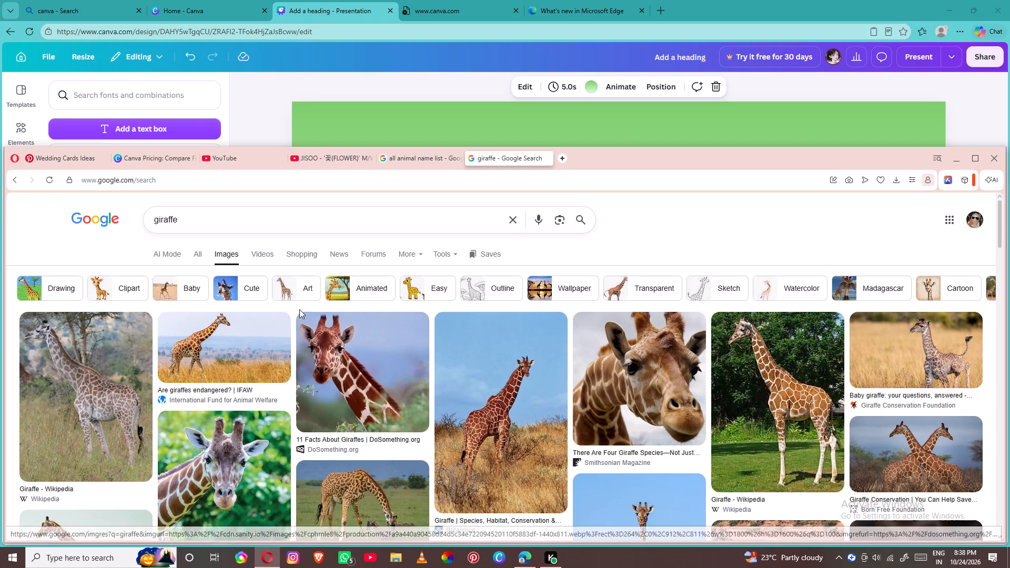
pyautogui.click(415, 156)
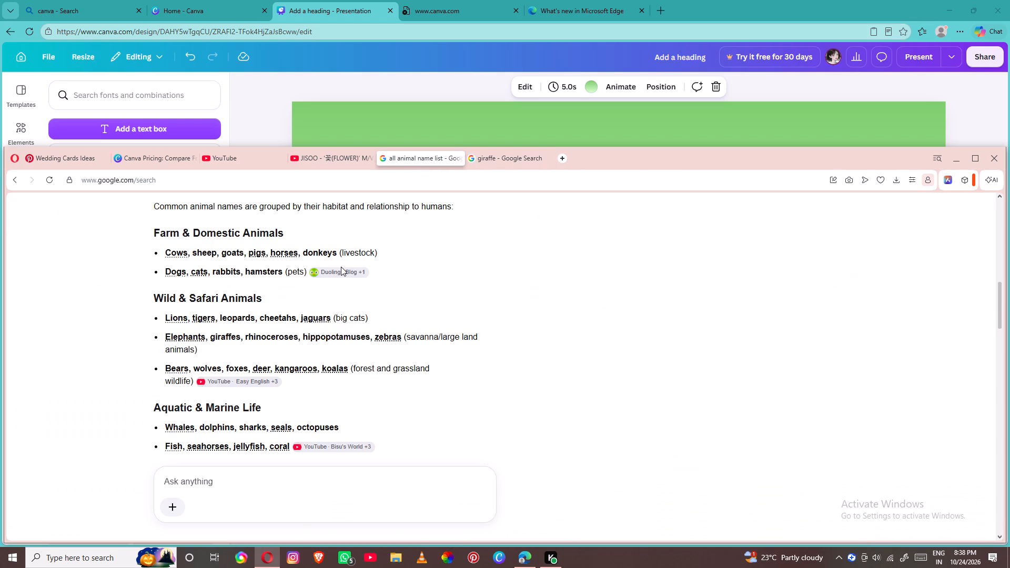
pyautogui.scroll(-1, 326, 286)
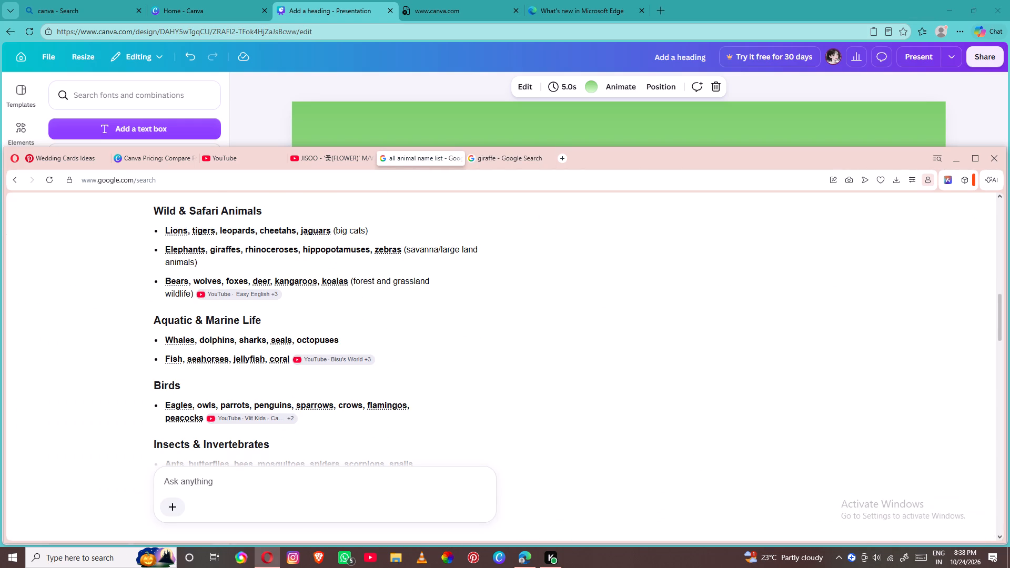
pyautogui.click(523, 555)
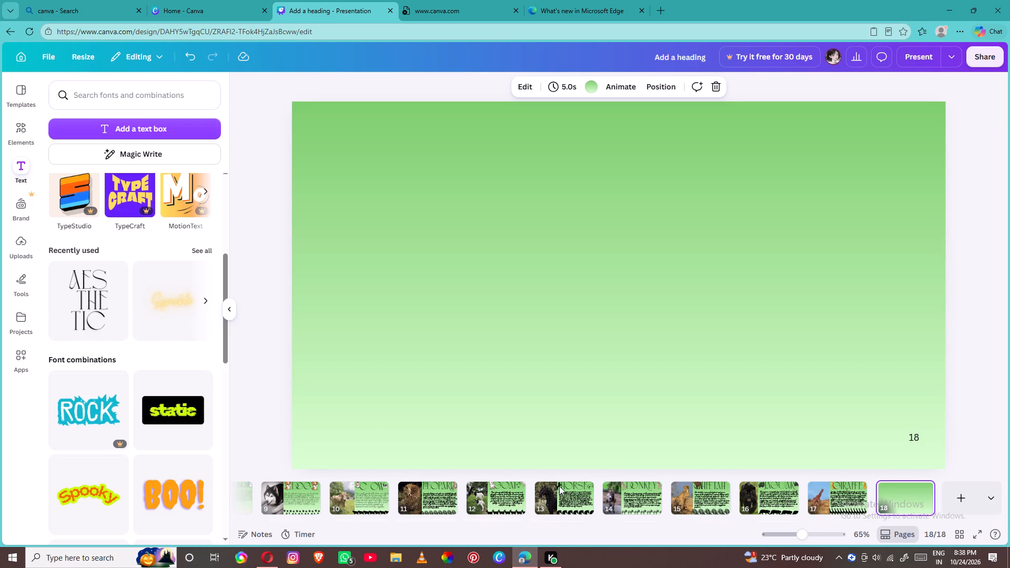
pyautogui.click(275, 560)
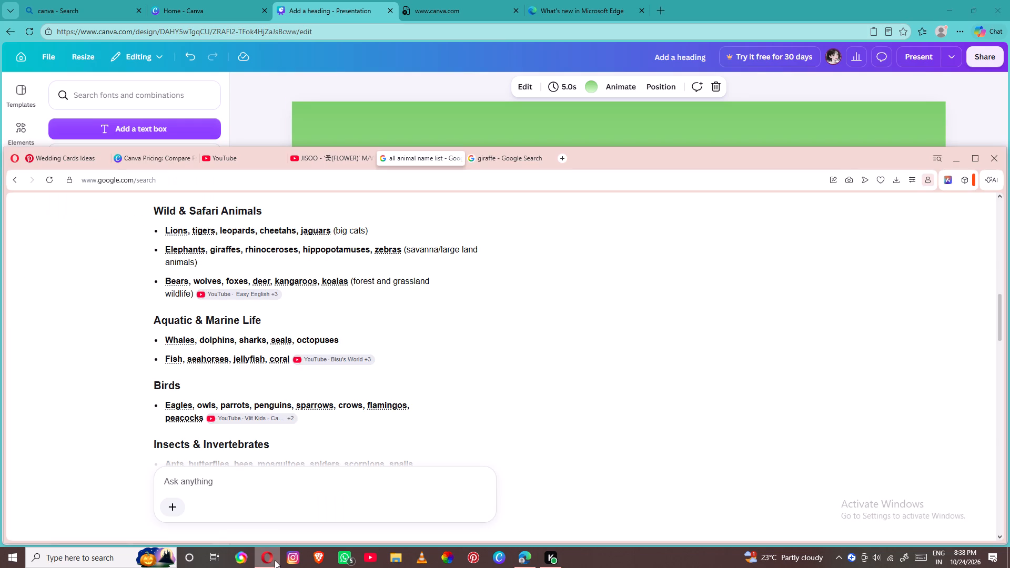
pyautogui.click(489, 151)
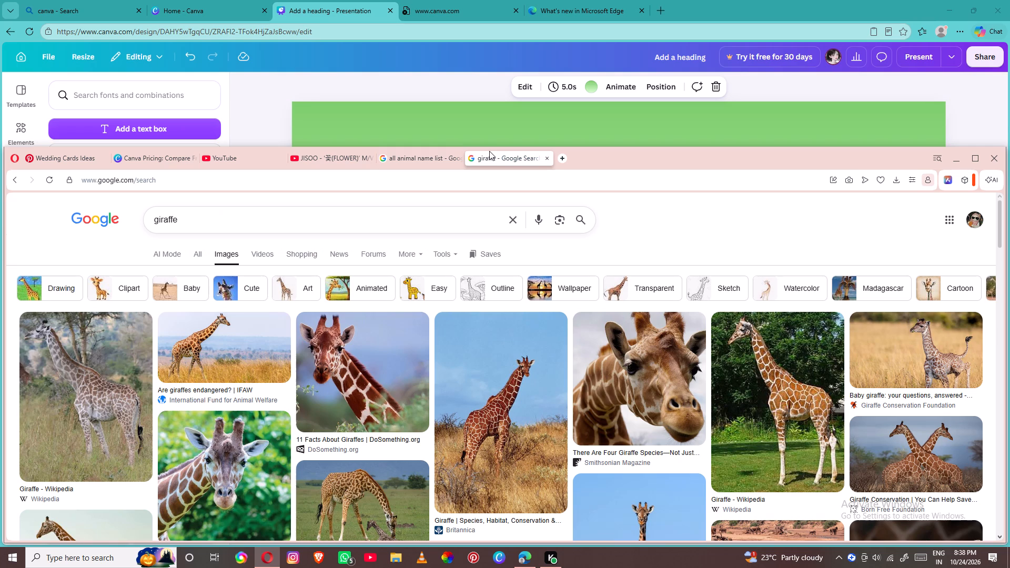
pyautogui.click(506, 219)
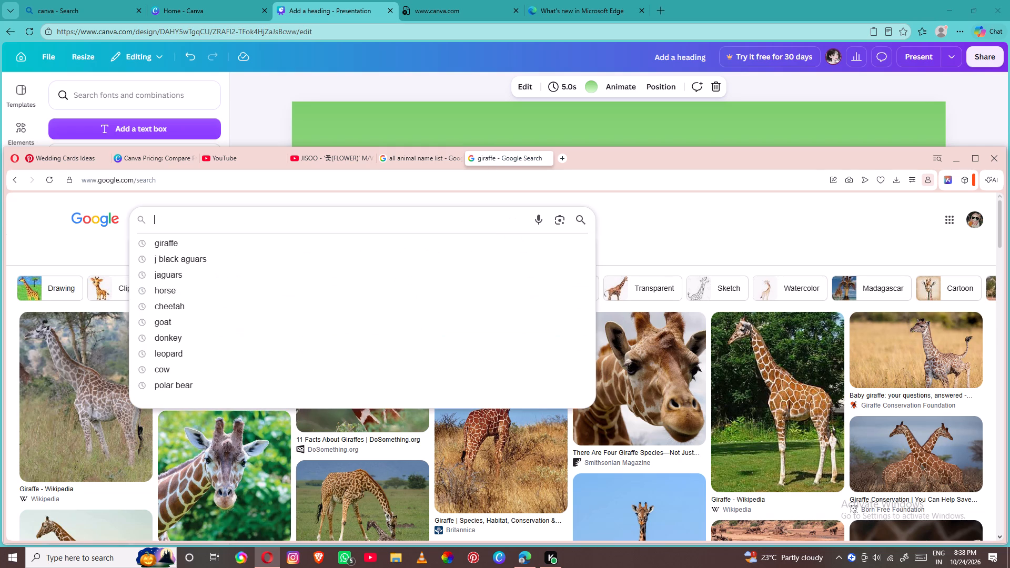
pyautogui.press('e')
pyautogui.press('BackSpace')
pyautogui.write('rhi')
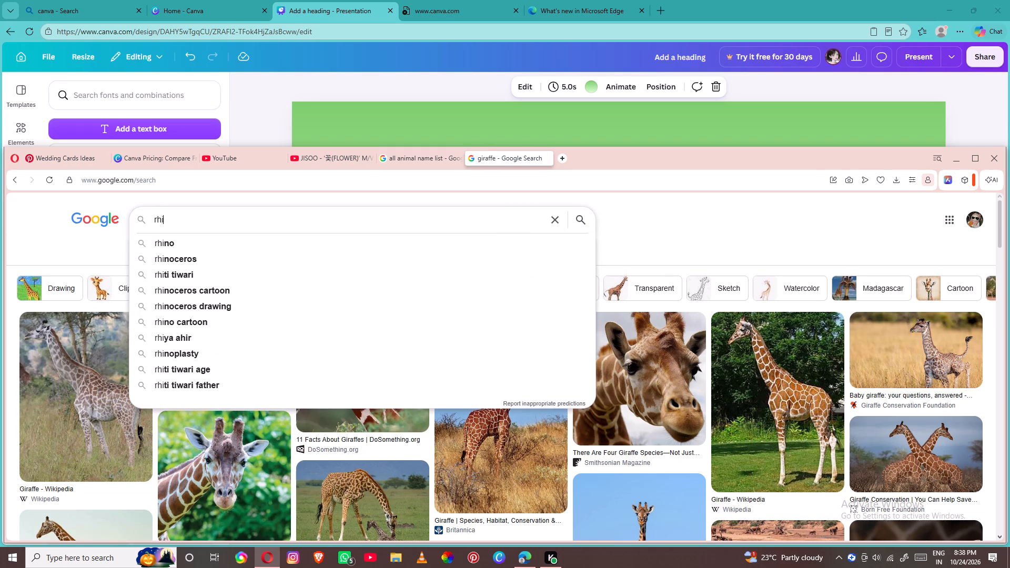
pyautogui.click(517, 264)
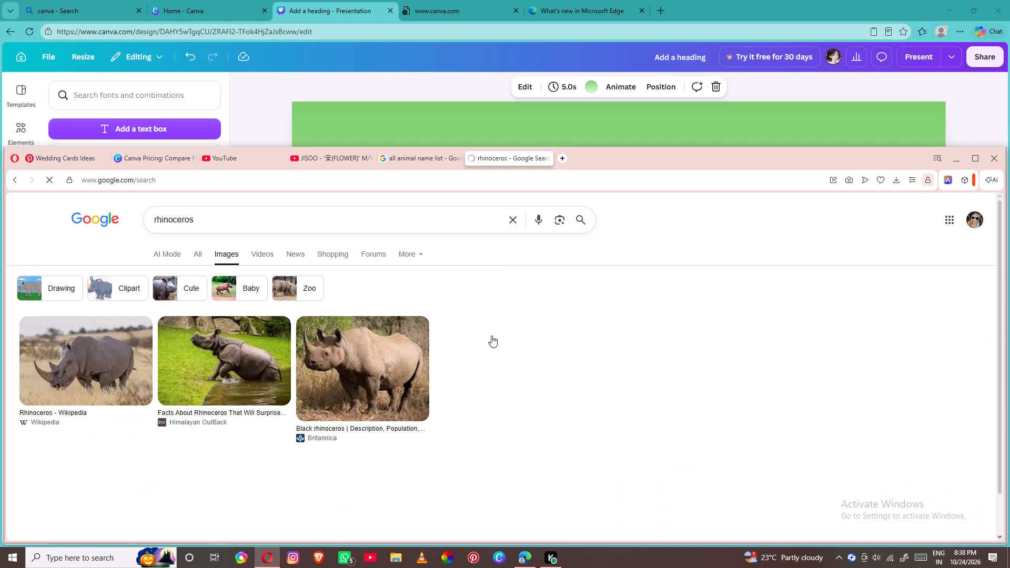
# Copy the WWF photo of a front-facing rhino in golden grass and paste it onto page 18 in Canva.
pyautogui.scroll(-3, 464, 358)
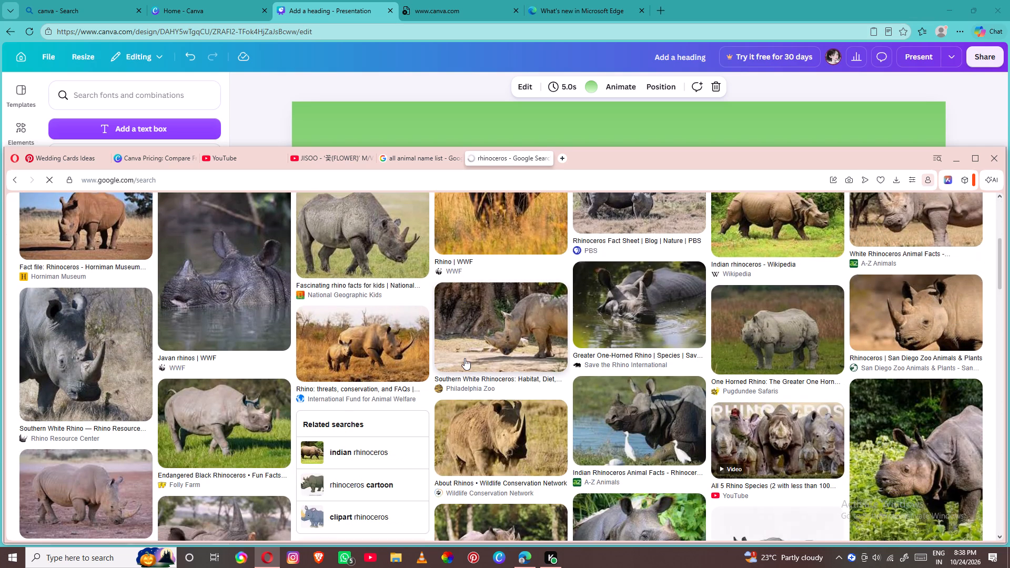
pyautogui.scroll(-5, 464, 358)
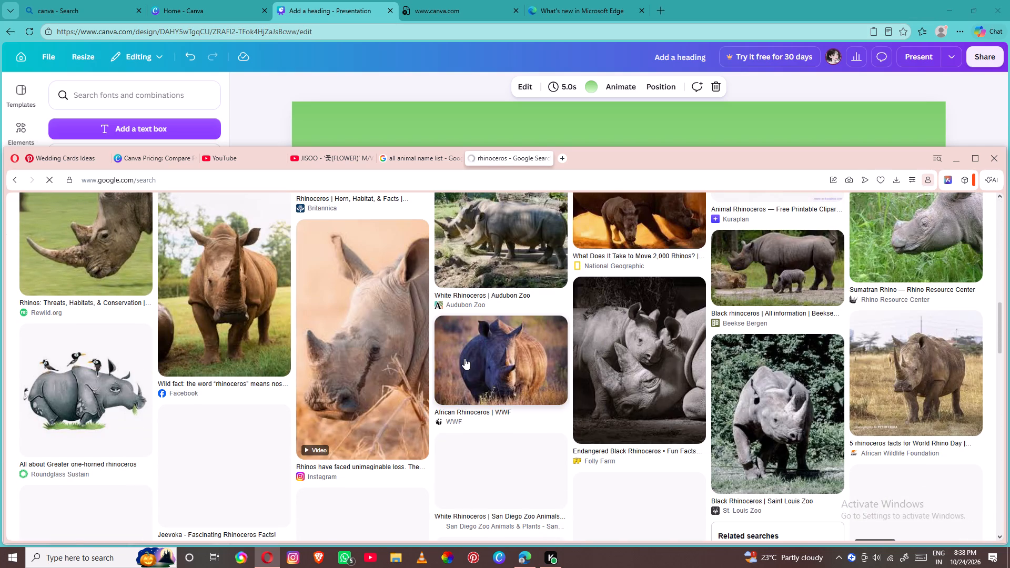
pyautogui.scroll(9, 464, 358)
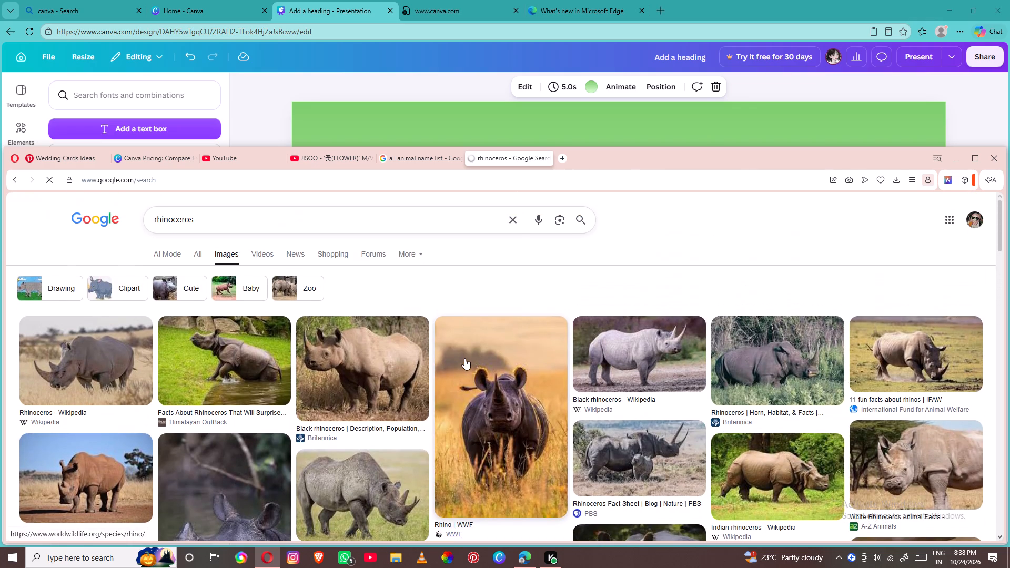
pyautogui.rightClick(464, 358)
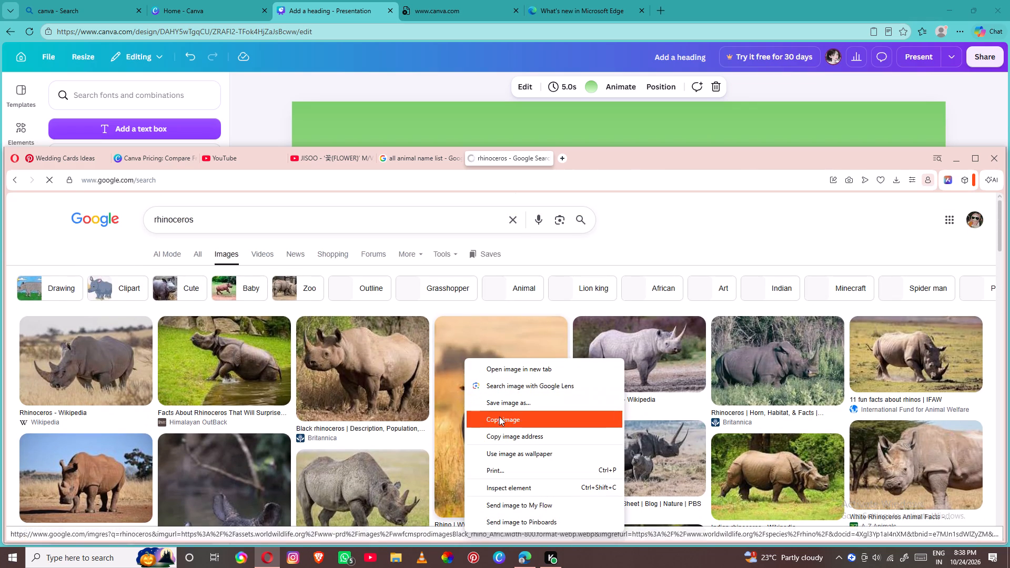
pyautogui.click(499, 417)
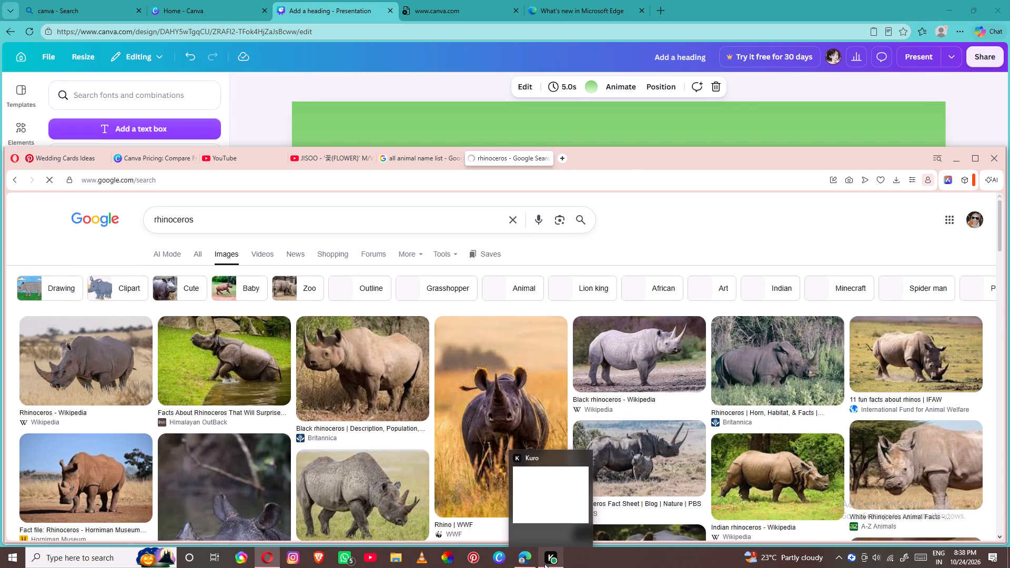
pyautogui.click(527, 563)
pyautogui.rightClick(371, 211)
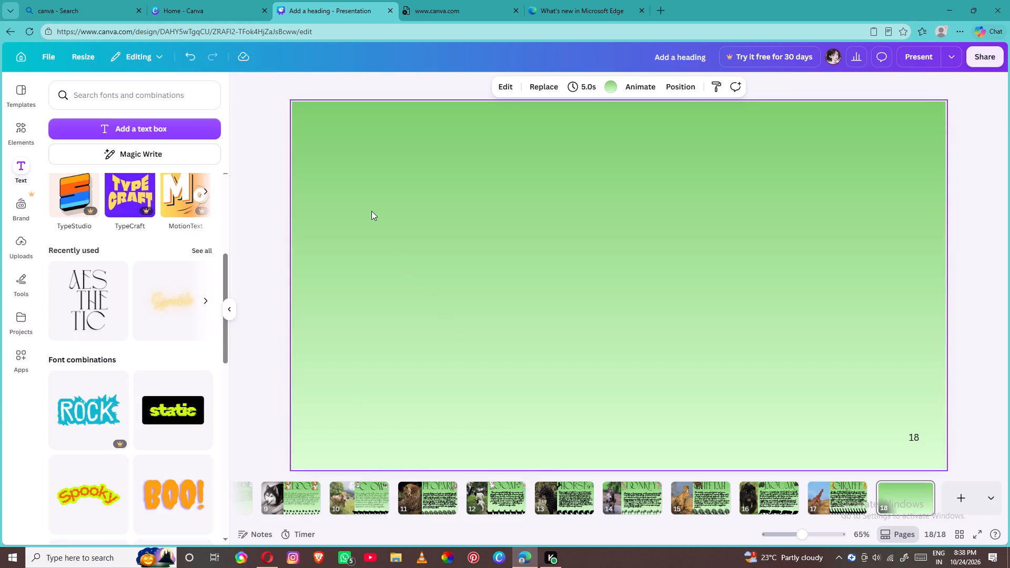
pyautogui.click(402, 275)
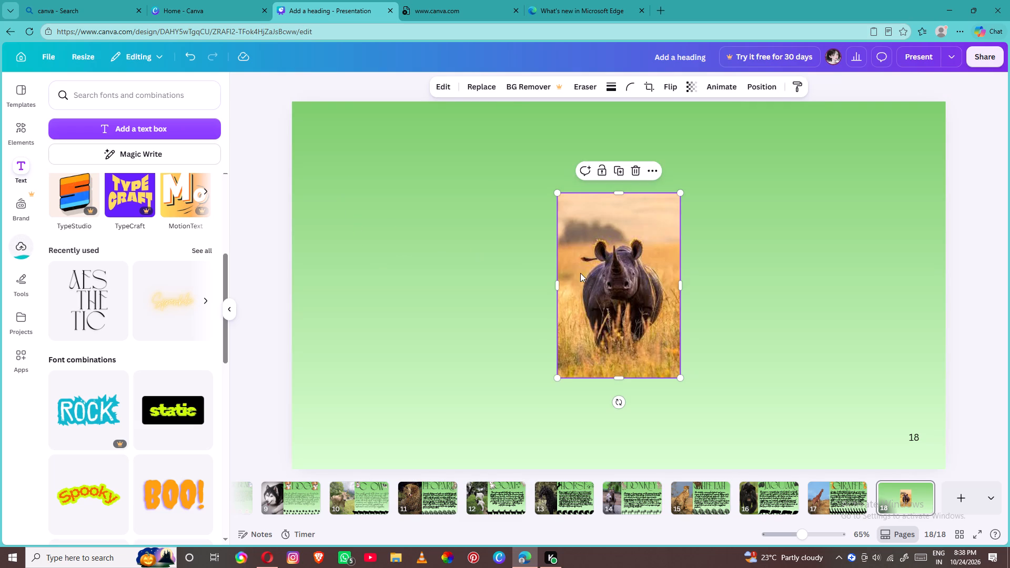
# Move the rhino photo to the slide's top-left corner and enlarge it to fill the full slide height.
pyautogui.moveTo(582, 273); pyautogui.dragTo(318, 179)
pyautogui.moveTo(418, 287); pyautogui.dragTo(507, 499)
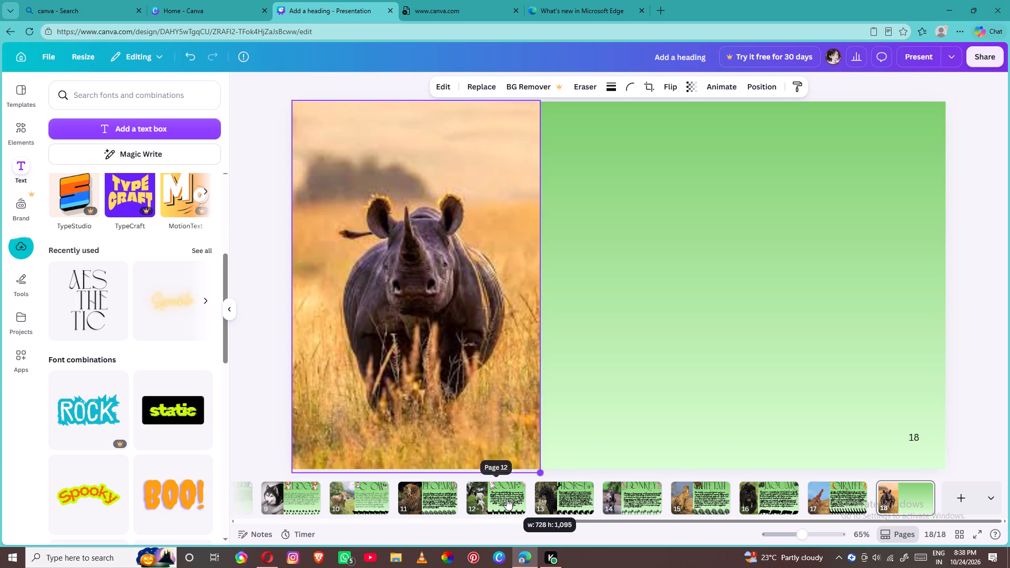
pyautogui.moveTo(507, 499); pyautogui.dragTo(508, 494)
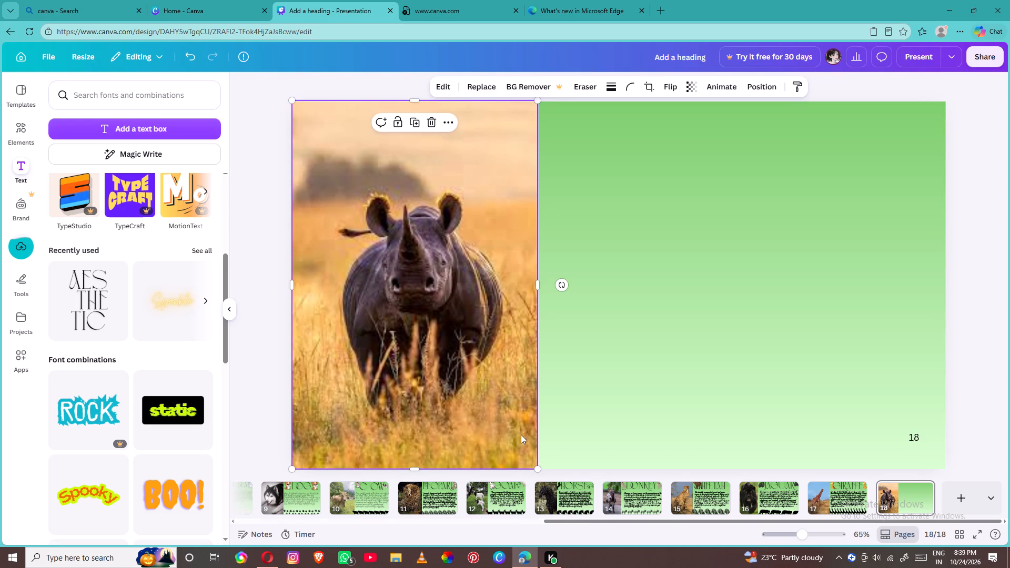
pyautogui.click(559, 159)
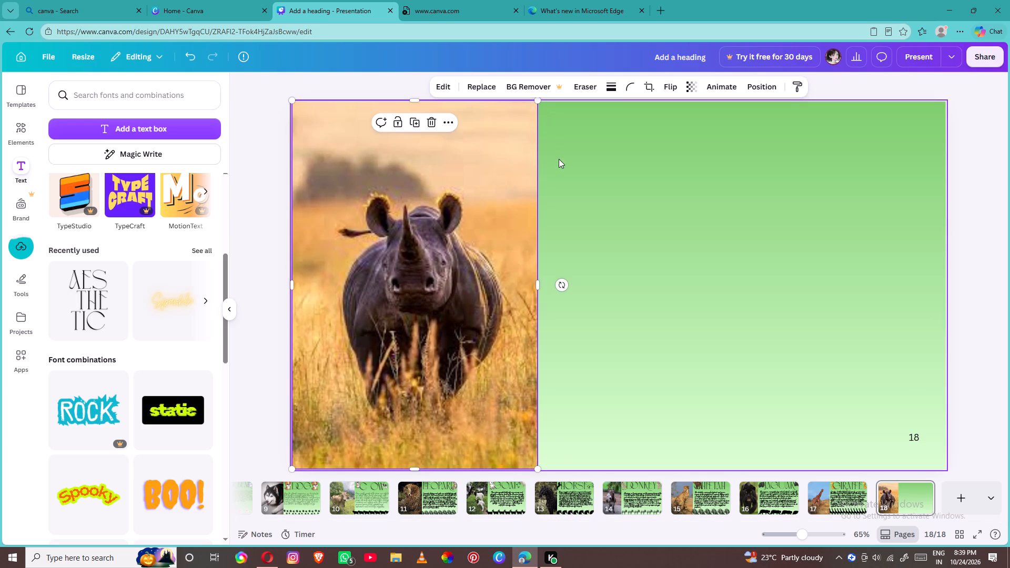
# Add the recently used "AESTHETIC" text style to page 18 and replace its text with RHINOCEROS.
pyautogui.click(92, 285)
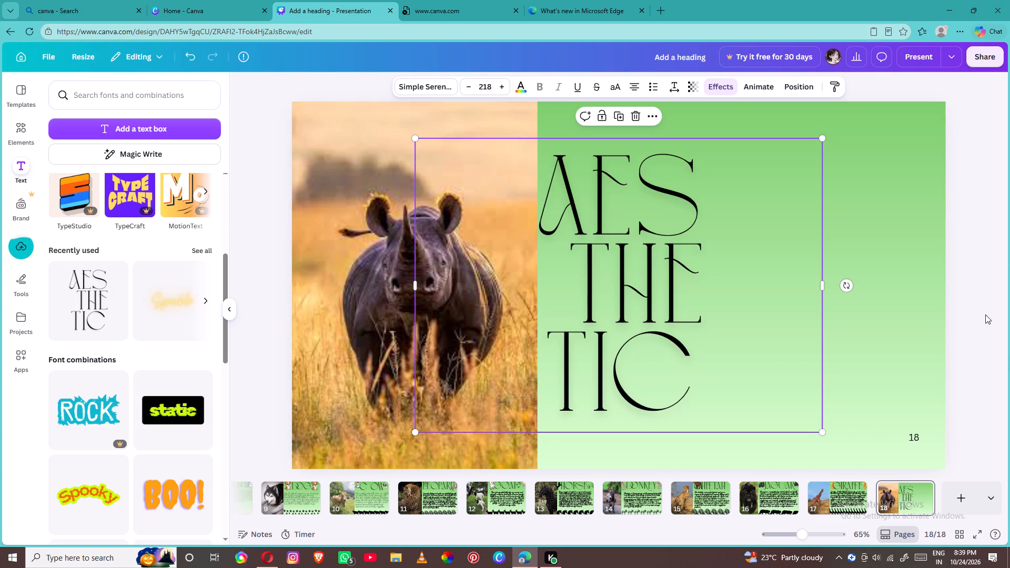
pyautogui.click(710, 265)
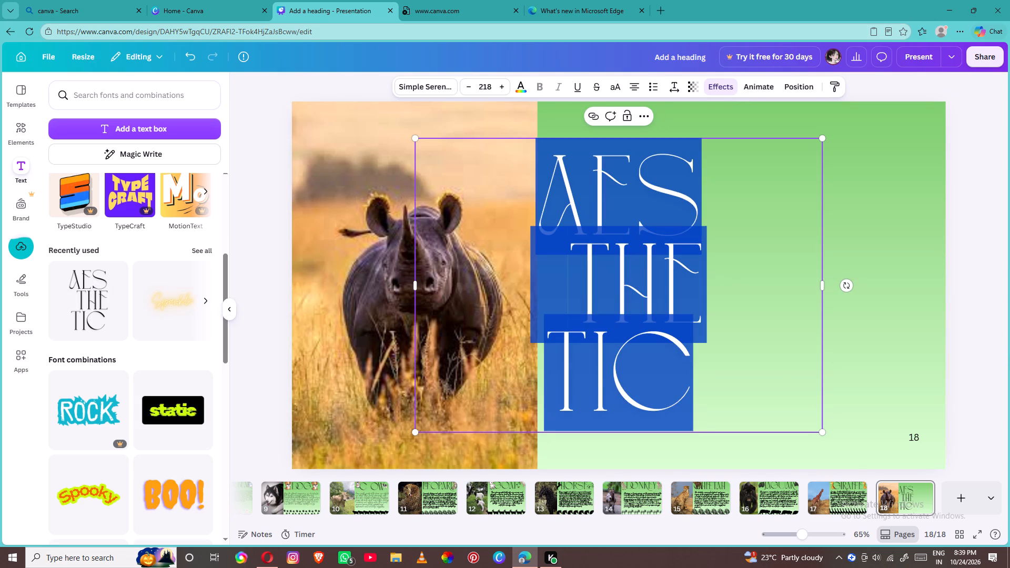
pyautogui.press('BackSpace')
pyautogui.press('BackSpace')
pyautogui.press('BackSpace')
pyautogui.press('BackSpace')
pyautogui.press('BackSpace')
pyautogui.press('BackSpace')
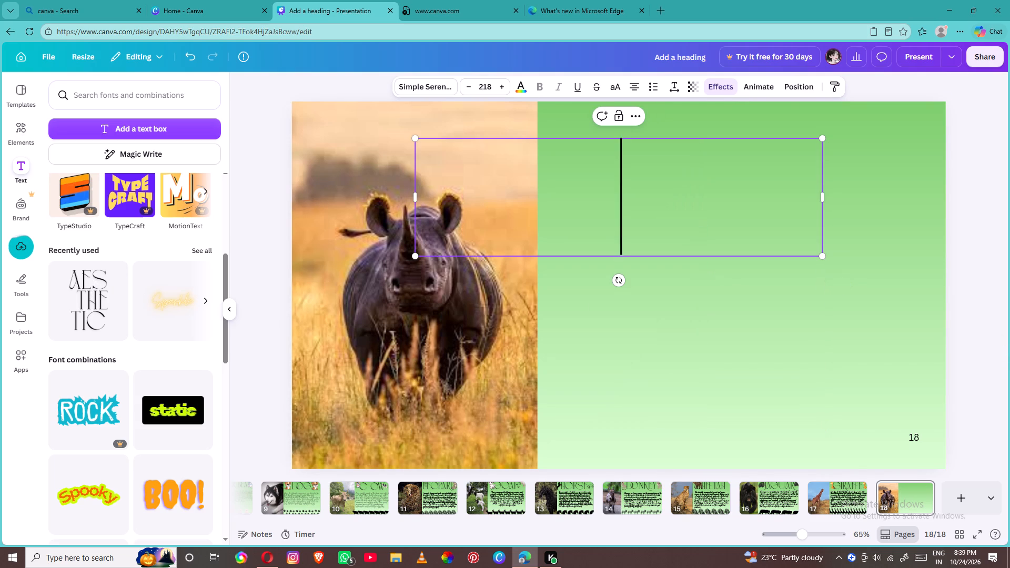
pyautogui.press('r')
pyautogui.write('hinocer')
pyautogui.press('o')
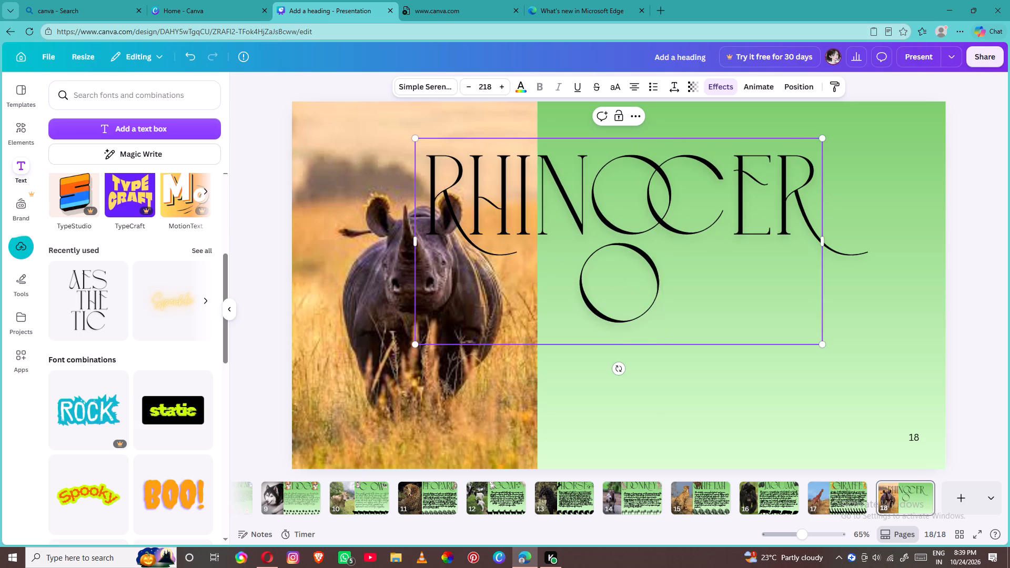
pyautogui.press('s')
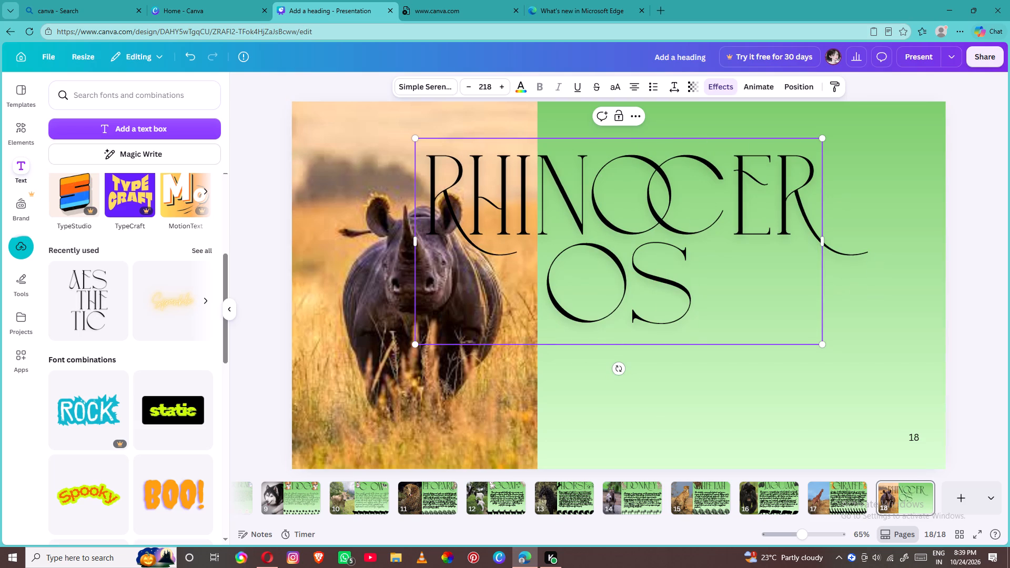
# Scale the RHINOCEROS heading down to font size 159 and widen its text box so the word fits on one line.
pyautogui.moveTo(415, 137); pyautogui.dragTo(421, 149)
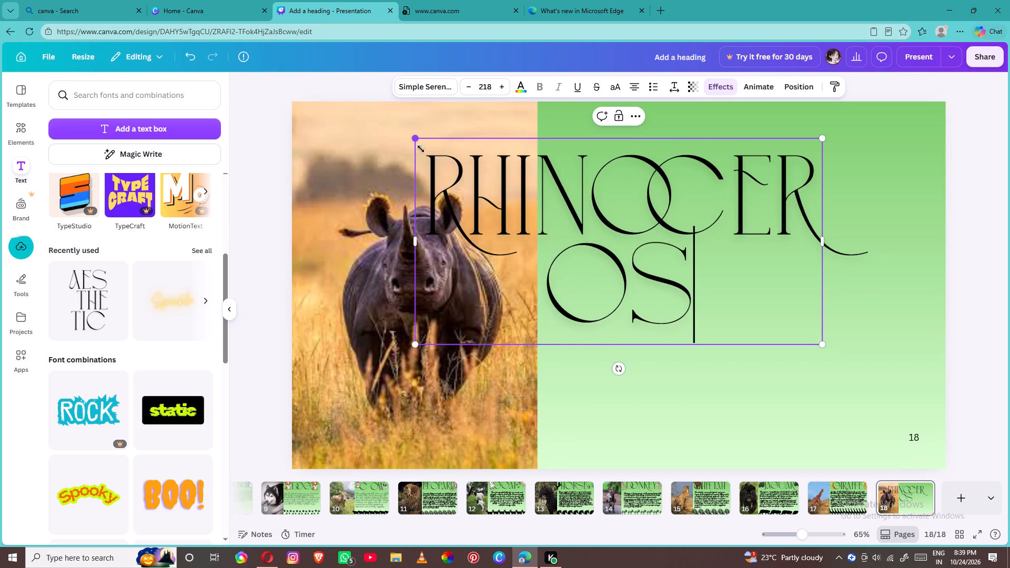
pyautogui.moveTo(421, 149); pyautogui.dragTo(493, 254)
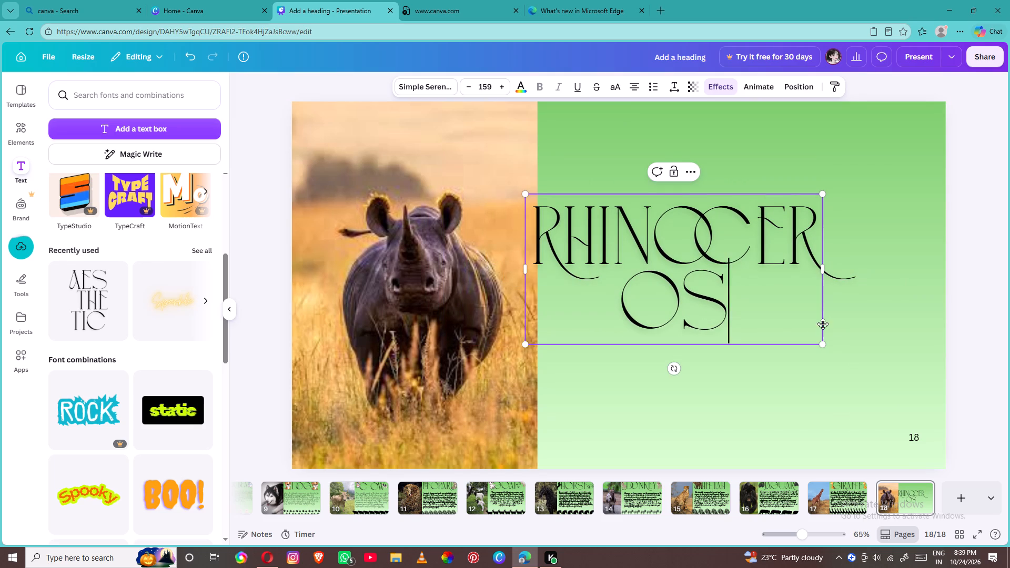
pyautogui.moveTo(823, 324); pyautogui.dragTo(907, 315)
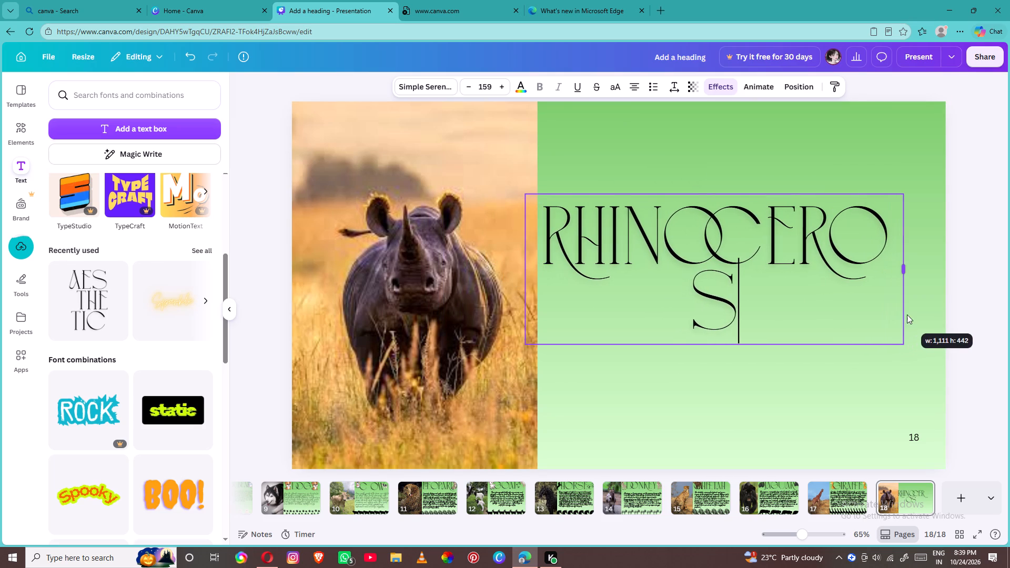
pyautogui.moveTo(907, 315); pyautogui.dragTo(933, 308)
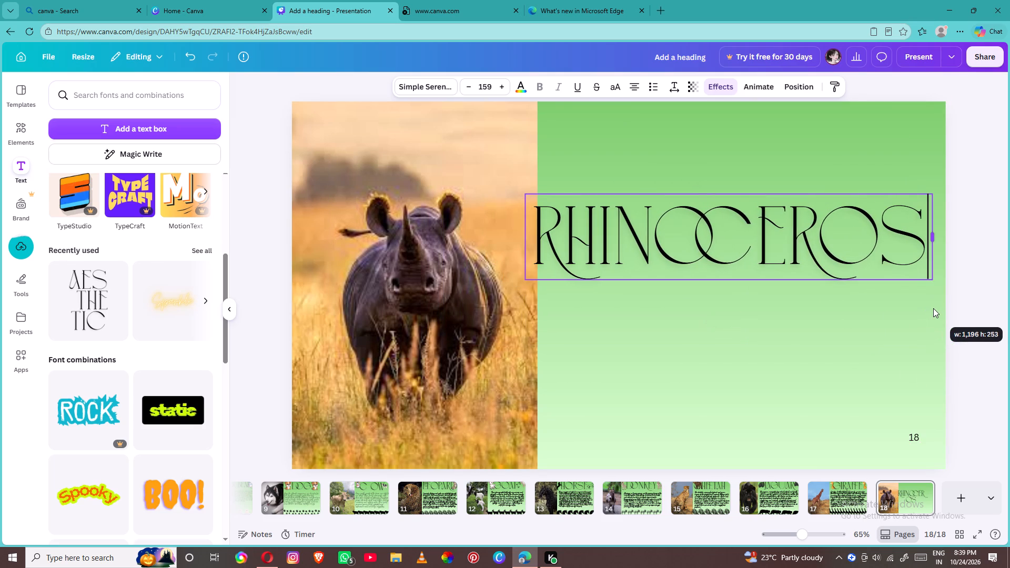
pyautogui.moveTo(933, 308); pyautogui.dragTo(898, 307)
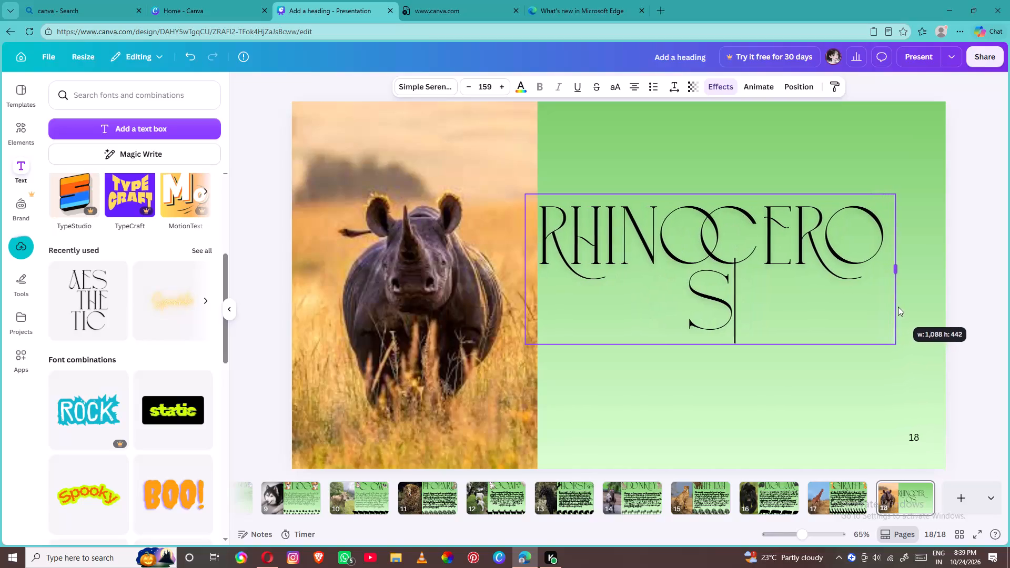
pyautogui.moveTo(898, 307); pyautogui.dragTo(943, 302)
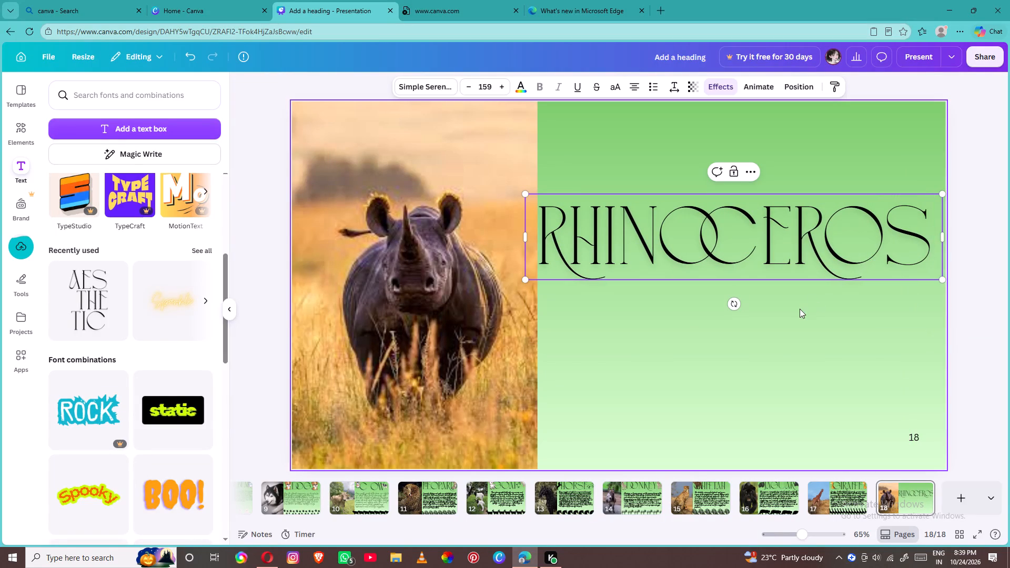
# Move the RHINOCEROS heading up to the slide's top edge, starting beside the rhino photo.
pyautogui.click(800, 309)
pyautogui.moveTo(786, 265); pyautogui.dragTo(797, 173)
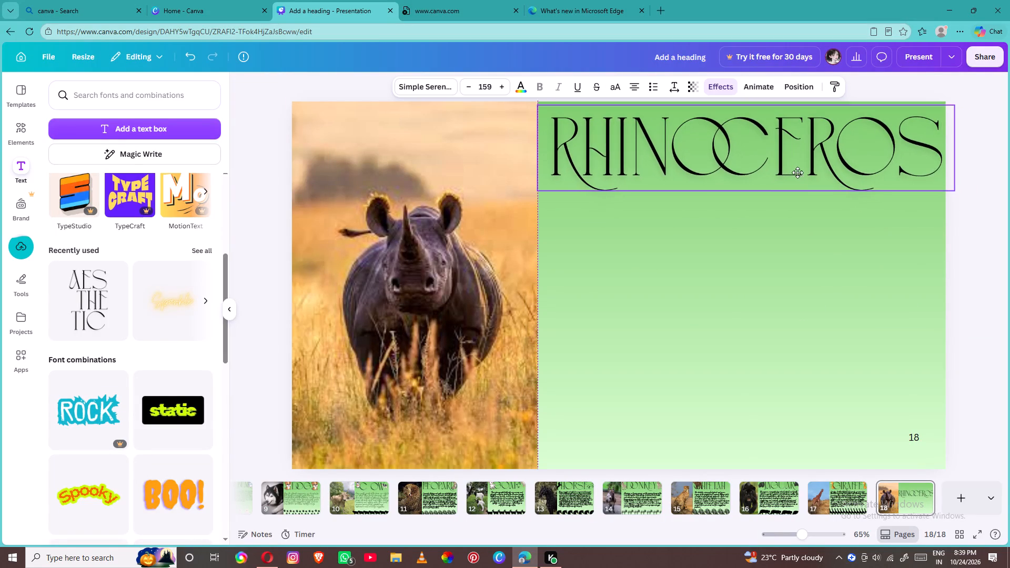
pyautogui.moveTo(797, 173); pyautogui.dragTo(796, 166)
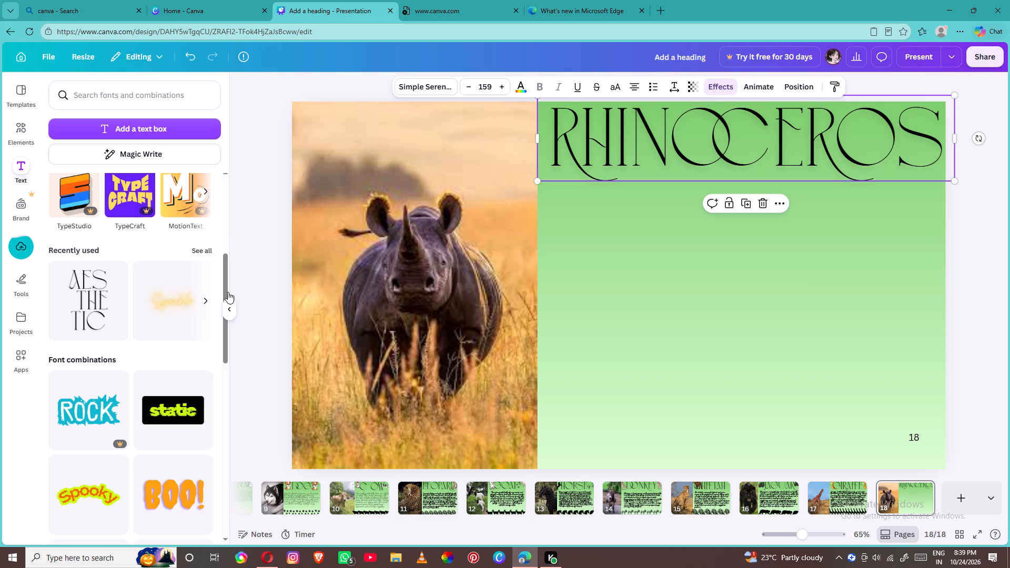
# Search the elements library for "rhinoceroes" and browse the full set of graphics results for a rhino illustration.
pyautogui.click(27, 139)
pyautogui.click(92, 98)
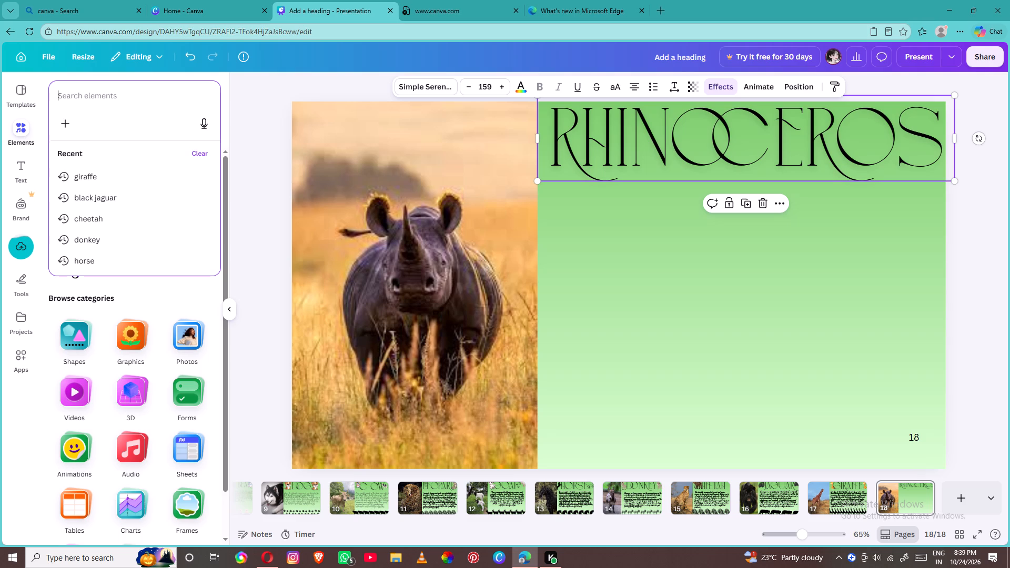
pyautogui.write('rhinoceroes')
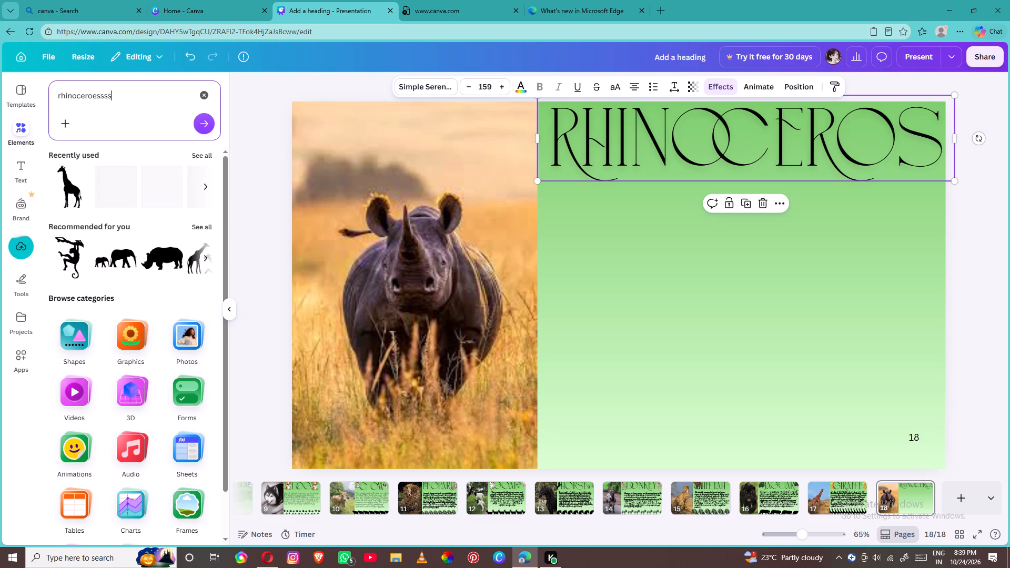
pyautogui.press('BackSpace')
pyautogui.press('BackSpace')
pyautogui.press('BackSpace')
pyautogui.press('Return')
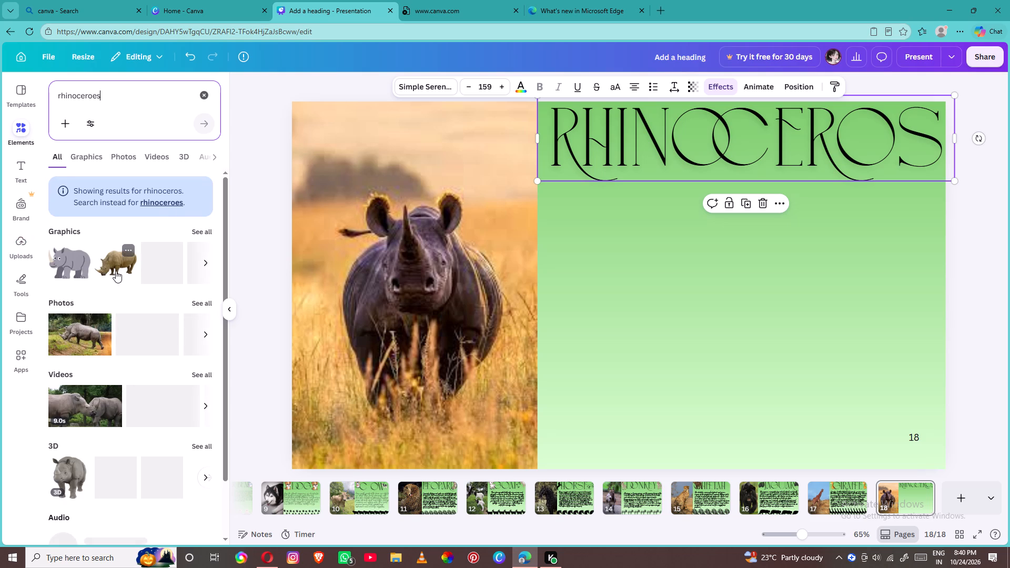
pyautogui.click(209, 236)
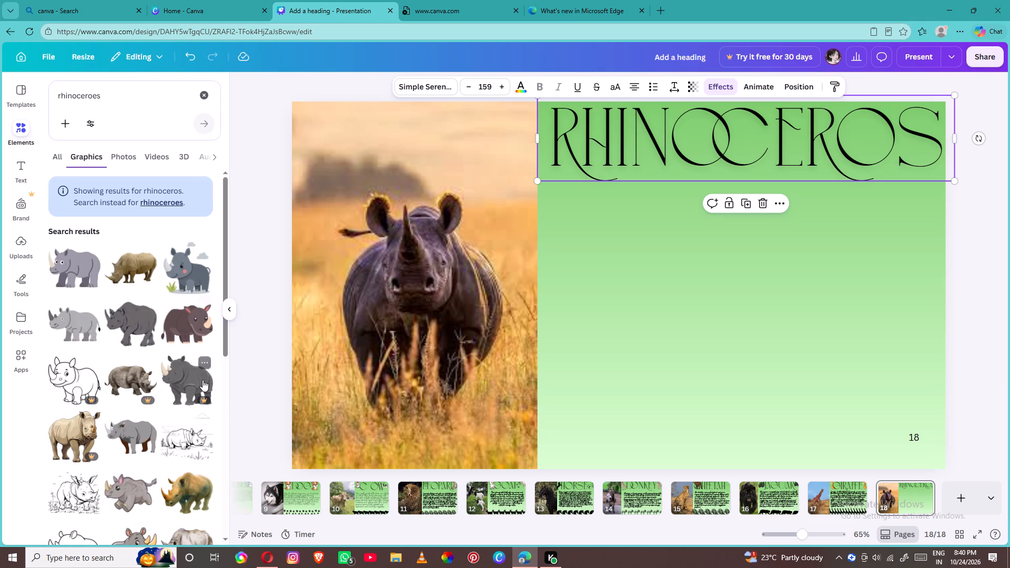
pyautogui.scroll(-1, 200, 428)
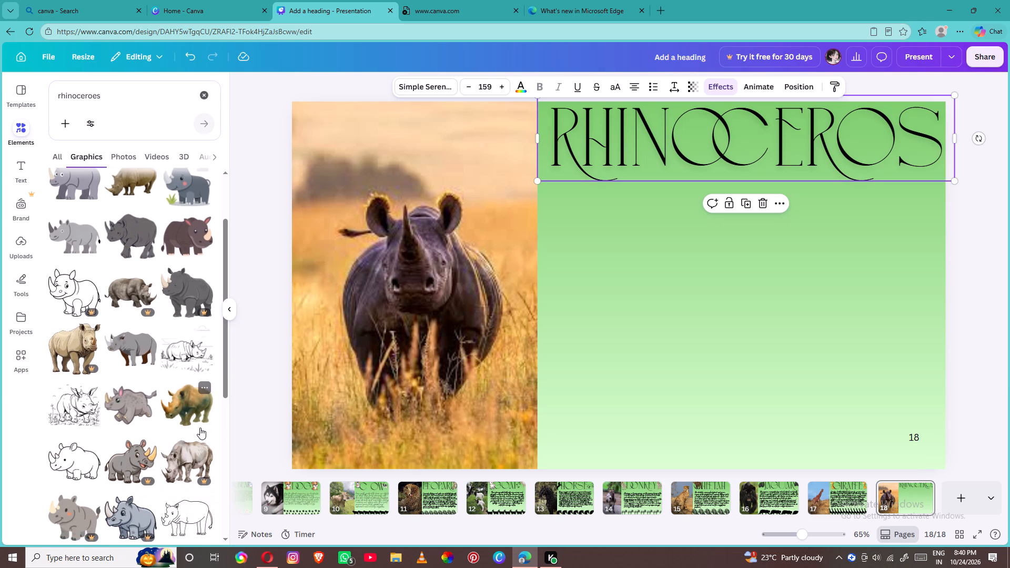